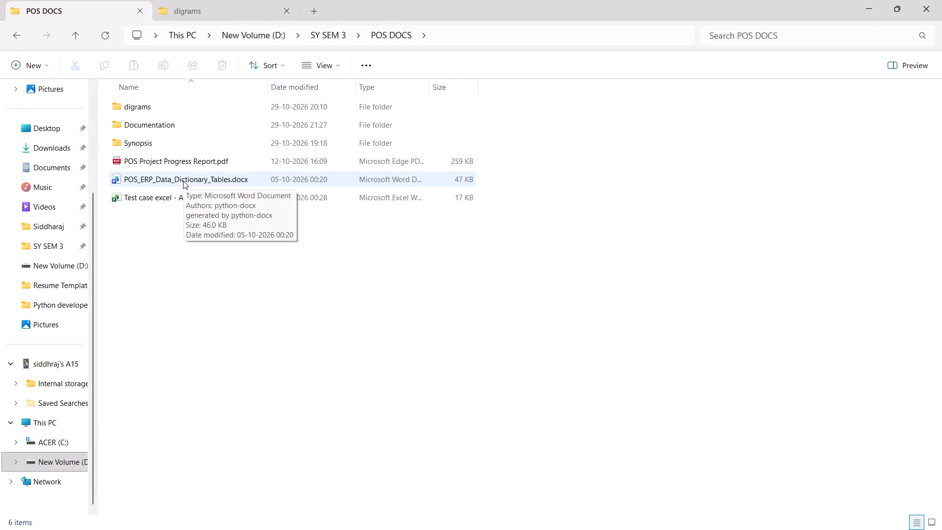
# Open POS DOCS DATA OG FILE.docx from the Documentation folder inside POS DOCS.
pyautogui.click(180, 115)
pyautogui.doubleClick(179, 122)
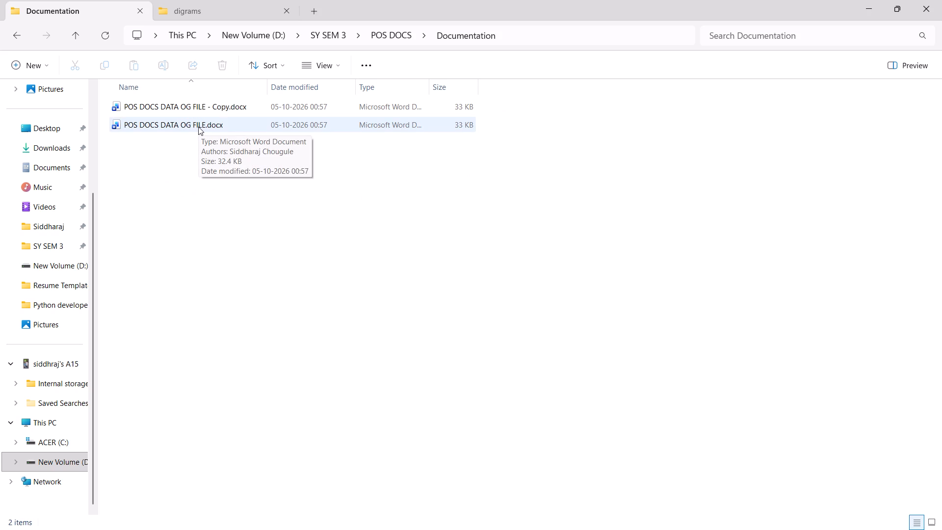
pyautogui.doubleClick(210, 127)
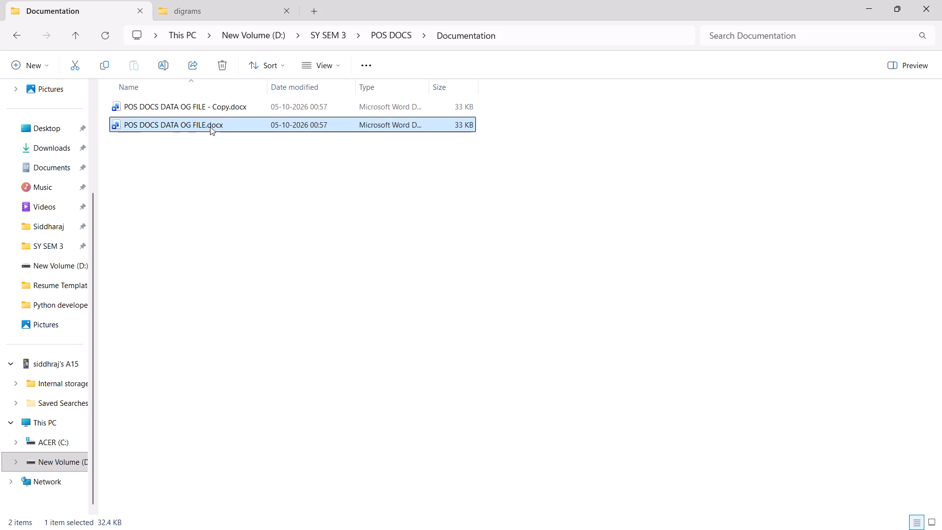
# Look through the POS system document from the 1.1 Introduction page to the last pages to review its existing sections.
pyautogui.keyDown('ctrl'); pyautogui.scroll(-4, 441, 228); pyautogui.keyUp('ctrl')
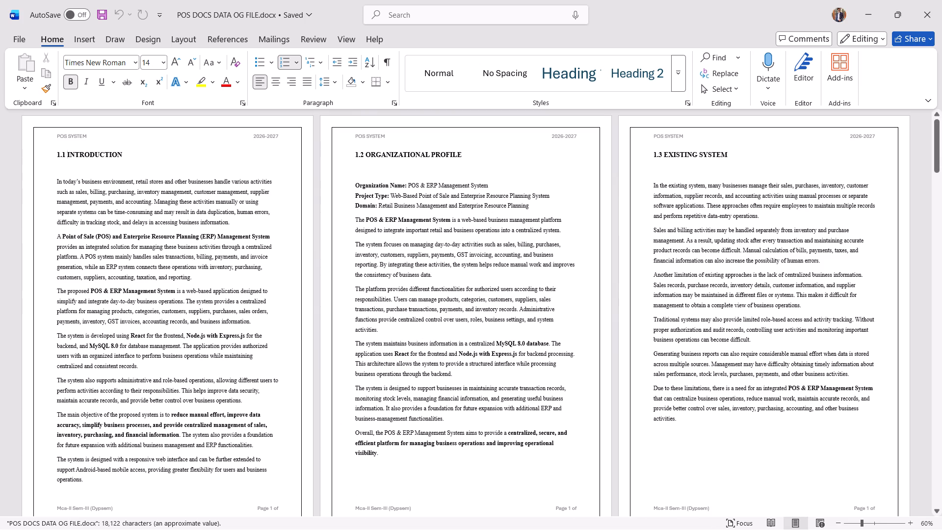
pyautogui.scroll(-13, 441, 228)
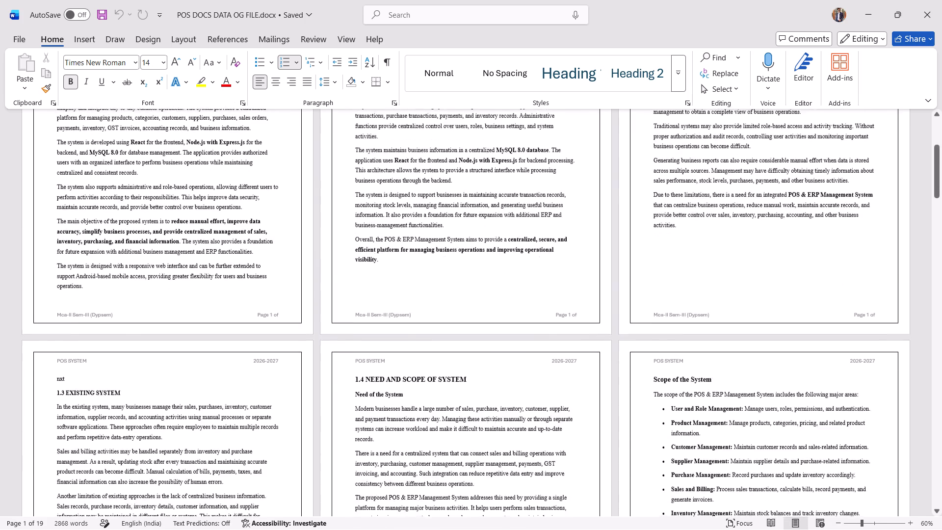
pyautogui.scroll(-3, 441, 228)
pyautogui.scroll(-20, 441, 228)
pyautogui.scroll(-11, 441, 228)
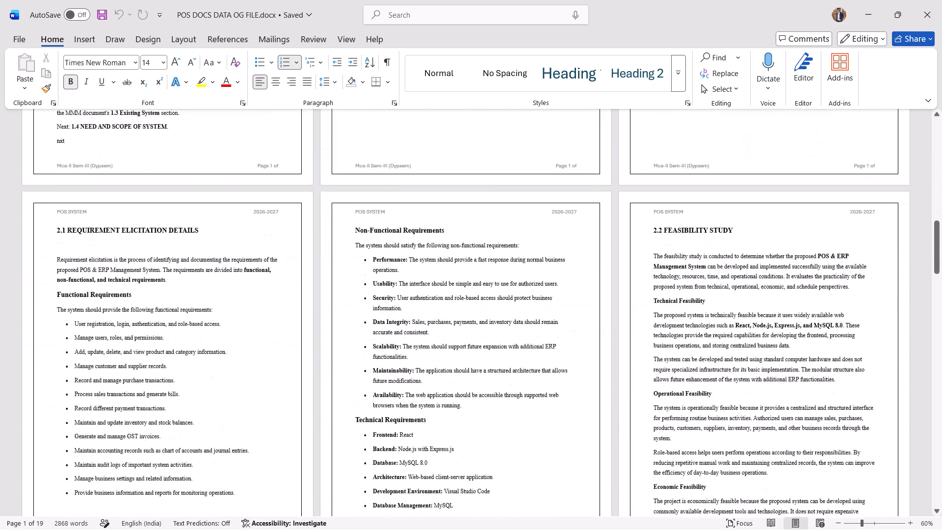
pyautogui.scroll(-17, 441, 230)
pyautogui.scroll(-16, 441, 231)
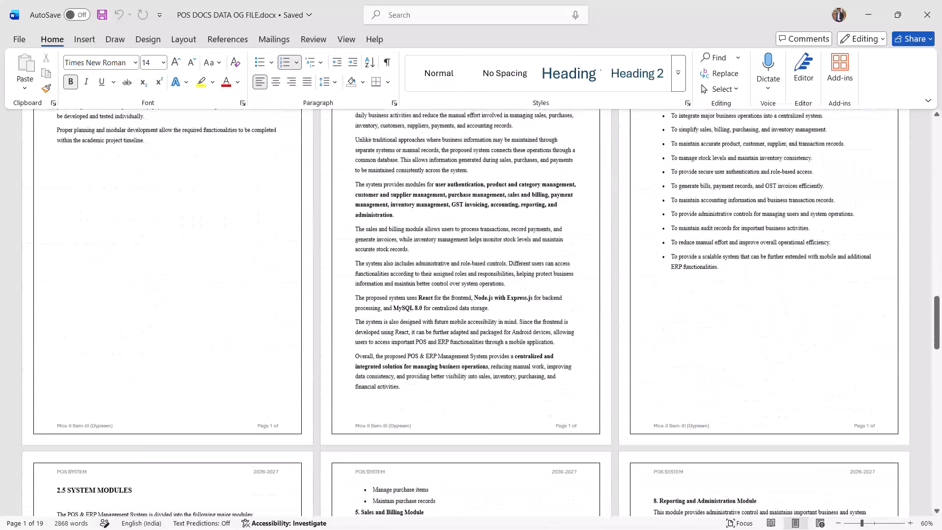
pyautogui.scroll(-20, 441, 231)
pyautogui.scroll(-9, 441, 231)
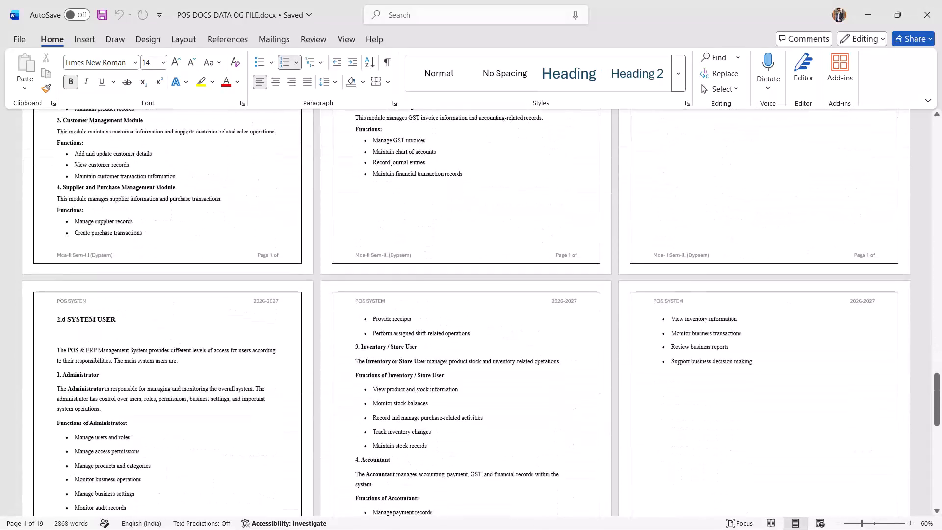
pyautogui.scroll(-12, 441, 234)
pyautogui.scroll(-11, 441, 234)
pyautogui.scroll(6, 482, 234)
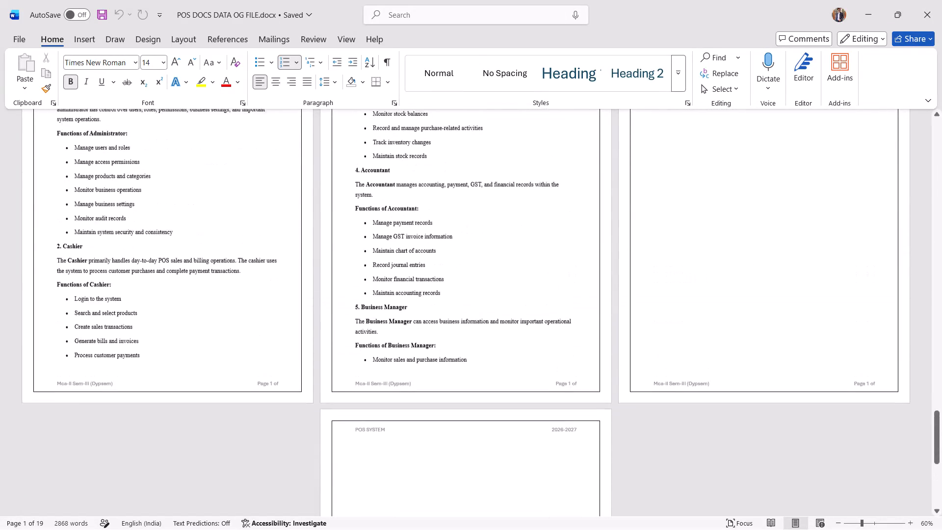
pyautogui.scroll(13, 482, 232)
pyautogui.scroll(-6, 482, 232)
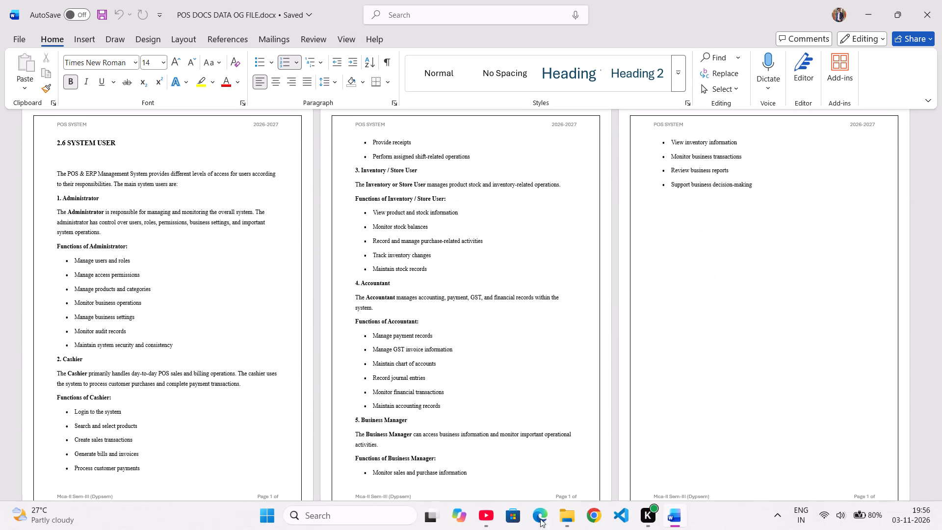
# Switch to File Explorer and open the POS DOCS folder of SY SEM 3 in a new tab.
pyautogui.click(574, 518)
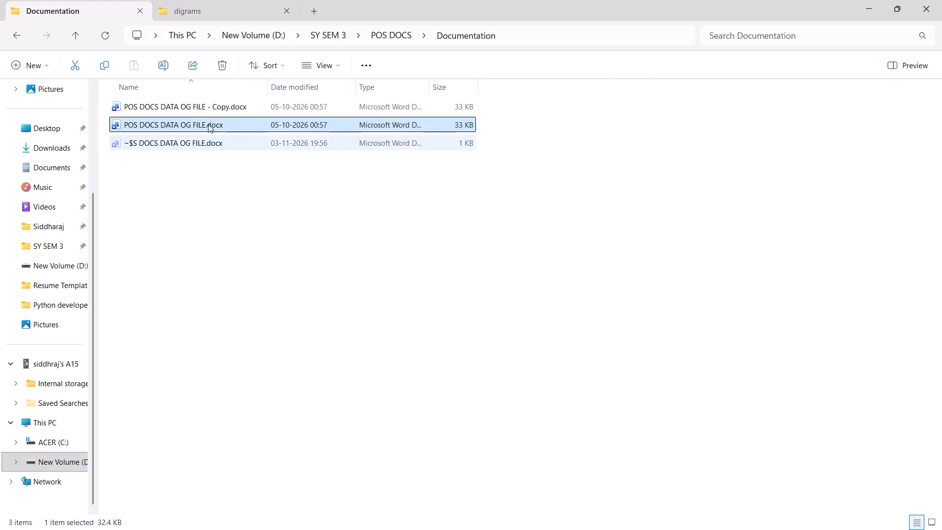
pyautogui.click(309, 13)
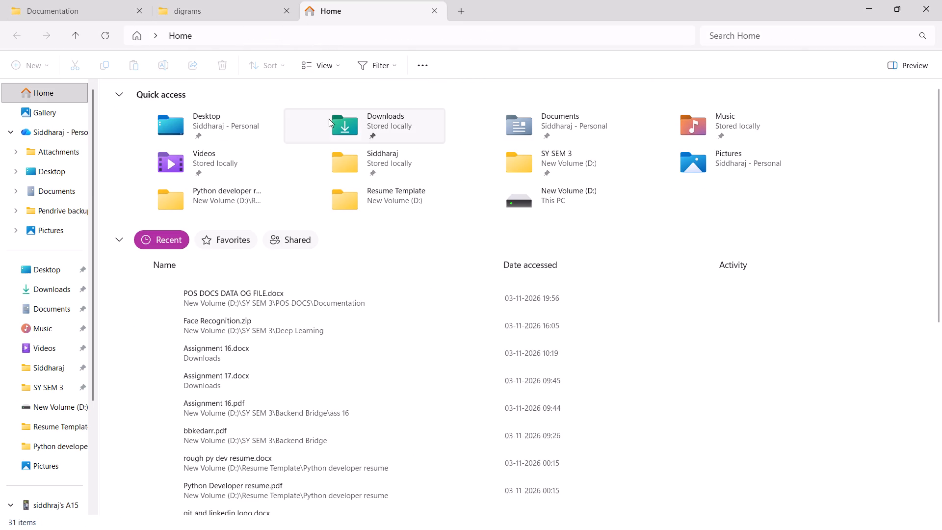
pyautogui.scroll(-5, 72, 335)
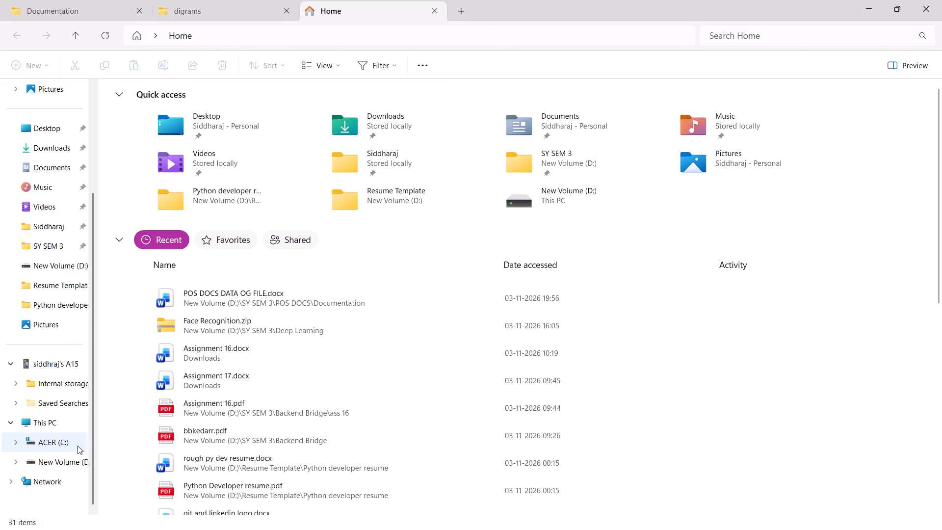
pyautogui.scroll(4, 76, 205)
pyautogui.scroll(-3, 56, 400)
pyautogui.click(59, 241)
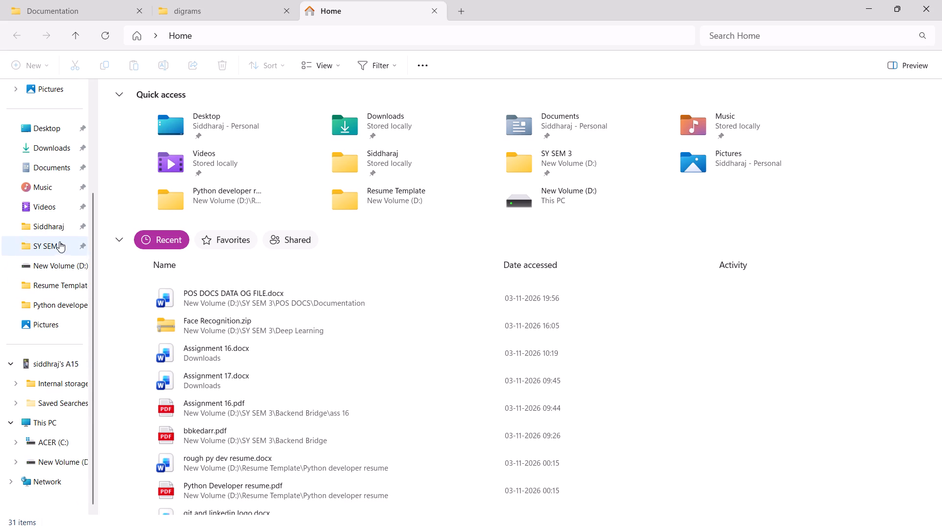
pyautogui.doubleClick(207, 312)
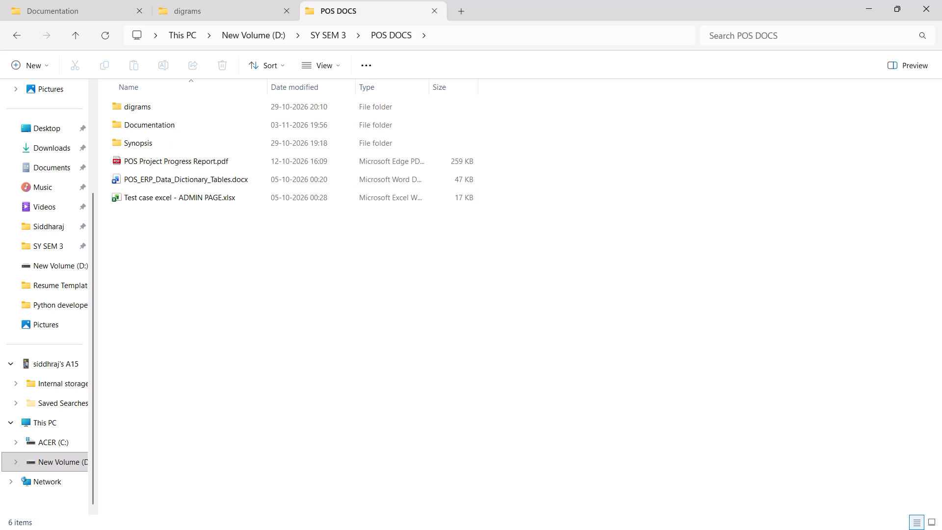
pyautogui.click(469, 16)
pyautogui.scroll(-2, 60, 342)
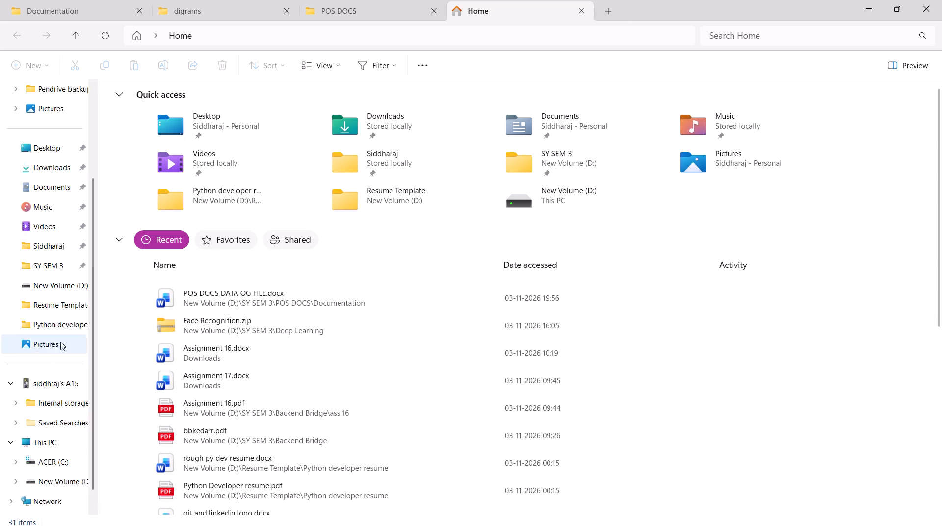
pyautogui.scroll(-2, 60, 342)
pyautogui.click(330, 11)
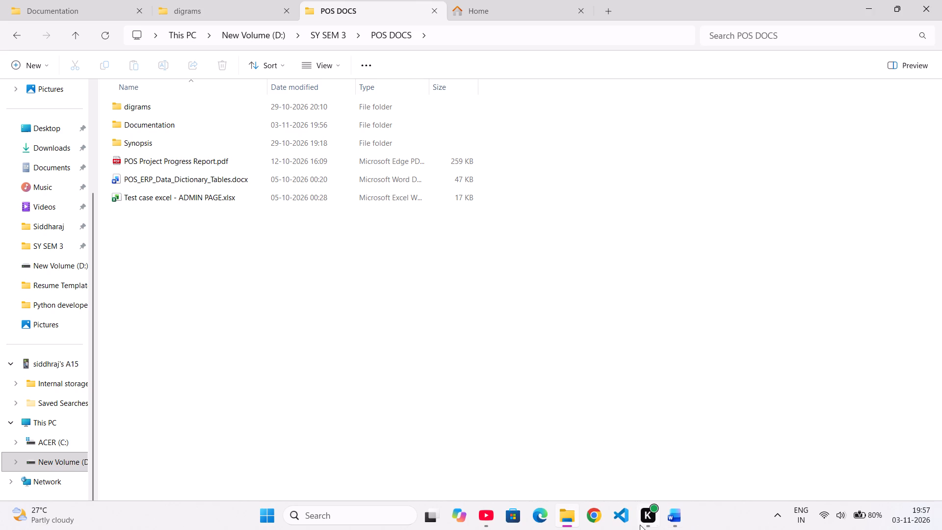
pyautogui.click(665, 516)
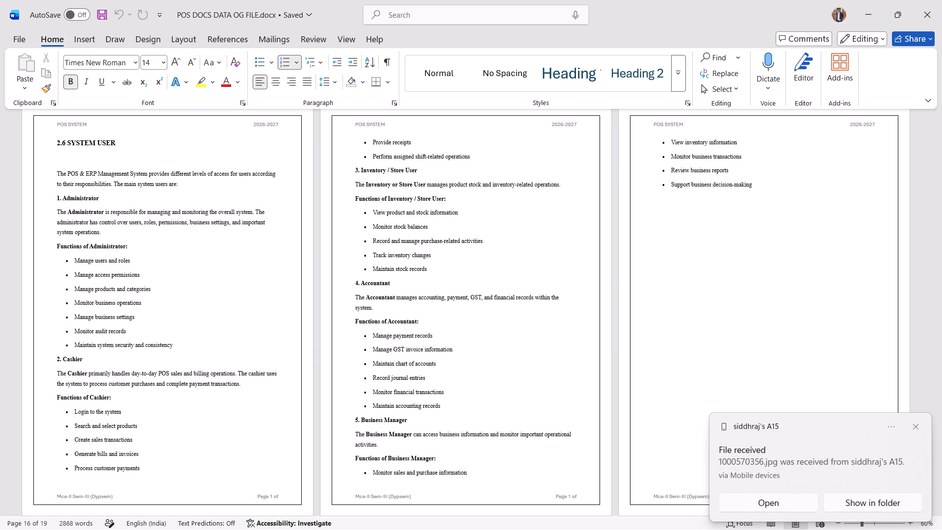
# Show the image received from the phone, 1000570356.jpg, in the Mobile Devices folder and preview it briefly.
pyautogui.click(835, 503)
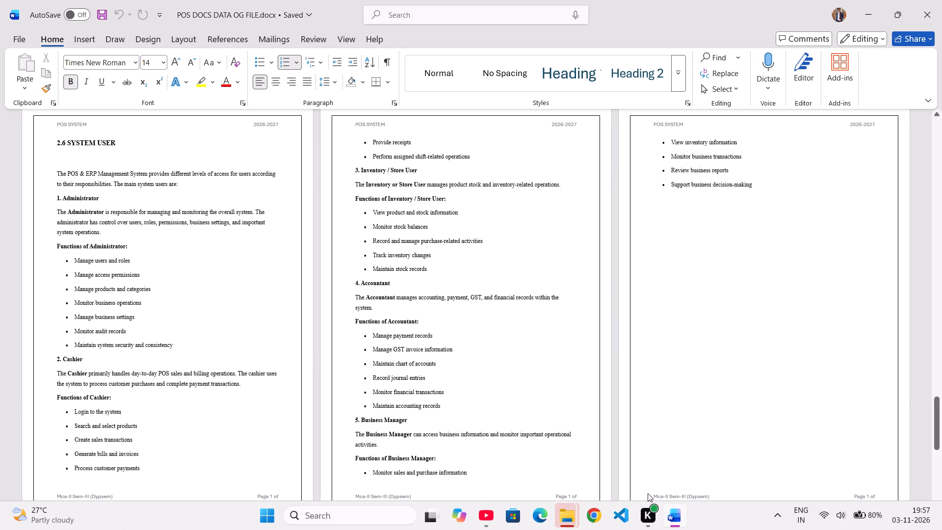
pyautogui.click(621, 463)
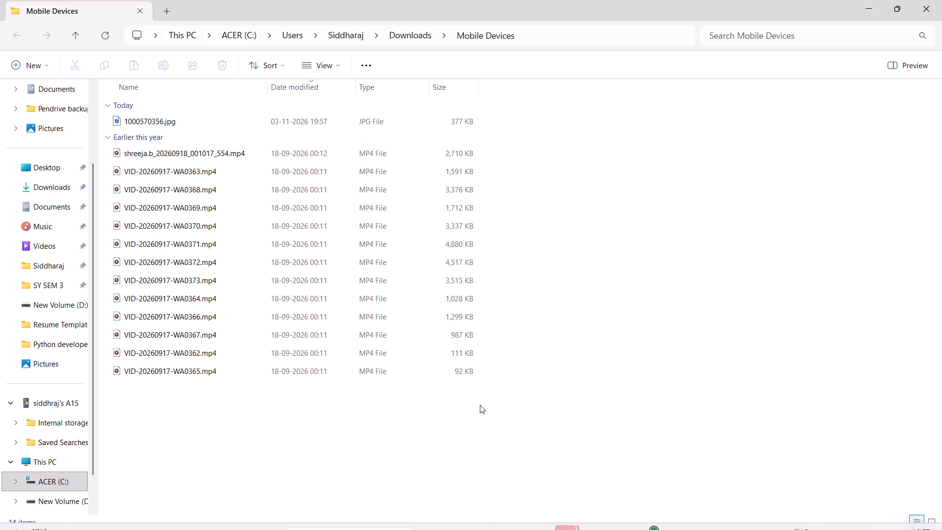
pyautogui.doubleClick(209, 126)
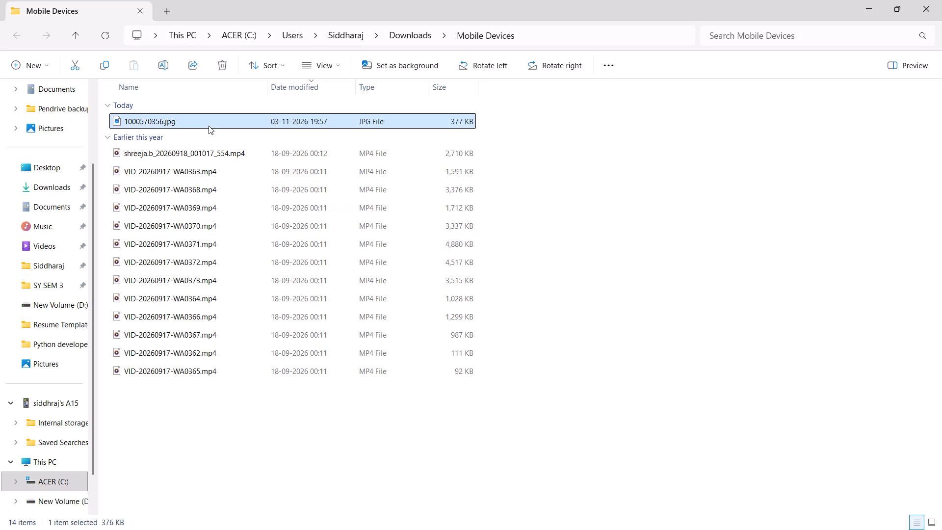
pyautogui.click(817, 144)
# Move 1000570356.jpg from the Mobile Devices folder into the POS DOCS folder and close the Mobile Devices window.
pyautogui.click(82, 66)
pyautogui.click(937, 5)
pyautogui.hotkey('alt', 'Tab')
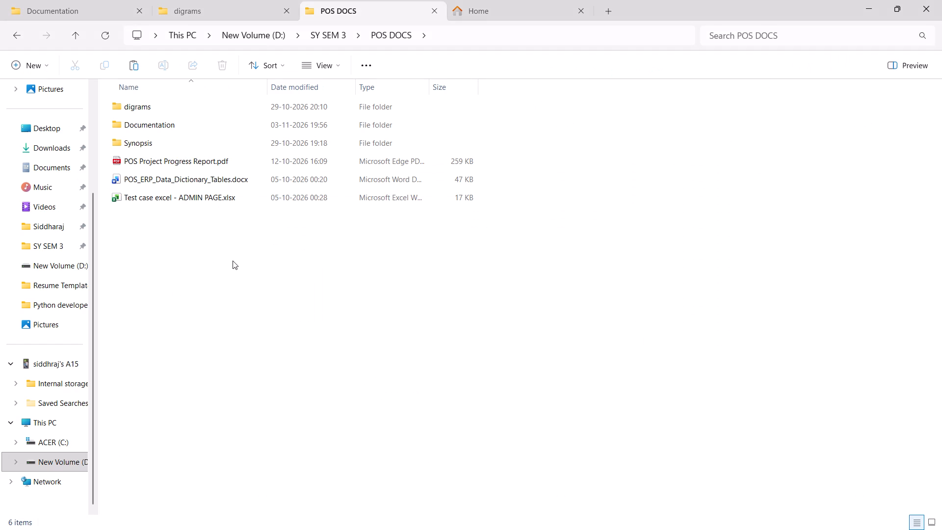
pyautogui.hotkey('ctrl', 'v')
pyautogui.click(247, 264)
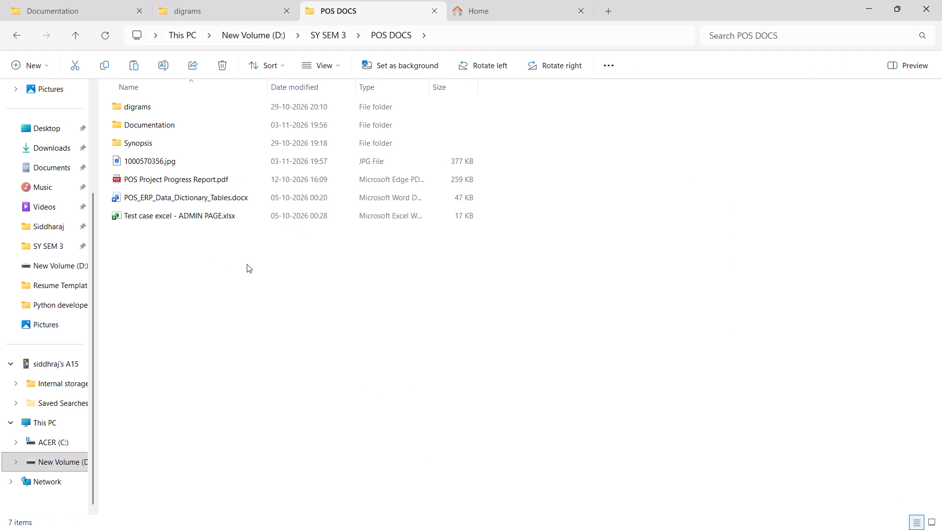
# Open 1000570356.jpg from POS DOCS in a maximized window and enlarge the index table around the Proposed System and Analysis and Design chapters.
pyautogui.doubleClick(187, 161)
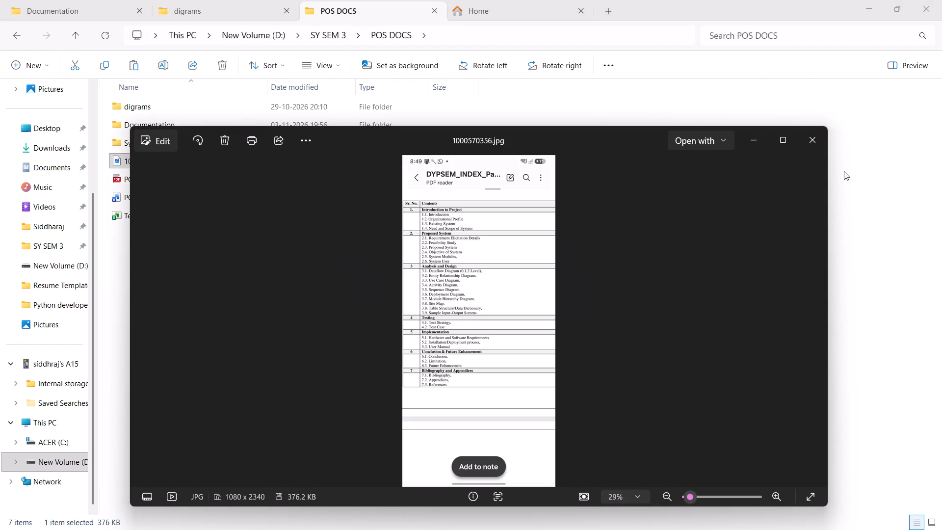
pyautogui.click(777, 139)
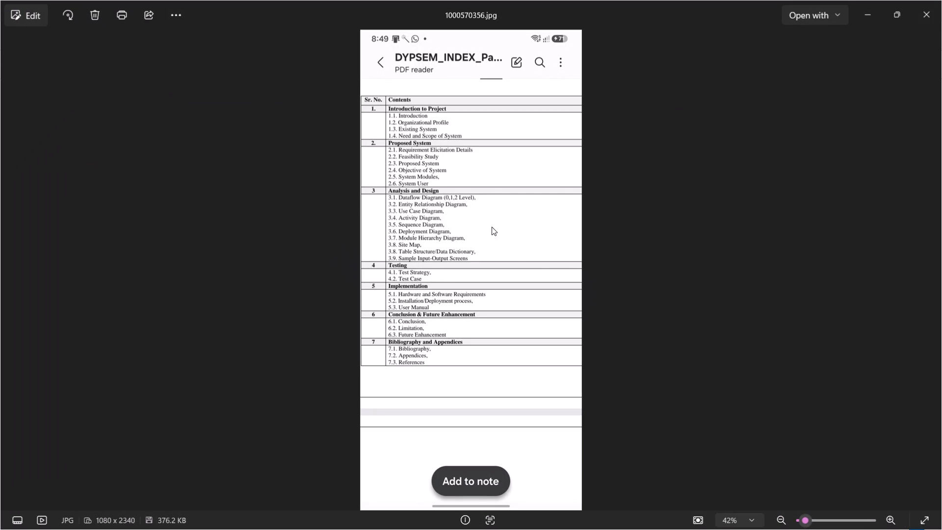
pyautogui.keyDown('ctrl'); pyautogui.scroll(6, 500, 236); pyautogui.keyUp('ctrl')
pyautogui.keyDown('ctrl'); pyautogui.scroll(-5, 392, 151); pyautogui.keyUp('ctrl')
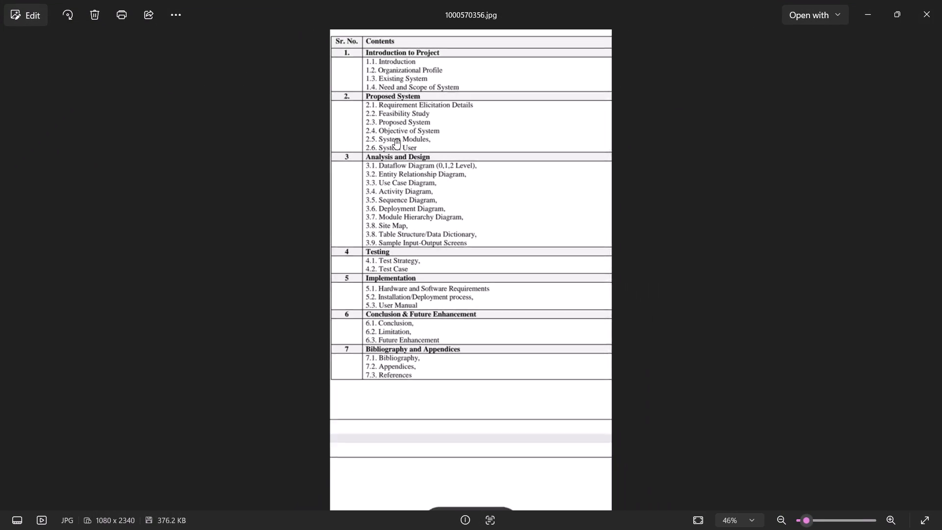
pyautogui.scroll(7, 414, 121)
pyautogui.scroll(3, 380, 145)
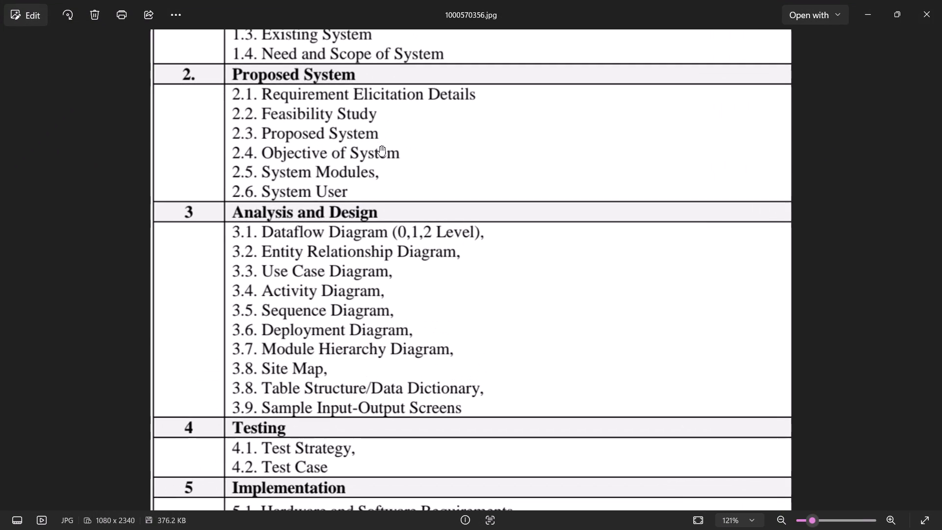
# Compare the Proposed System and Analysis and Design entries in the index image with section 2.6 and the final pages of the Word document.
pyautogui.hotkey('alt', 'Tab')
pyautogui.hotkey('alt', 'Tab')
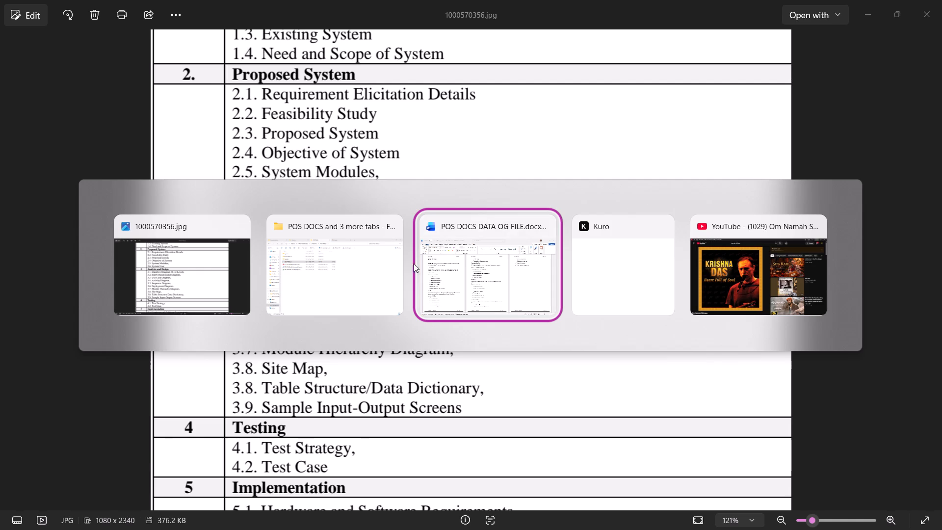
pyautogui.scroll(-1, 613, 273)
pyautogui.scroll(1, 625, 268)
pyautogui.scroll(1, 396, 299)
pyautogui.hotkey('alt', 'Tab')
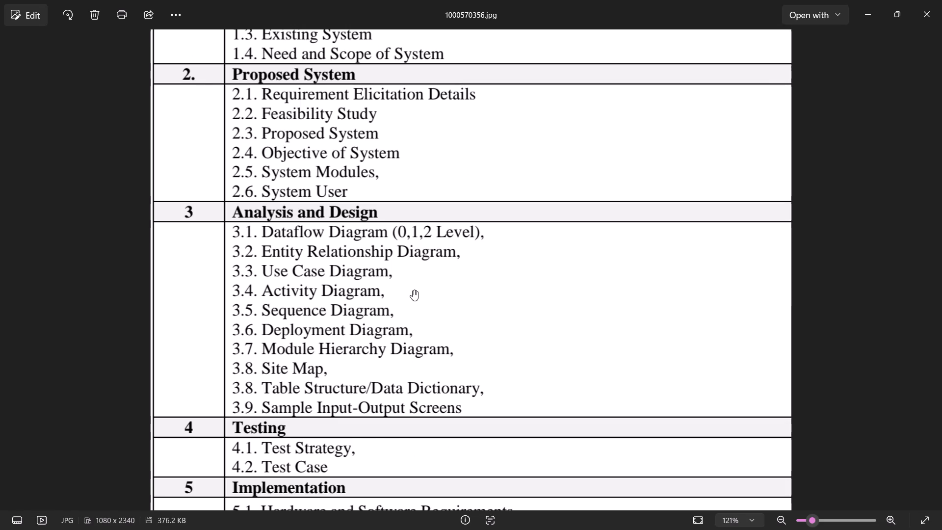
pyautogui.hotkey('alt', 'Tab')
pyautogui.scroll(-3, 520, 304)
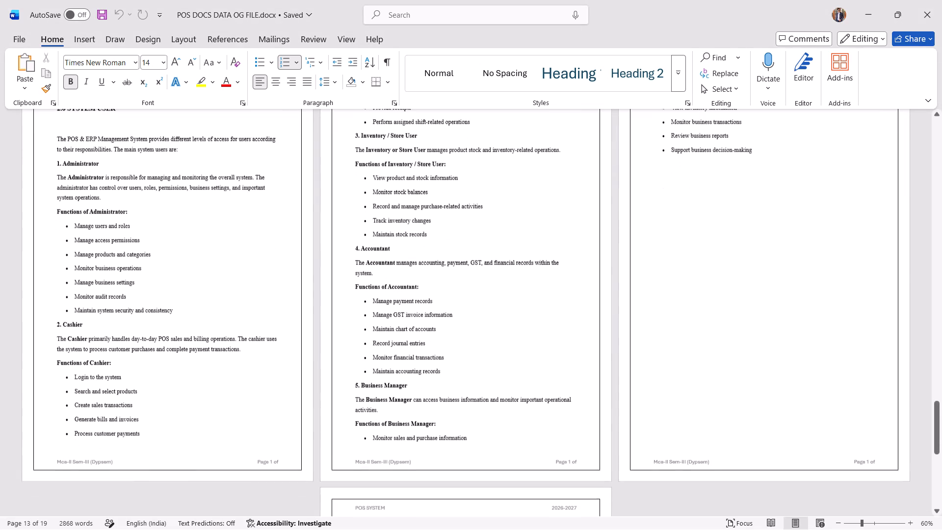
pyautogui.scroll(6, 525, 302)
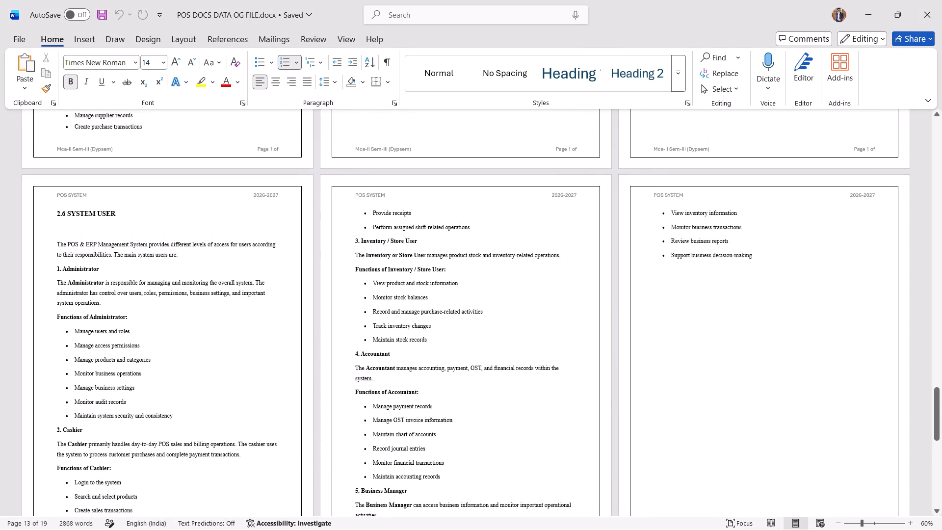
pyautogui.hotkey('alt', 'Tab')
pyautogui.scroll(-2, 438, 300)
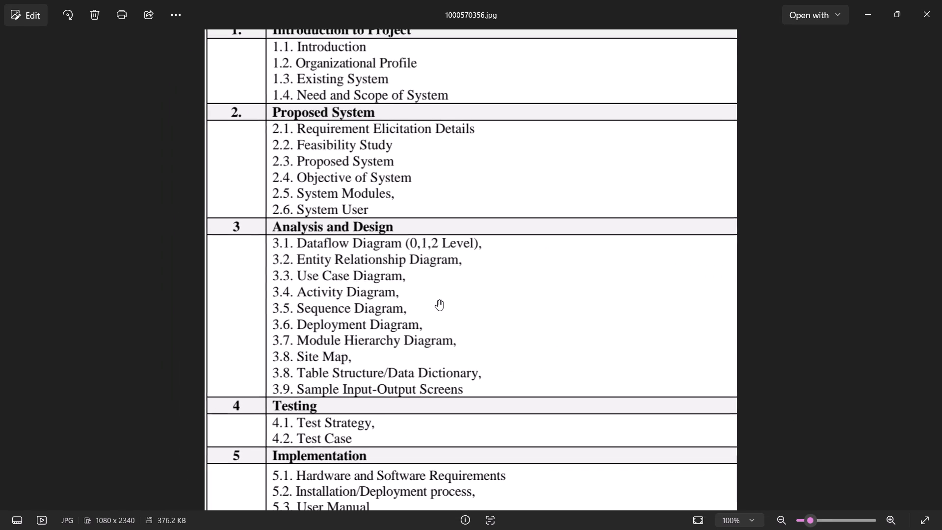
pyautogui.scroll(5, 445, 298)
pyautogui.scroll(-3, 450, 296)
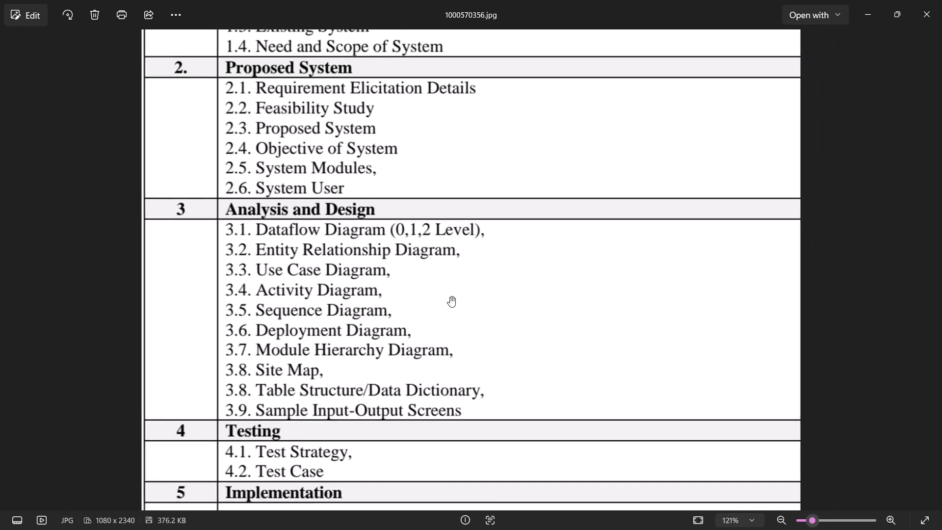
pyautogui.hotkey('alt', 'Tab')
pyautogui.scroll(6, 539, 286)
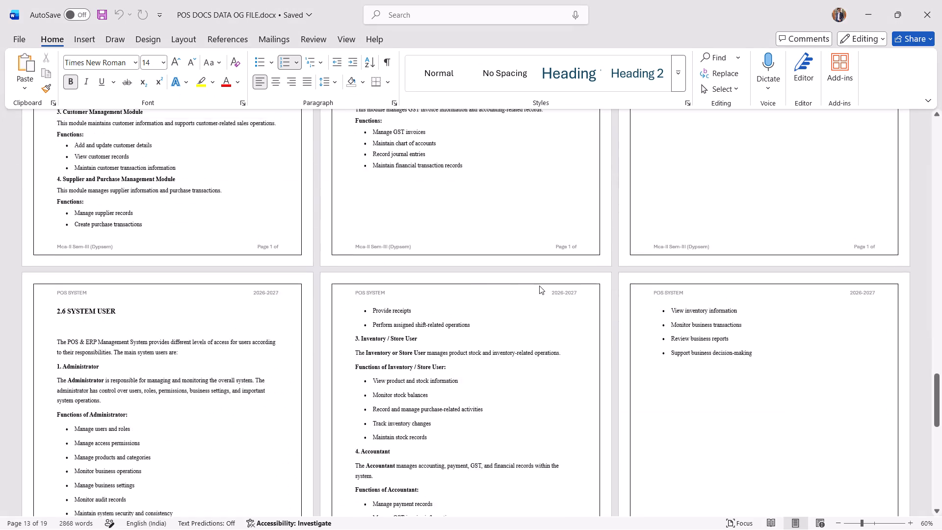
pyautogui.scroll(14, 539, 286)
pyautogui.moveTo(941, 373); pyautogui.dragTo(941, 477)
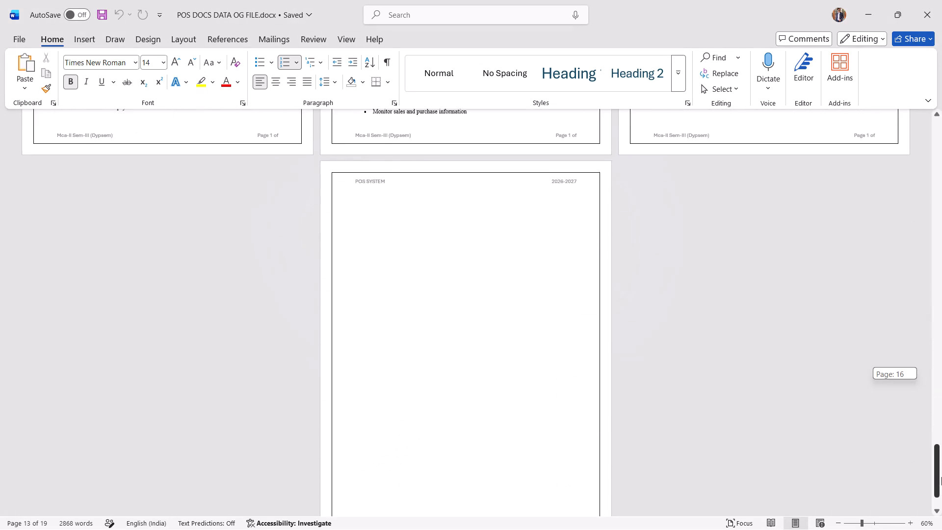
pyautogui.moveTo(941, 477); pyautogui.dragTo(941, 484)
pyautogui.click(563, 205)
pyautogui.scroll(11, 439, 174)
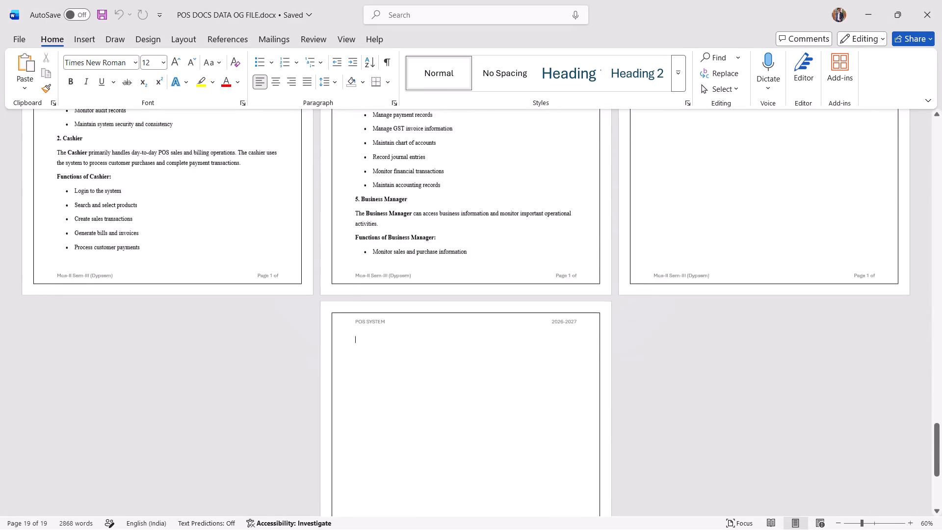
pyautogui.scroll(7, 439, 174)
pyautogui.scroll(1, 737, 213)
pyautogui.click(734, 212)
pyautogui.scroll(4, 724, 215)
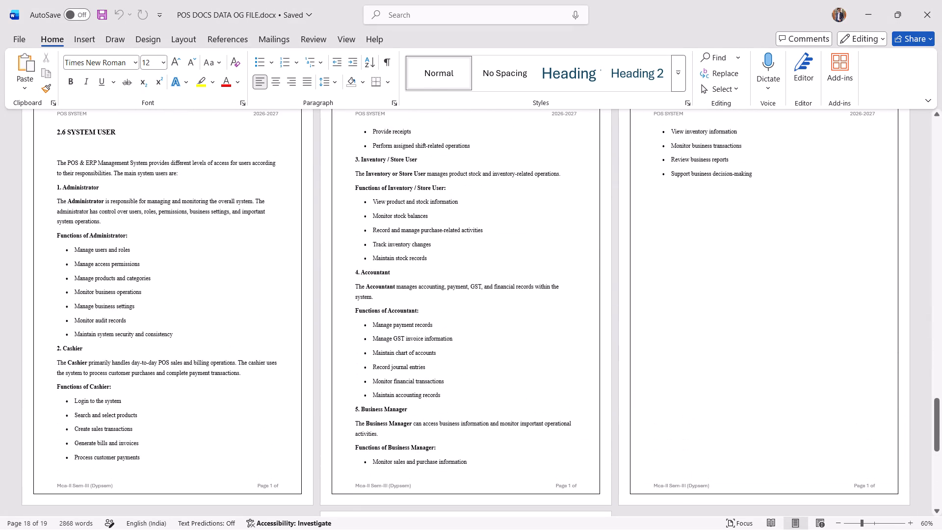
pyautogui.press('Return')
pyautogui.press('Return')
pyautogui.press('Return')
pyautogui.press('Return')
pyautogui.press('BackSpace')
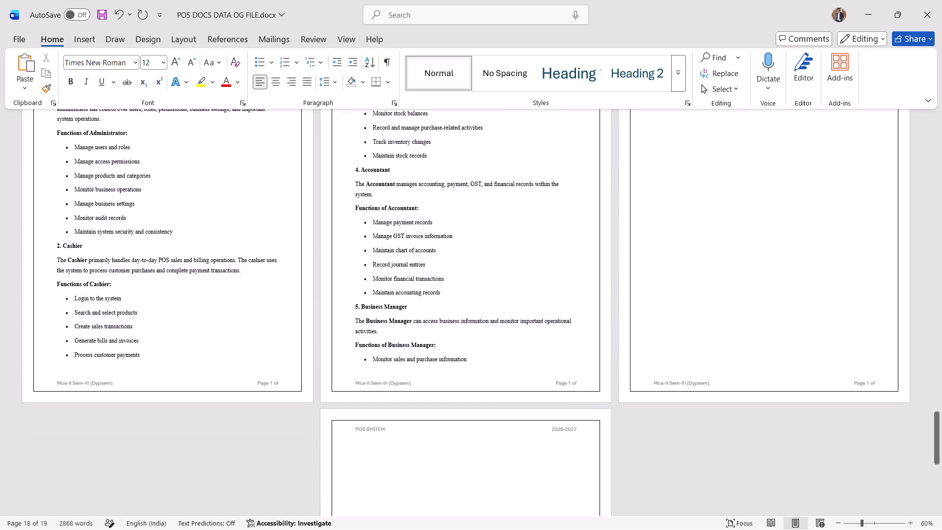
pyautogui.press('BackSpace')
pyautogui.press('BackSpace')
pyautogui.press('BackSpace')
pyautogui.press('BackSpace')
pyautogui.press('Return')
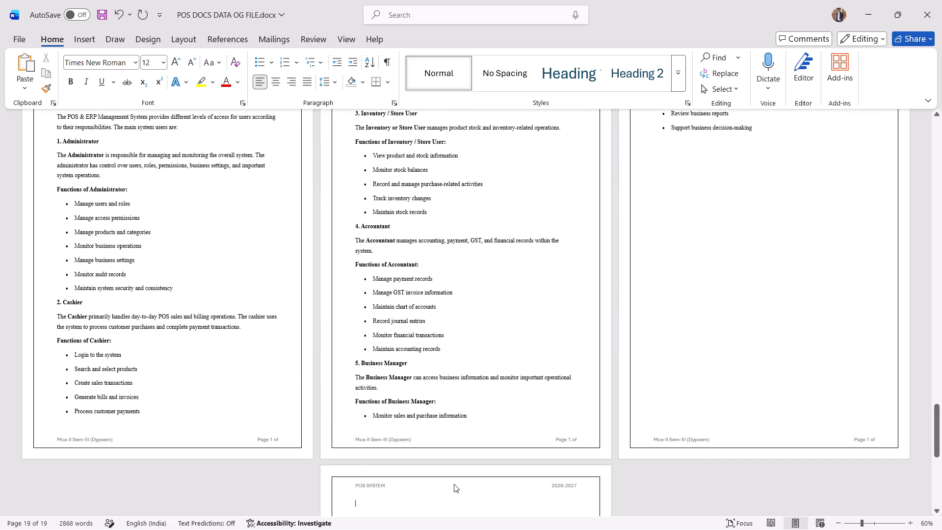
# Check the Analysis and Design topics in the index image again against where the Word document ends.
pyautogui.scroll(-1, 454, 484)
pyautogui.hotkey('alt', 'Tab')
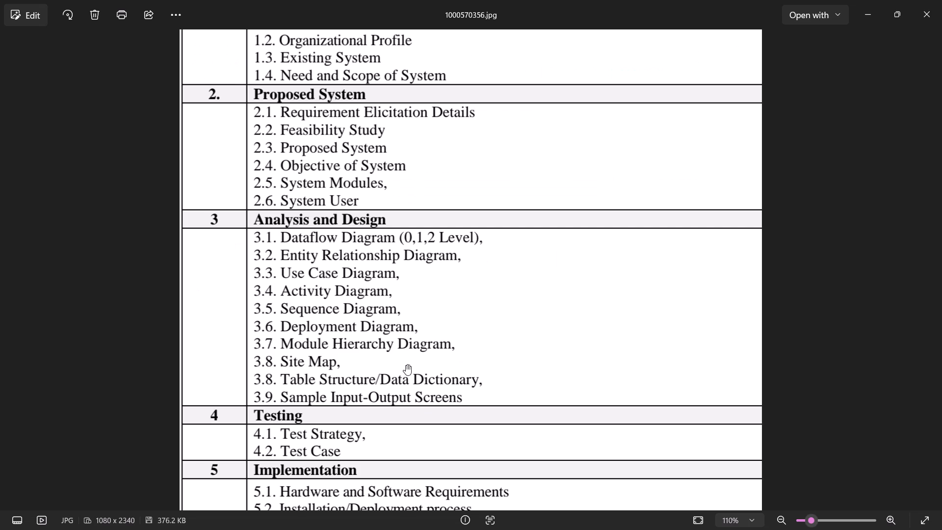
pyautogui.hotkey('alt', 'Tab')
pyautogui.scroll(6, 428, 330)
pyautogui.scroll(-5, 428, 330)
pyautogui.scroll(2, 419, 351)
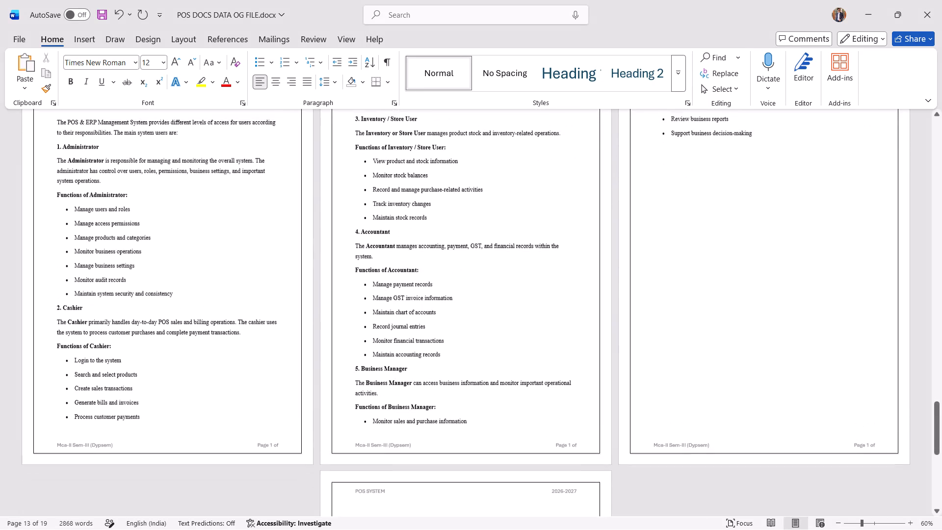
pyautogui.scroll(3, 419, 351)
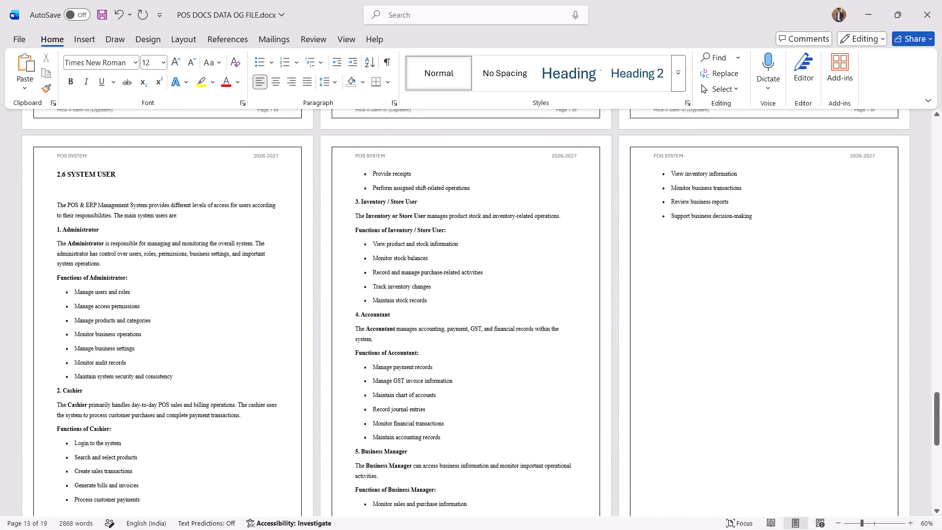
pyautogui.scroll(-5, 419, 351)
pyautogui.hotkey('alt', 'Tab')
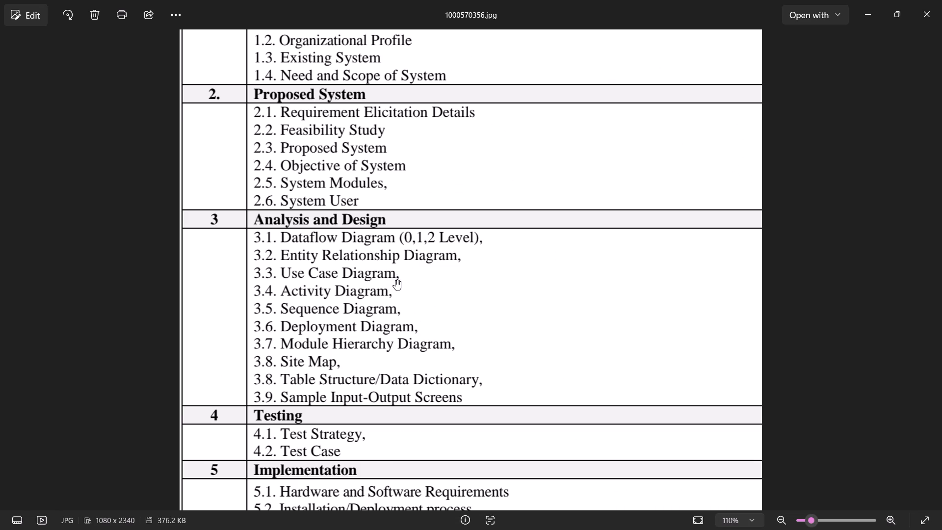
pyautogui.hotkey('alt', 'Tab')
pyautogui.hotkey('alt', 'Tab')
pyautogui.hotkey('alt', 'Tab')
# Enter the heading "3.1 Data Flow Diagram" at the top of the blank last page of the Word document.
pyautogui.scroll(-10, 400, 428)
pyautogui.click(362, 303)
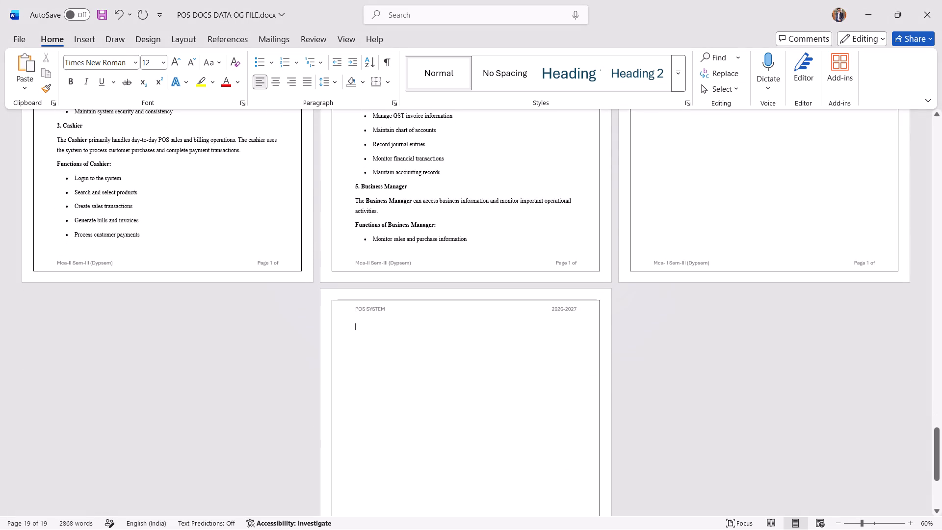
pyautogui.press('3')
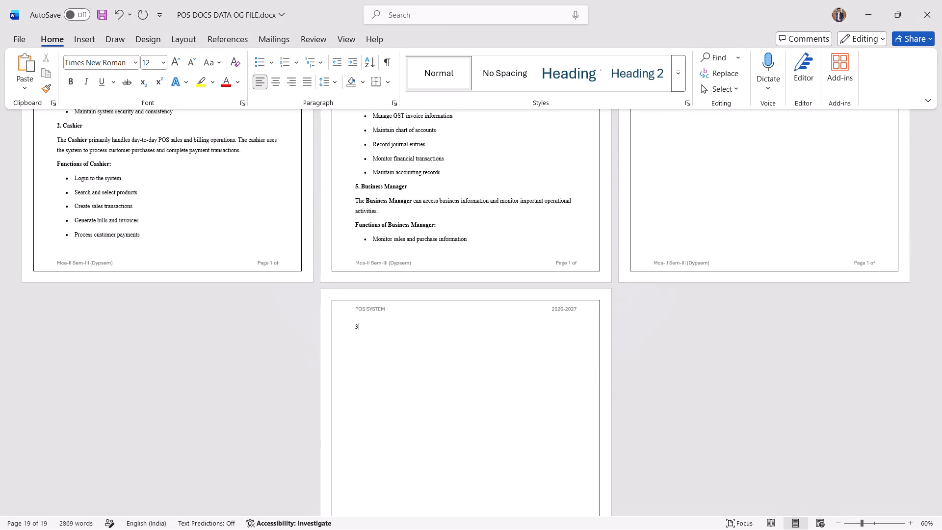
pyautogui.keyDown('ctrl'); pyautogui.scroll(10, 369, 353); pyautogui.keyUp('ctrl')
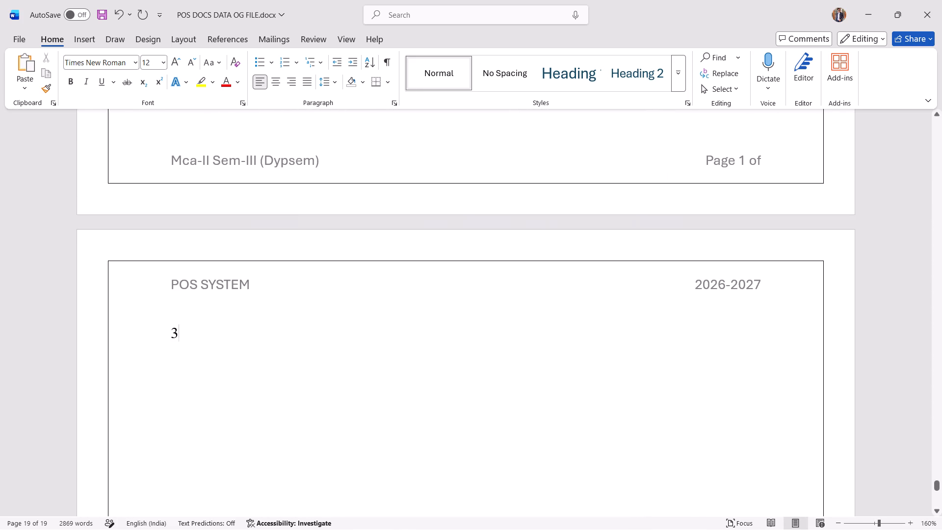
pyautogui.press('.')
pyautogui.write('`')
pyautogui.press('space')
pyautogui.press('BackSpace')
pyautogui.press('BackSpace')
pyautogui.press('BackSpace')
pyautogui.press('.')
pyautogui.write('1')
pyautogui.press('space')
pyautogui.write('Data Flow Diage')
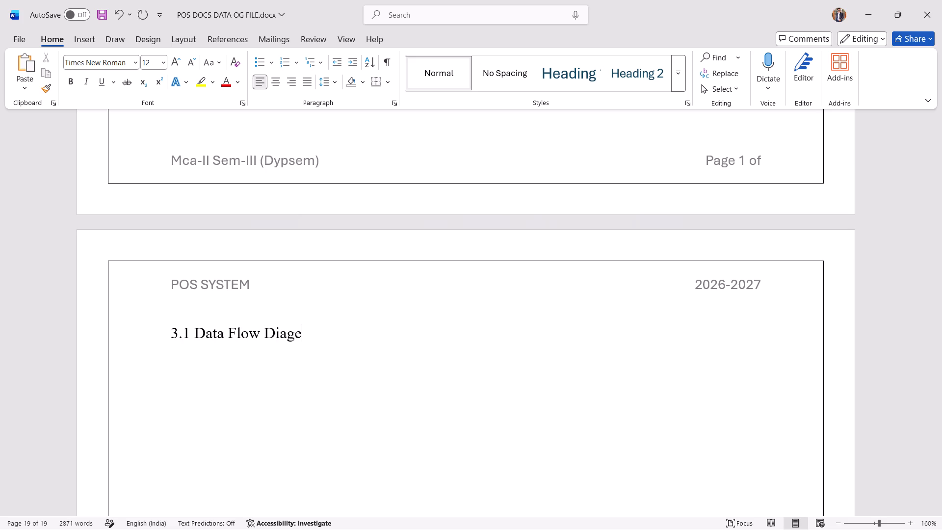
pyautogui.press('BackSpace')
pyautogui.write('ram')
pyautogui.press('space')
# Check the font formatting of the existing "2.6 SYSTEM USER" heading.
pyautogui.scroll(20, 375, 355)
pyautogui.scroll(1, 375, 355)
pyautogui.keyDown('ctrl'); pyautogui.scroll(-4, 375, 354); pyautogui.keyUp('ctrl')
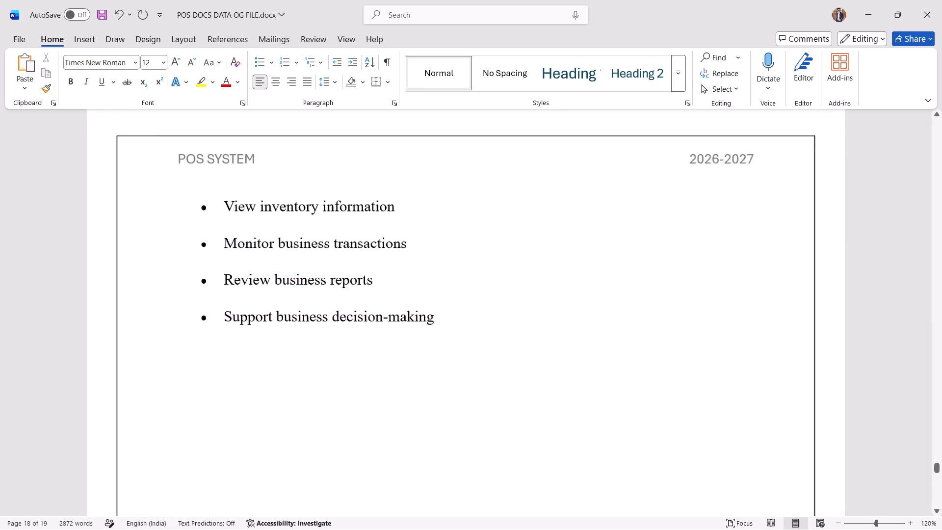
pyautogui.keyDown('ctrl'); pyautogui.scroll(-4, 375, 354); pyautogui.keyUp('ctrl')
pyautogui.scroll(20, 372, 355)
pyautogui.scroll(1, 372, 355)
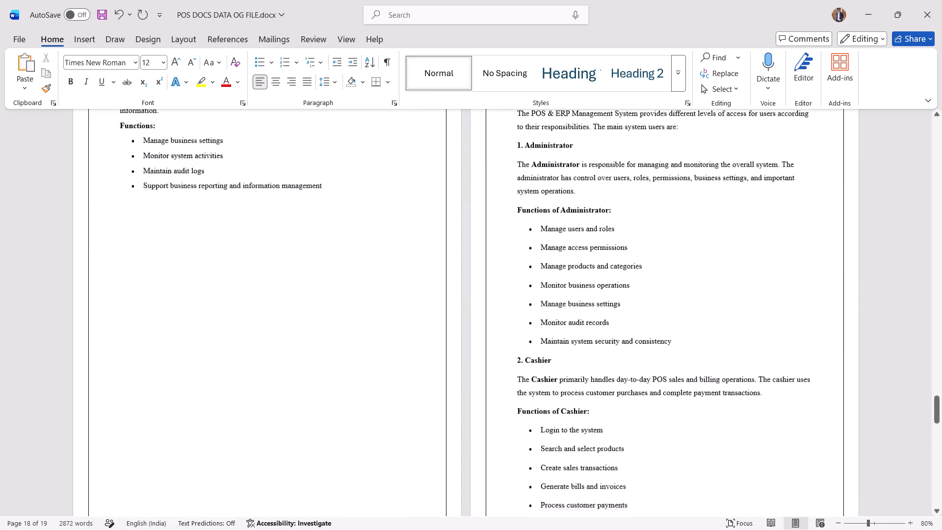
pyautogui.scroll(4, 372, 355)
pyautogui.click(562, 235)
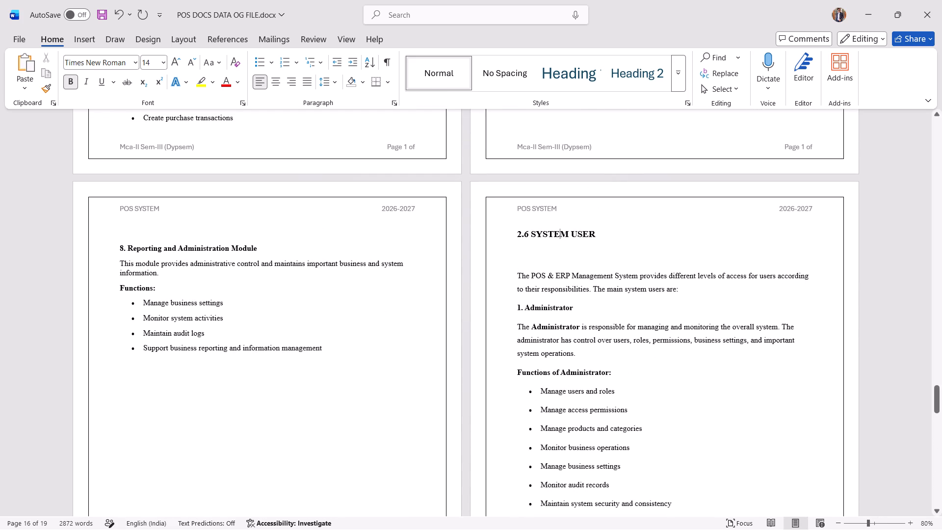
# Make the "3.1 Data Flow Diagram" heading bold at size 14 and start a new line below it.
pyautogui.scroll(-20, 567, 235)
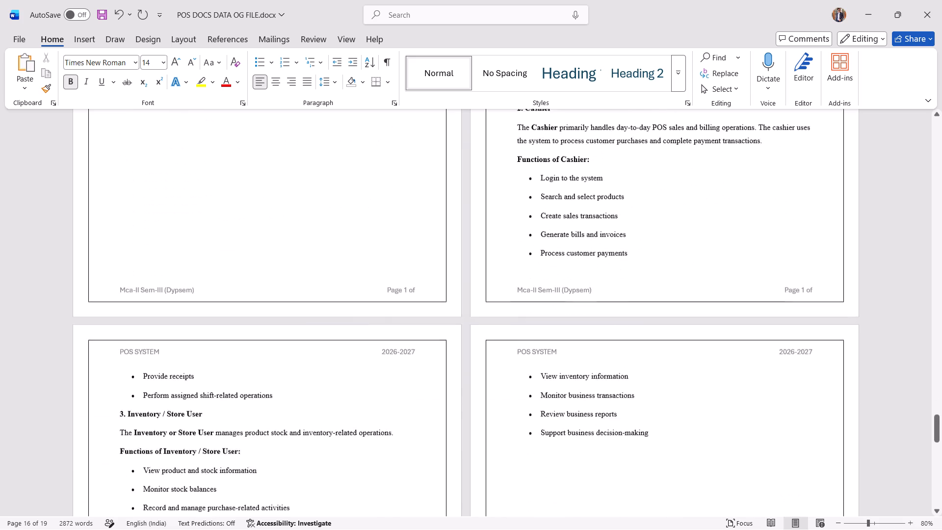
pyautogui.scroll(-20, 567, 238)
pyautogui.scroll(-4, 567, 238)
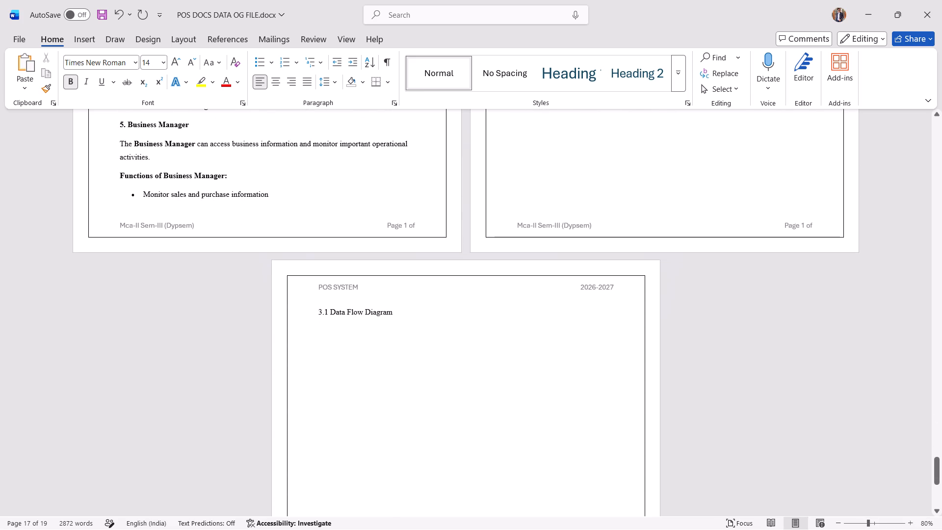
pyautogui.keyDown('ctrl'); pyautogui.scroll(6, 486, 332); pyautogui.keyUp('ctrl')
pyautogui.scroll(-2, 506, 401)
pyautogui.scroll(-17, 427, 370)
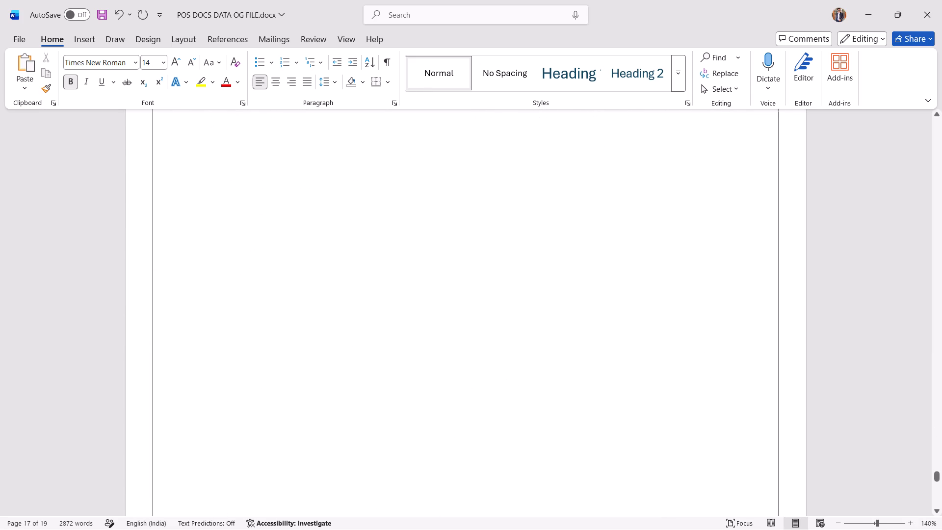
pyautogui.scroll(-10, 450, 358)
pyautogui.click(345, 293)
pyautogui.moveTo(345, 284); pyautogui.dragTo(217, 281)
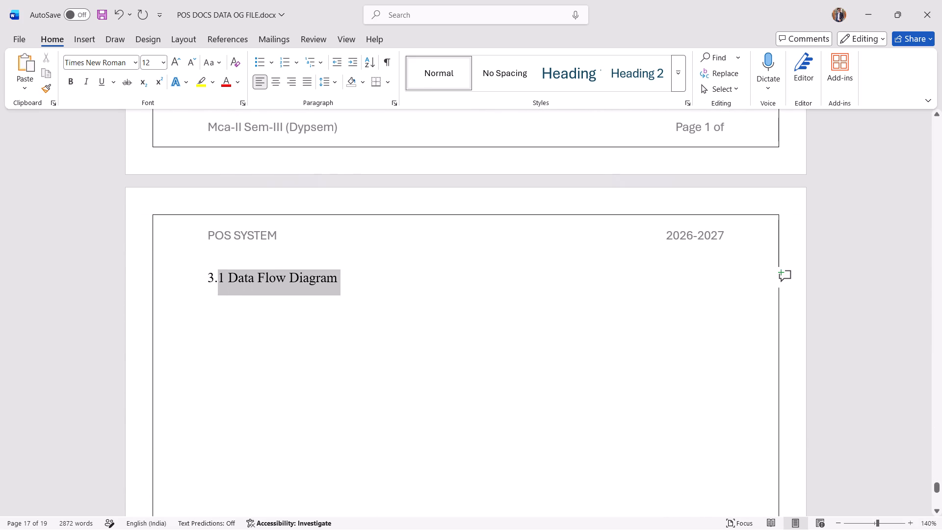
pyautogui.moveTo(217, 281); pyautogui.dragTo(209, 278)
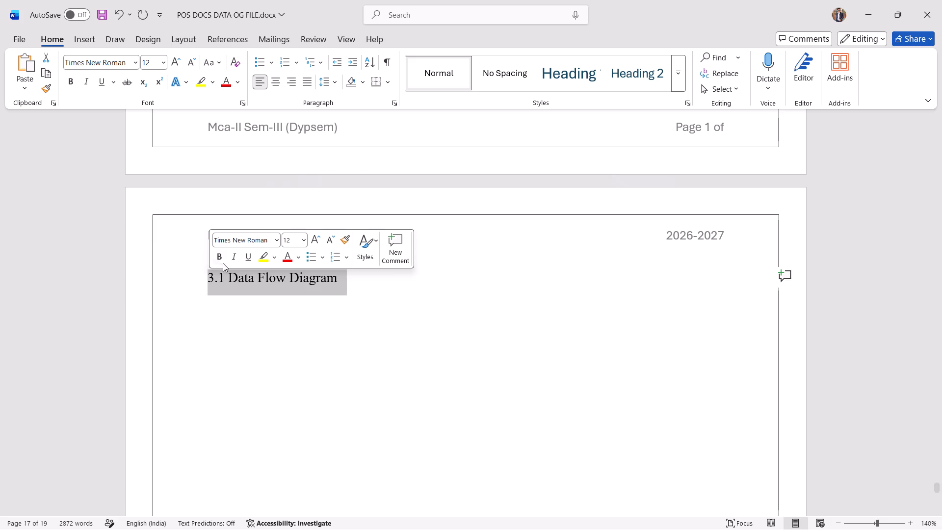
pyautogui.click(222, 262)
pyautogui.doubleClick(308, 239)
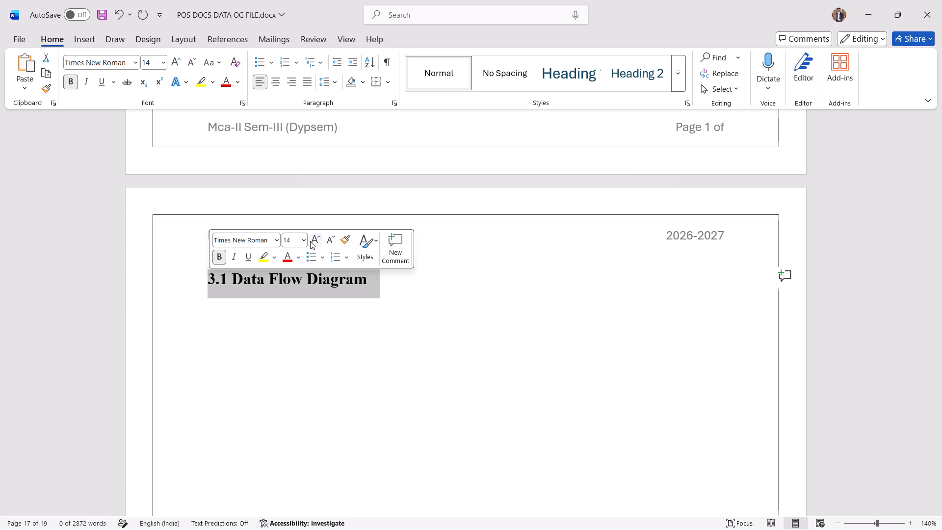
pyautogui.click(344, 310)
pyautogui.click(414, 280)
pyautogui.press('Return')
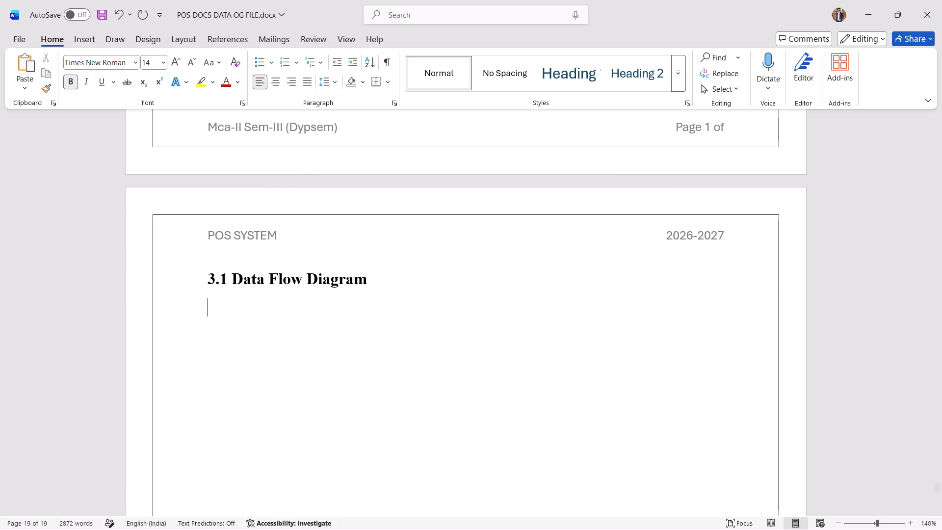
# Enter the subheading "Level 0 –" below the "3.1 Data Flow Diagram" heading and start a new line under it.
pyautogui.click(384, 291)
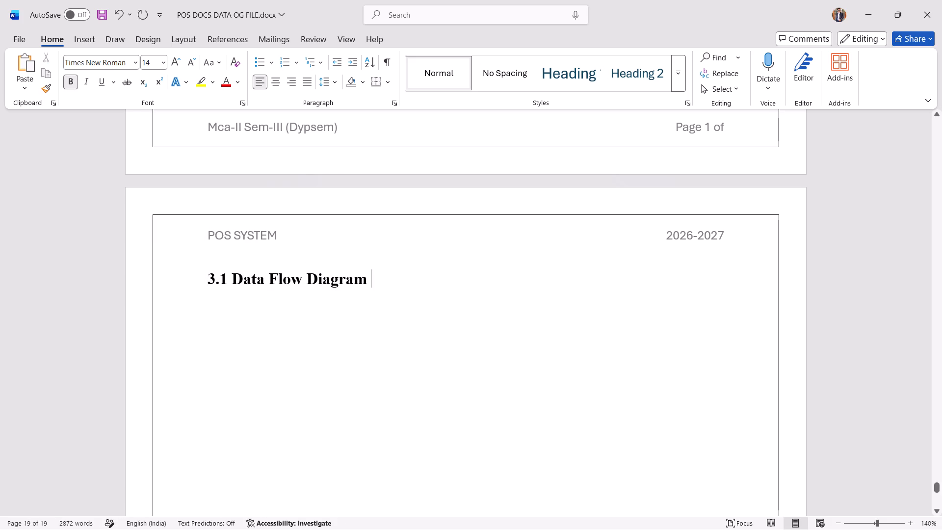
pyautogui.click(383, 287)
pyautogui.click(381, 327)
pyautogui.write('Le')
pyautogui.write('vel 0')
pyautogui.press('space')
pyautogui.write('-')
pyautogui.press('Return')
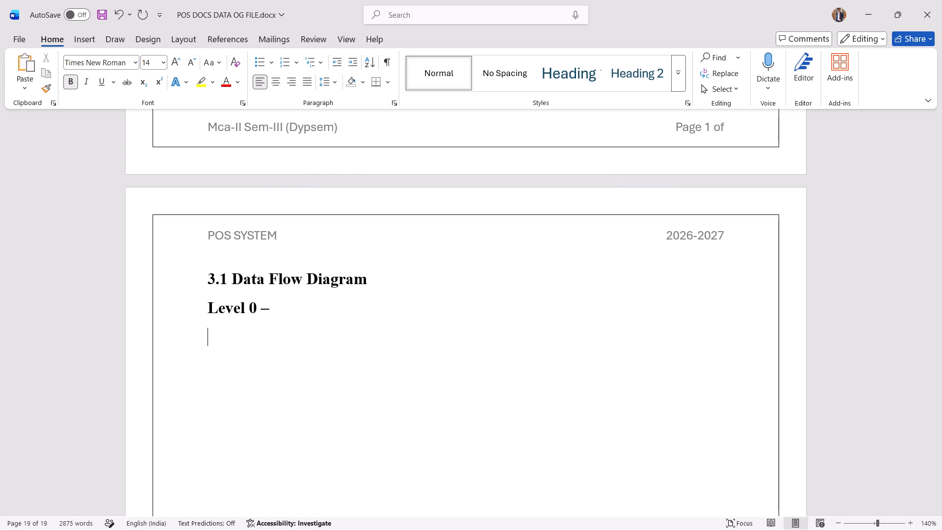
# Copy dfd_level_0.png from the digrams folder in File Explorer and paste it below "Level 0 –" in the Word document.
pyautogui.hotkey('alt', 'Tab')
pyautogui.keyDown('alt'); pyautogui.click(473, 302); pyautogui.keyUp('alt')
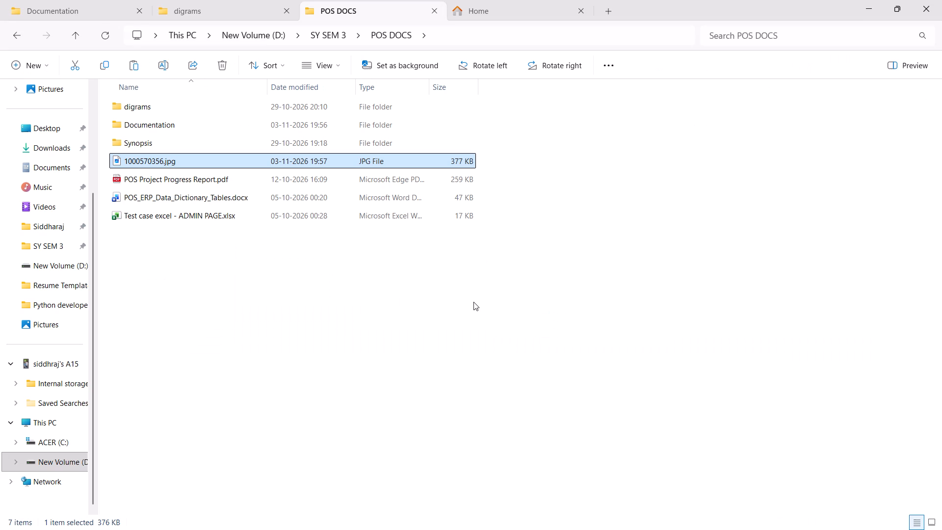
pyautogui.click(231, 17)
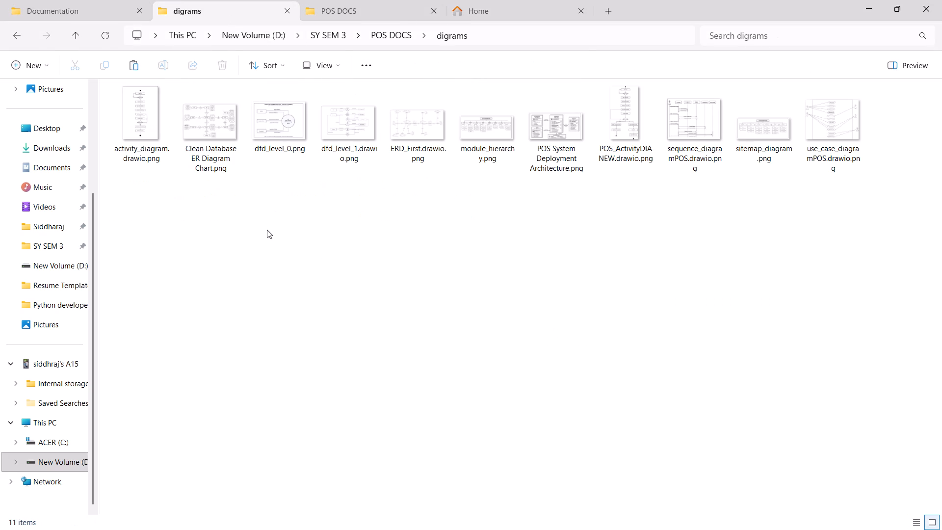
pyautogui.click(286, 138)
pyautogui.hotkey('ctrl', 'c')
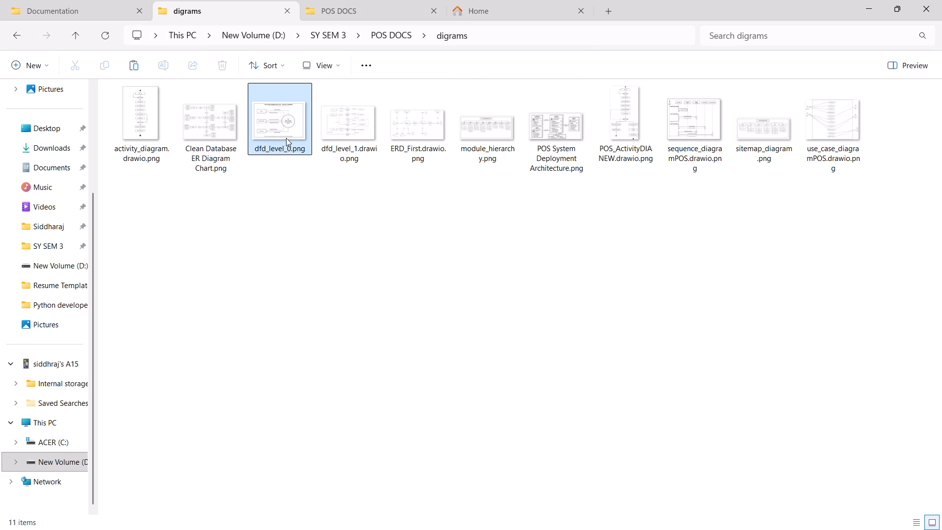
pyautogui.hotkey('alt', 'Tab')
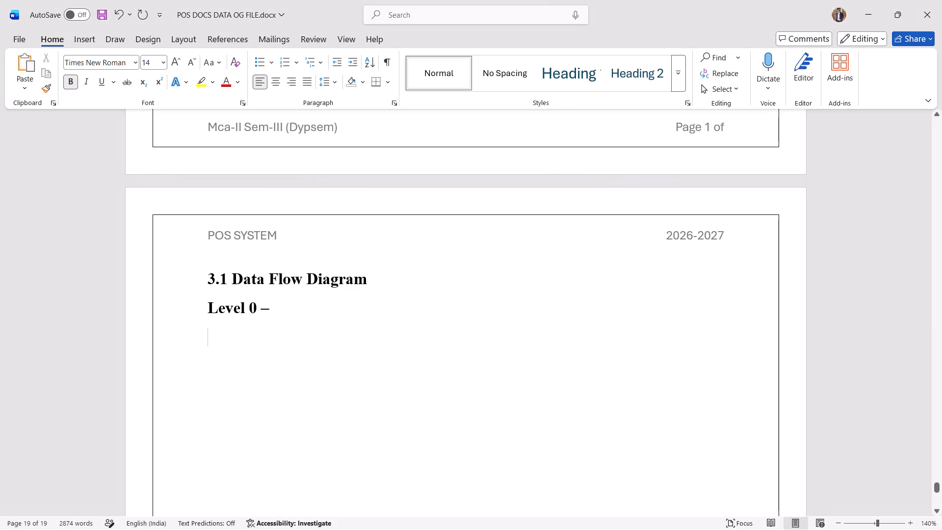
pyautogui.hotkey('ctrl', 'v')
pyautogui.scroll(4, 518, 382)
pyautogui.scroll(-5, 518, 380)
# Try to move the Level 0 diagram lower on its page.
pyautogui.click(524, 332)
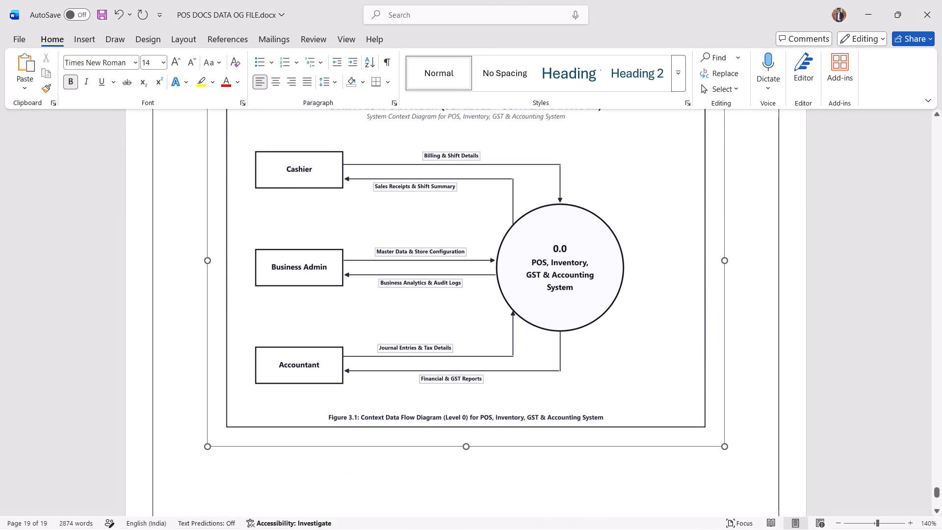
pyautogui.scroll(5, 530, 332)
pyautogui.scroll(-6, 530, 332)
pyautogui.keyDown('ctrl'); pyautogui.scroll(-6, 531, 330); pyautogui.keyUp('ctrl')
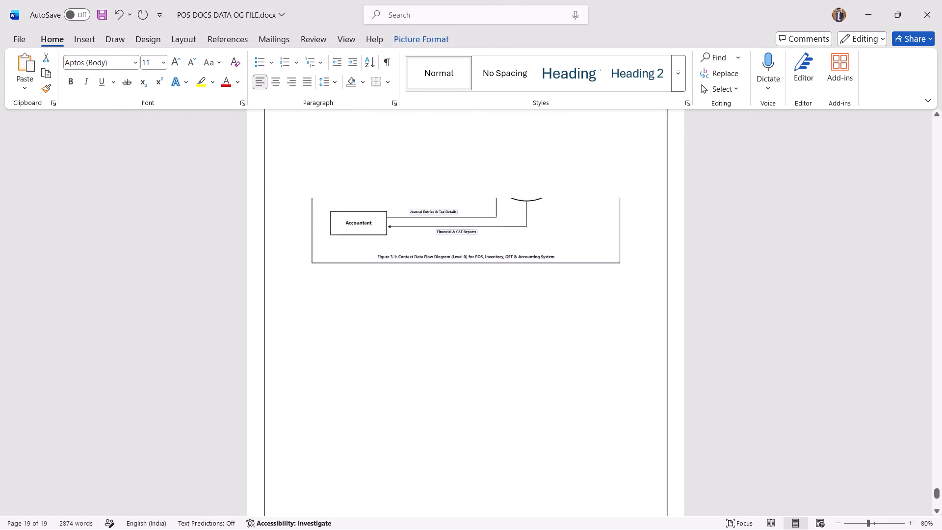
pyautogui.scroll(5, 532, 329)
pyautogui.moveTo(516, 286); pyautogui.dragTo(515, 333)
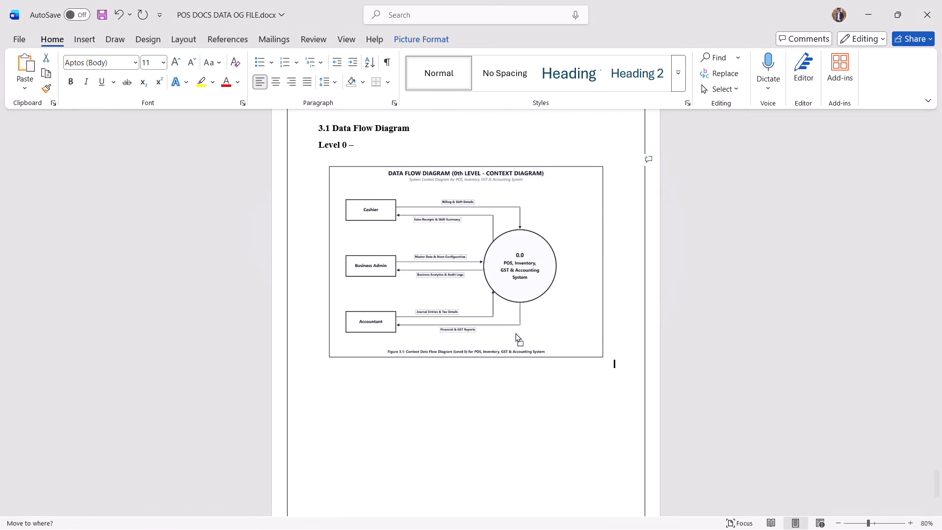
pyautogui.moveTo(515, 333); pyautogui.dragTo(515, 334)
# Add four blank lines between the "Level 0 –" subheading and the diagram to push the diagram down the page.
pyautogui.scroll(3, 518, 326)
pyautogui.click(434, 220)
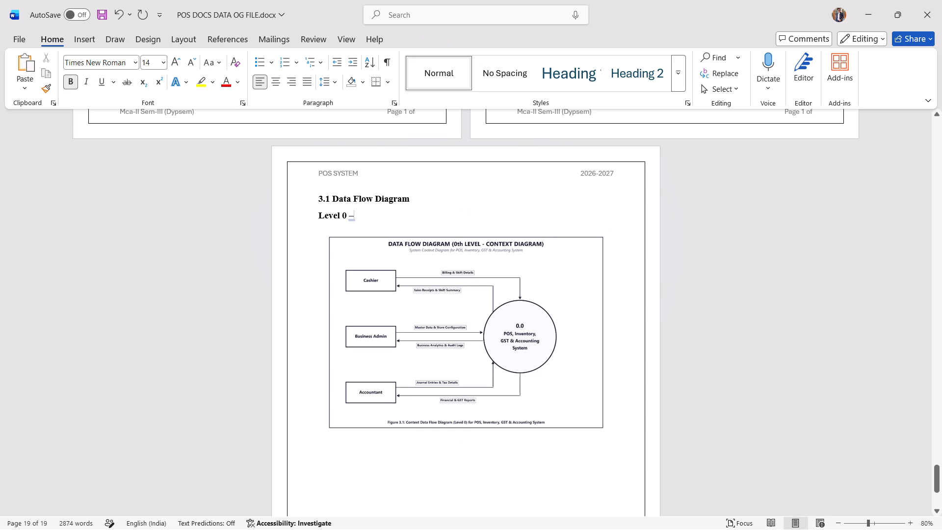
pyautogui.click(434, 220)
pyautogui.press('Return')
pyautogui.press('Return')
pyautogui.scroll(-2, 531, 347)
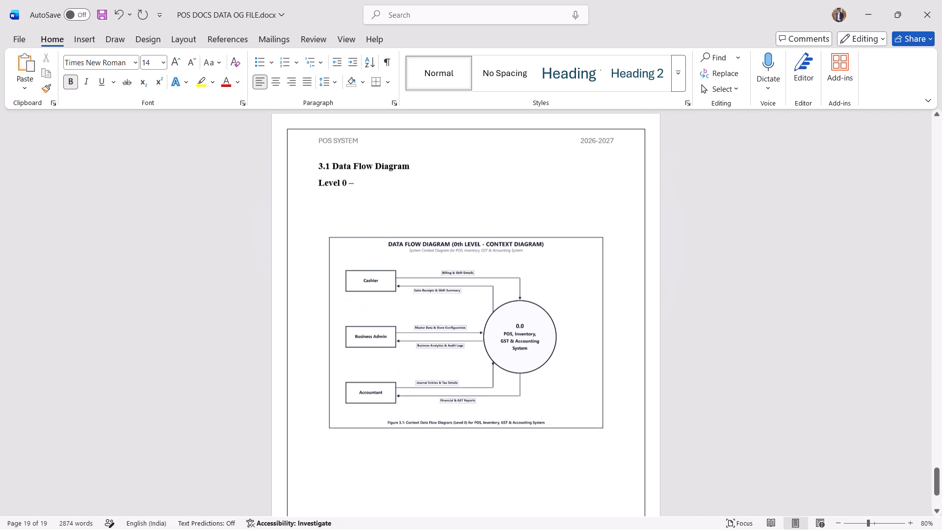
pyautogui.press('Return')
pyautogui.scroll(1, 544, 342)
pyautogui.scroll(-1, 544, 342)
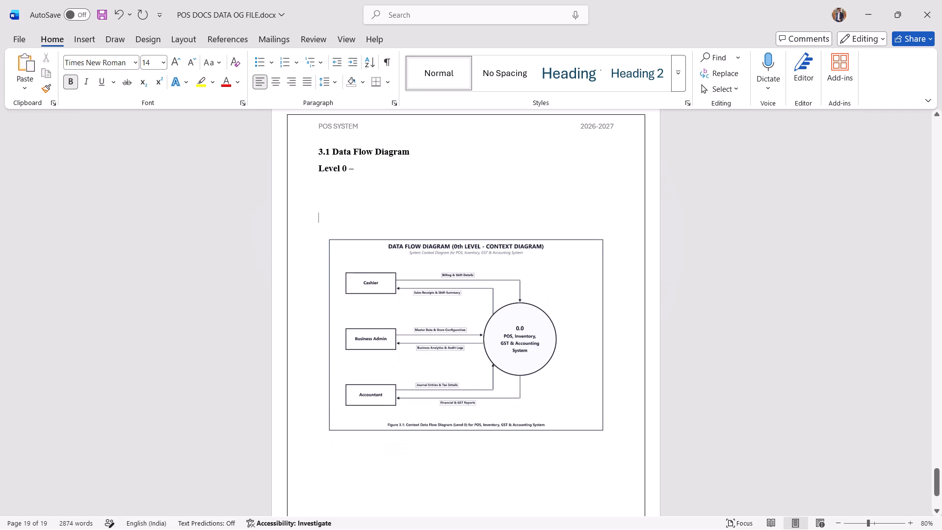
pyautogui.press('Return')
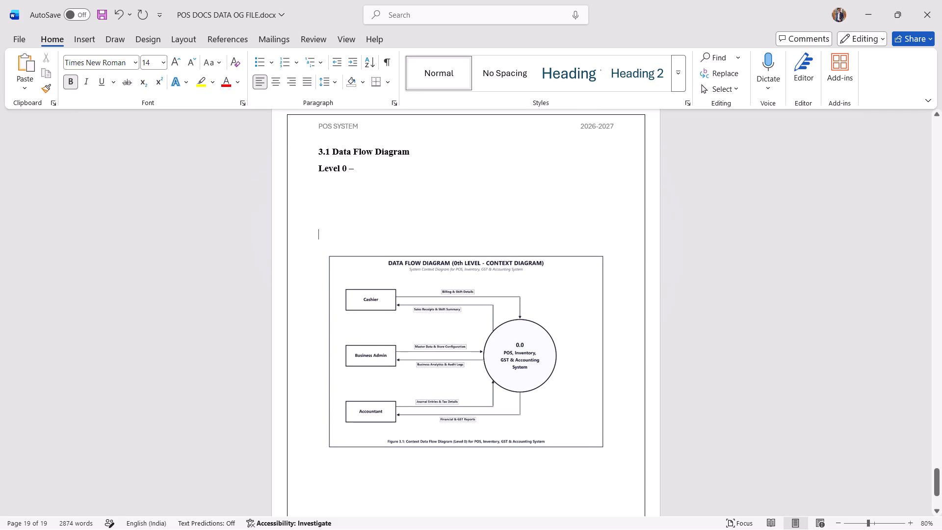
pyautogui.scroll(-2, 535, 312)
pyautogui.scroll(2, 547, 313)
pyautogui.scroll(-1, 547, 313)
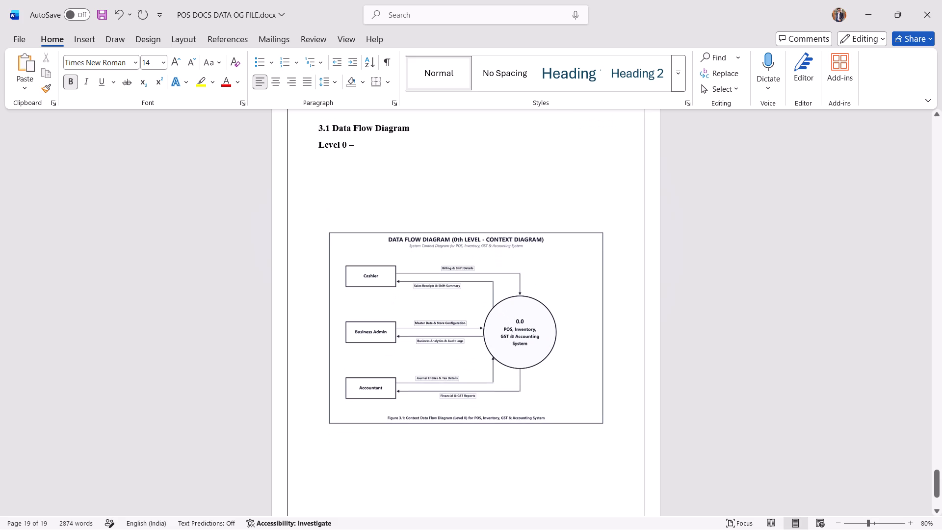
pyautogui.scroll(-4, 635, 325)
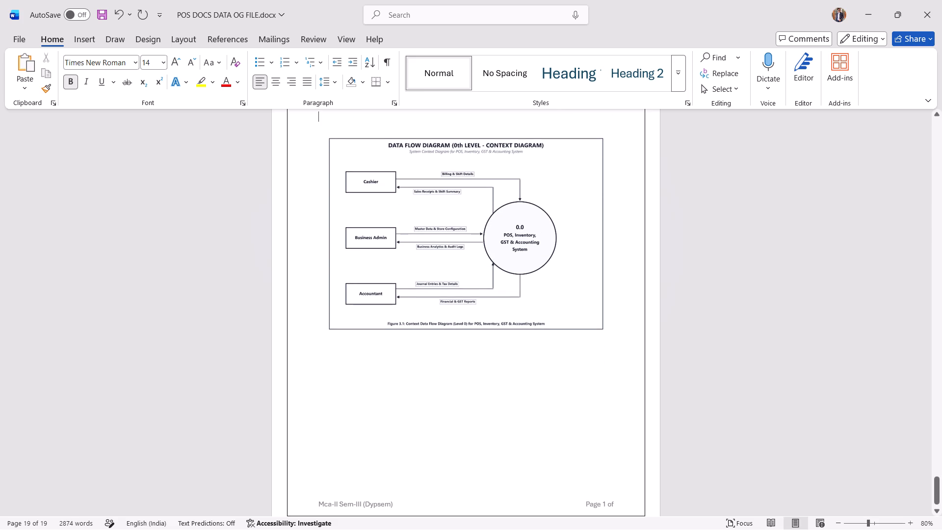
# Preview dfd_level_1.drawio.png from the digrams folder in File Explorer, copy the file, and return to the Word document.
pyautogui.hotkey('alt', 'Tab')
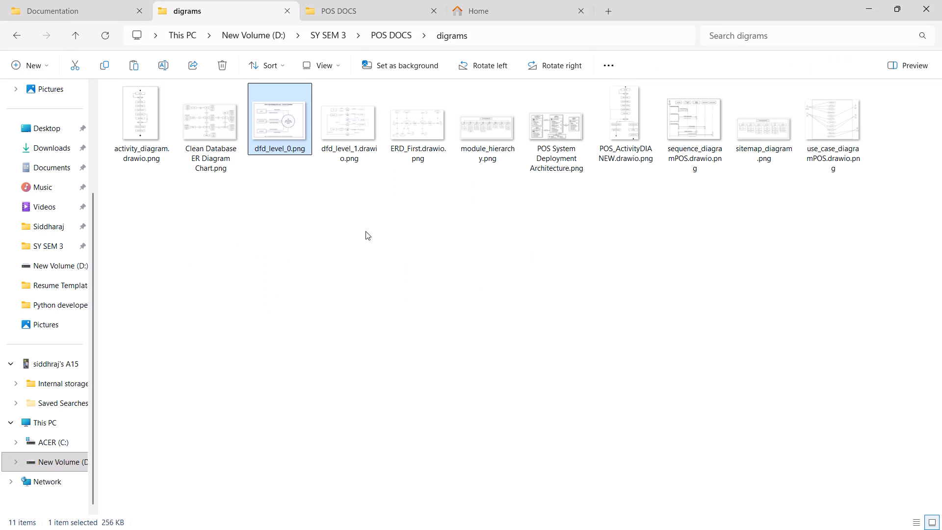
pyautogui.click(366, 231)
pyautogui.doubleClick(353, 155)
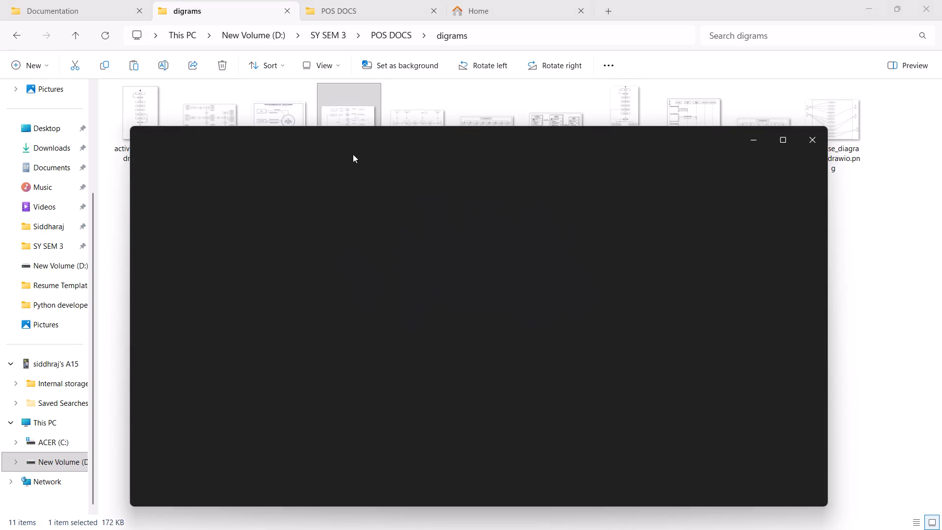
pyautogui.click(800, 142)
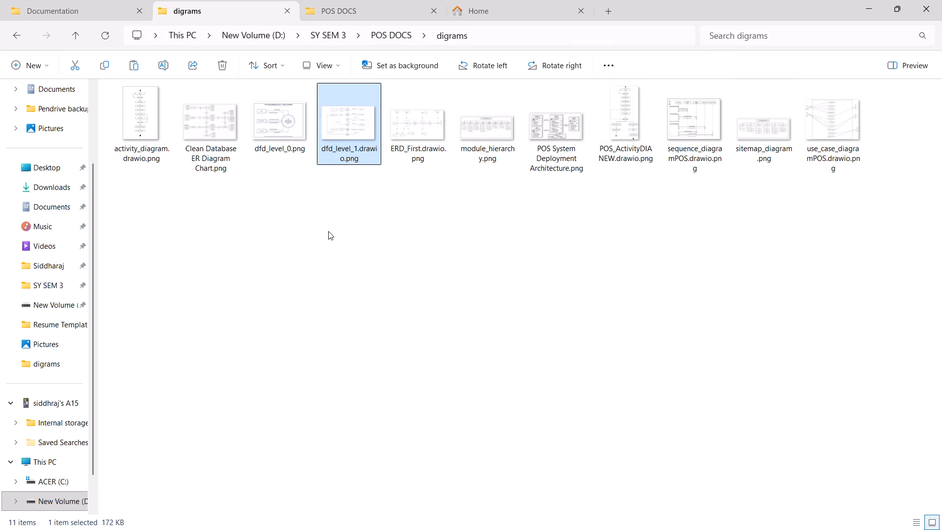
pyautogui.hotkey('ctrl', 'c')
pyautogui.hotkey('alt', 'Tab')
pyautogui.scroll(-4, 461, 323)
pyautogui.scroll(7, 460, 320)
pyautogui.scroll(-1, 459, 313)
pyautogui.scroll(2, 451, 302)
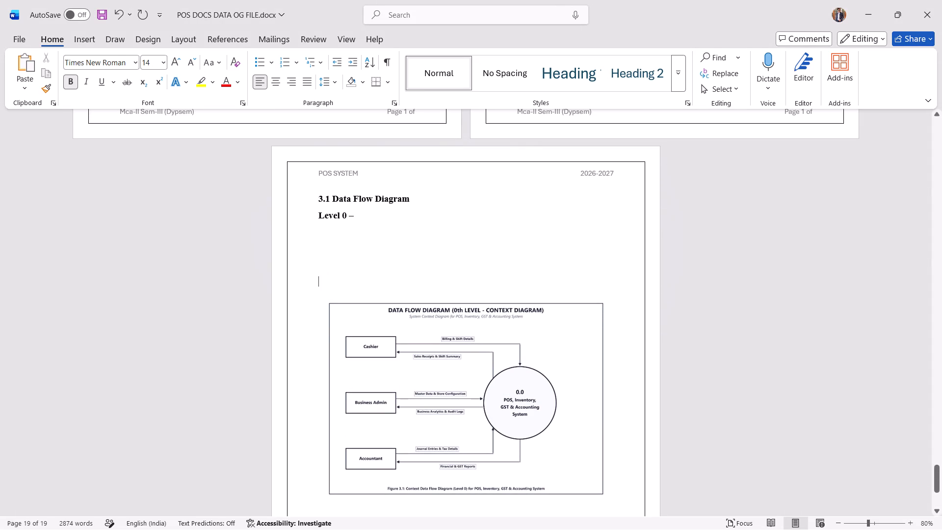
# Copy the "Level 0 –" subheading above the diagram.
pyautogui.click(389, 227)
pyautogui.scroll(-2, 393, 262)
pyautogui.moveTo(361, 168); pyautogui.dragTo(312, 173)
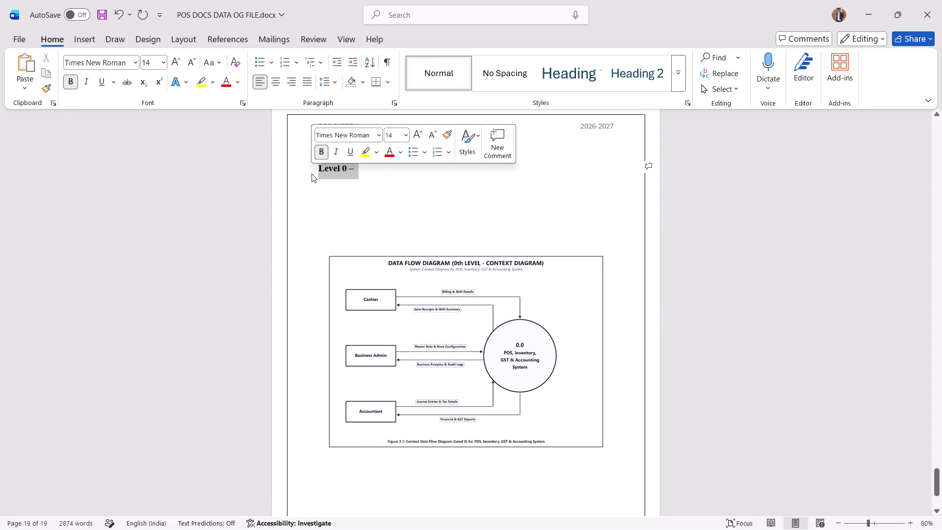
pyautogui.hotkey('ctrl', 'c')
pyautogui.hotkey('alt', 'Tab')
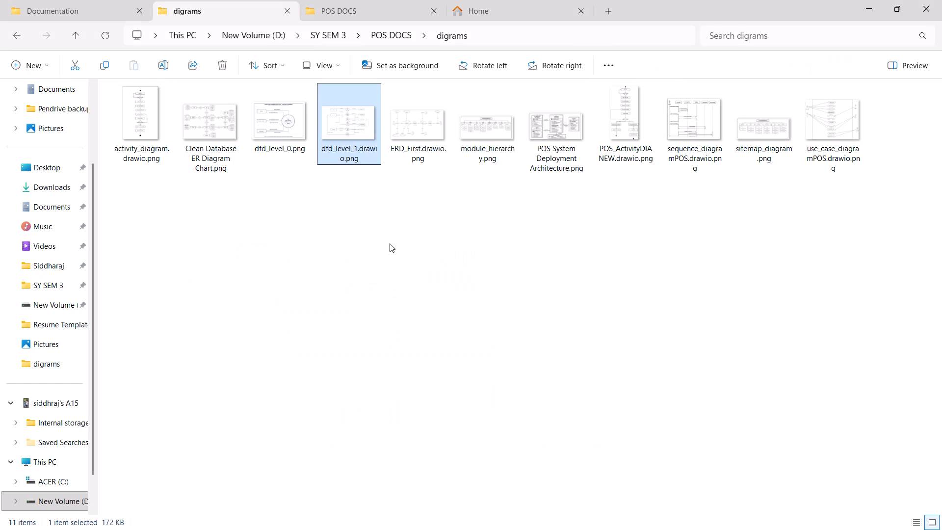
pyautogui.hotkey('alt', 'Tab')
# Add seven blank lines below the Level 0 diagram and insert a page break to start a new page.
pyautogui.scroll(-17, 392, 252)
pyautogui.click(401, 326)
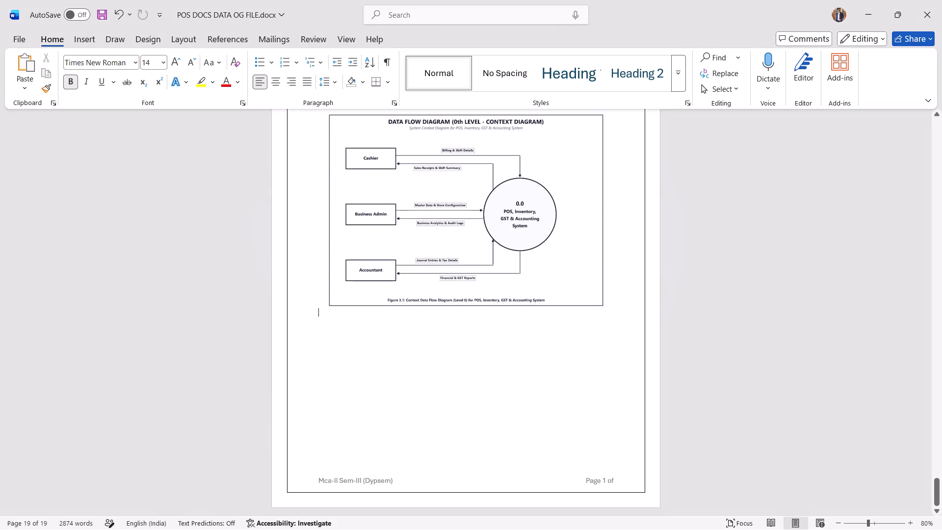
pyautogui.press('Return')
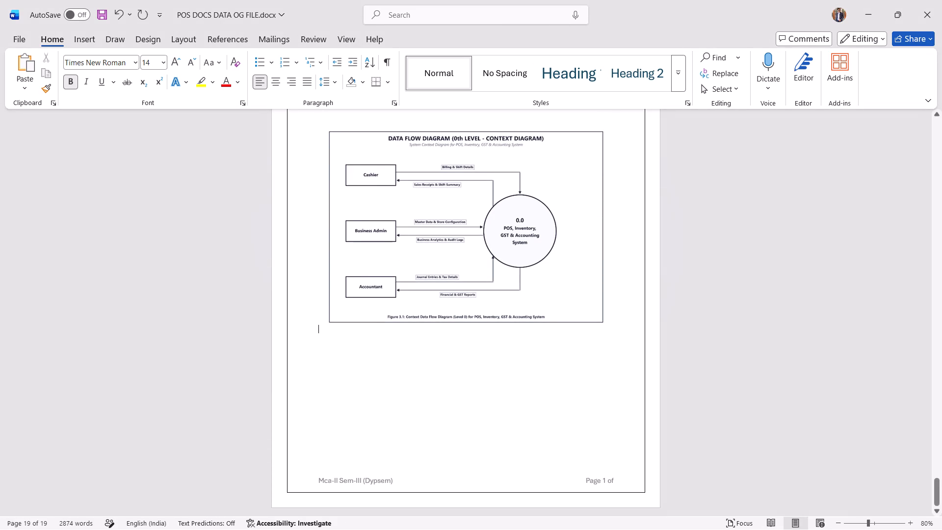
pyautogui.press('BackSpace')
pyautogui.click(614, 305)
pyautogui.press('Return')
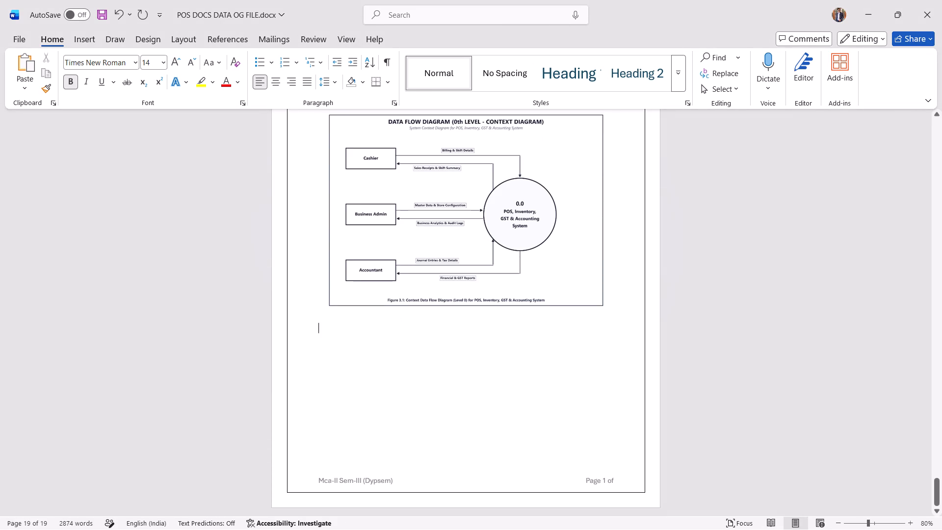
pyautogui.press('Return')
pyautogui.press('Return')
pyautogui.press('Return')
pyautogui.press('Return')
pyautogui.press('Return')
pyautogui.press('Return')
pyautogui.click(72, 38)
pyautogui.click(53, 94)
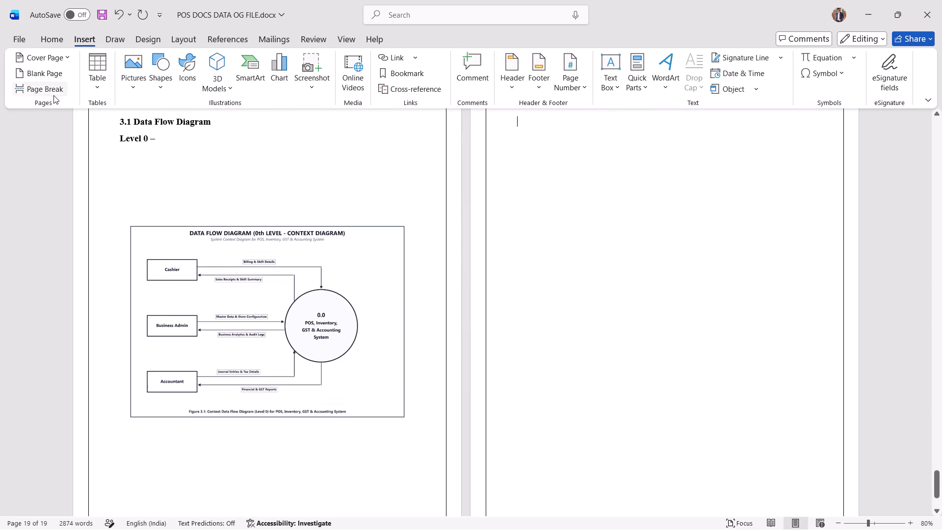
# Paste the copied subheading at the top of the new page and change it to "Level 1 –".
pyautogui.scroll(5, 603, 258)
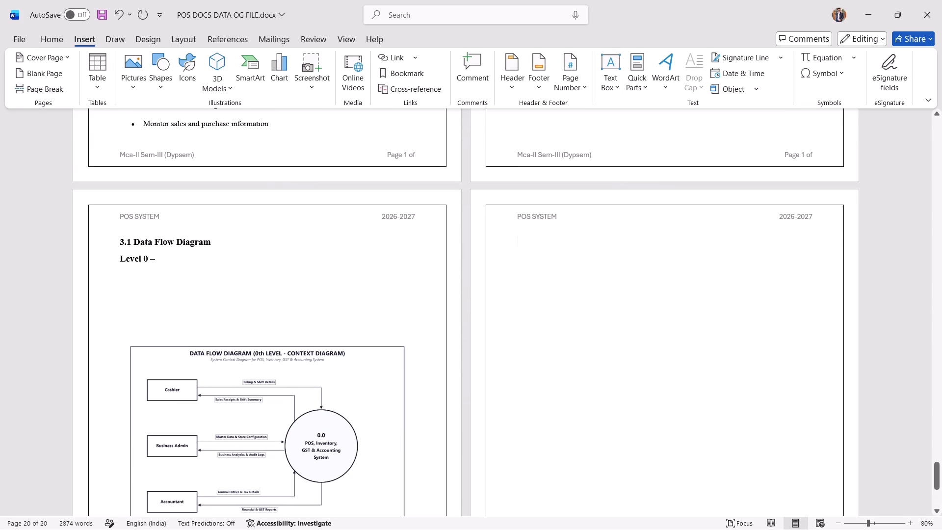
pyautogui.hotkey('ctrl', 'v')
pyautogui.click(542, 243)
pyautogui.click(545, 243)
pyautogui.press('BackSpace')
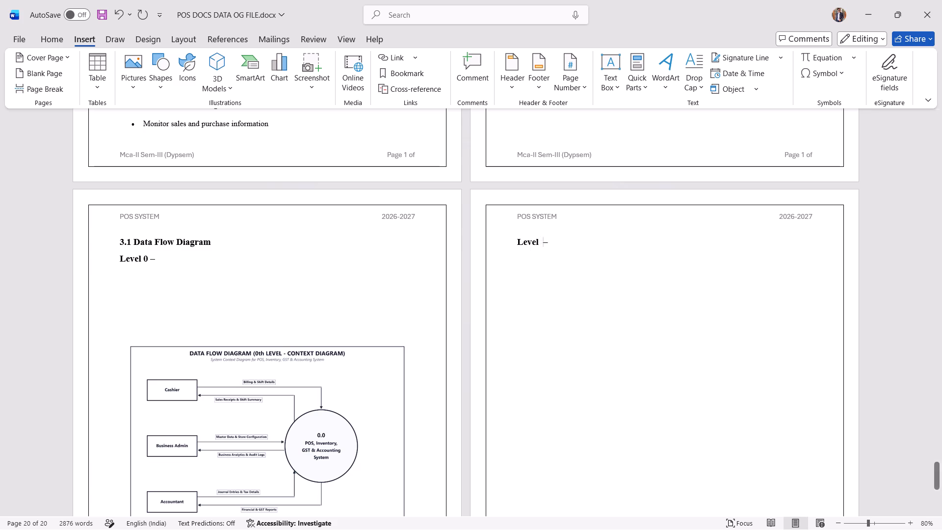
pyautogui.press('1')
pyautogui.click(580, 277)
# Copy dfd_level_1.drawio.png from the digrams folder in File Explorer and paste it below the "Level 1 –" subheading in the Word document.
pyautogui.hotkey('alt', 'Tab')
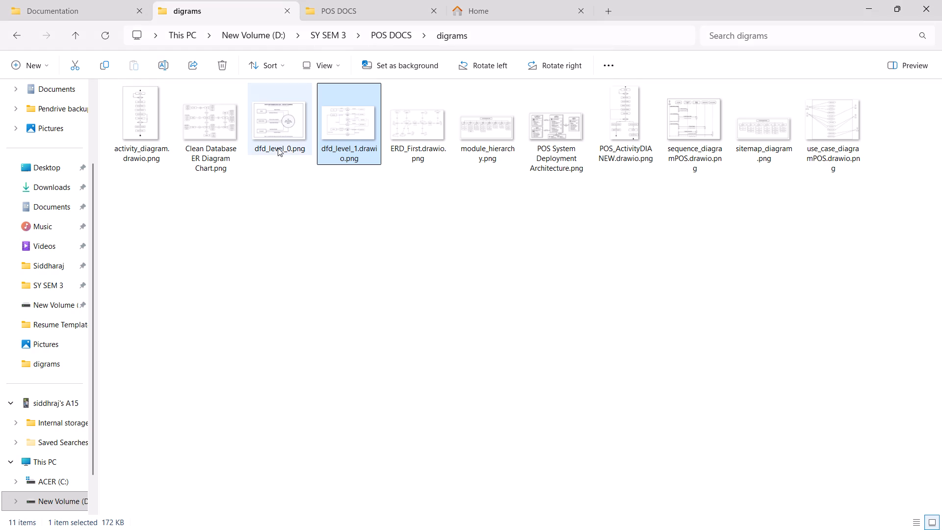
pyautogui.hotkey('ctrl', 'c')
pyautogui.hotkey('alt', 'Tab')
pyautogui.hotkey('ctrl', 'v')
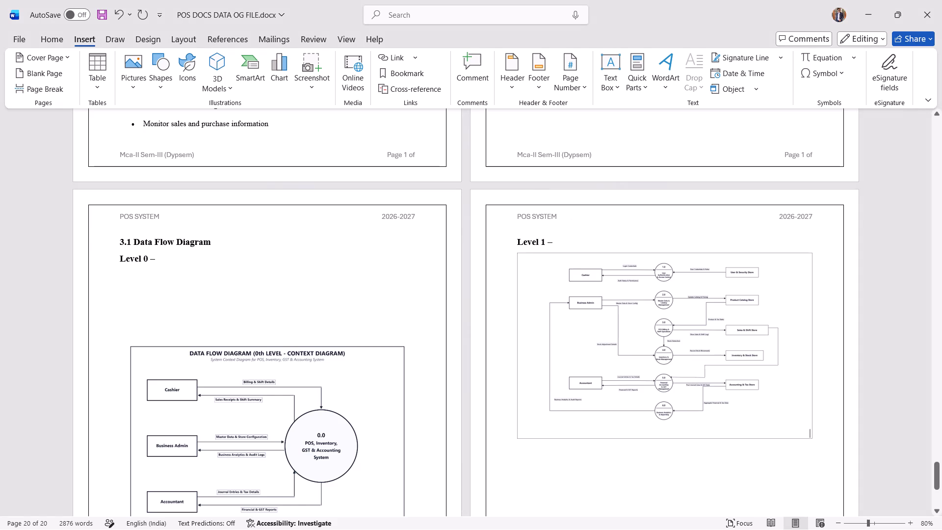
# Move the Level 1 diagram down its page by adding five blank lines between the "Level 1 –" subheading and the image.
pyautogui.click(598, 243)
pyautogui.press('Return')
pyautogui.press('Return')
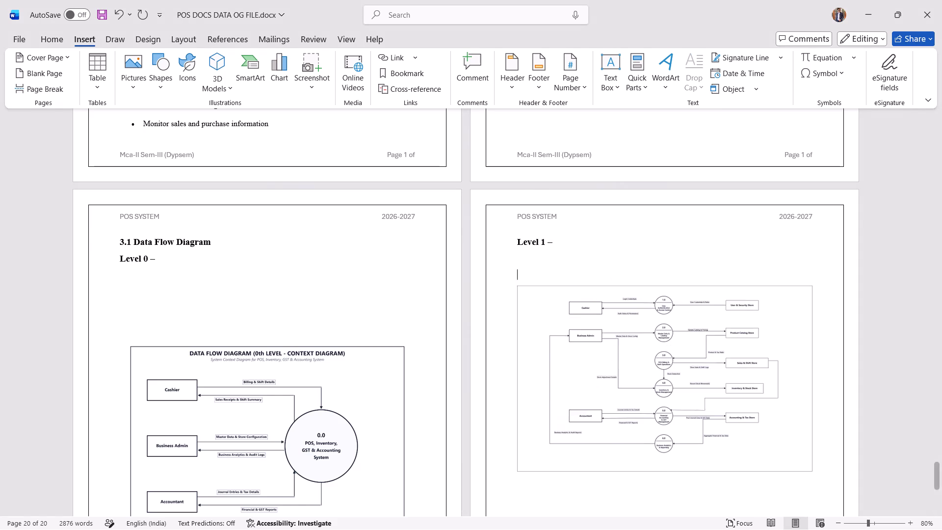
pyautogui.press('Return')
pyautogui.press('Return')
pyautogui.press('Return')
pyautogui.press('Return')
pyautogui.scroll(-2, 609, 270)
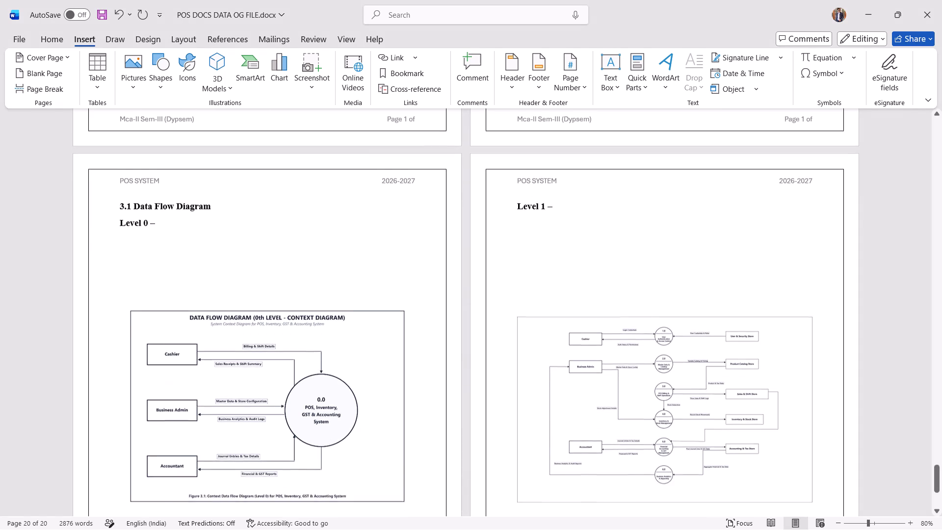
pyautogui.scroll(-3, 630, 265)
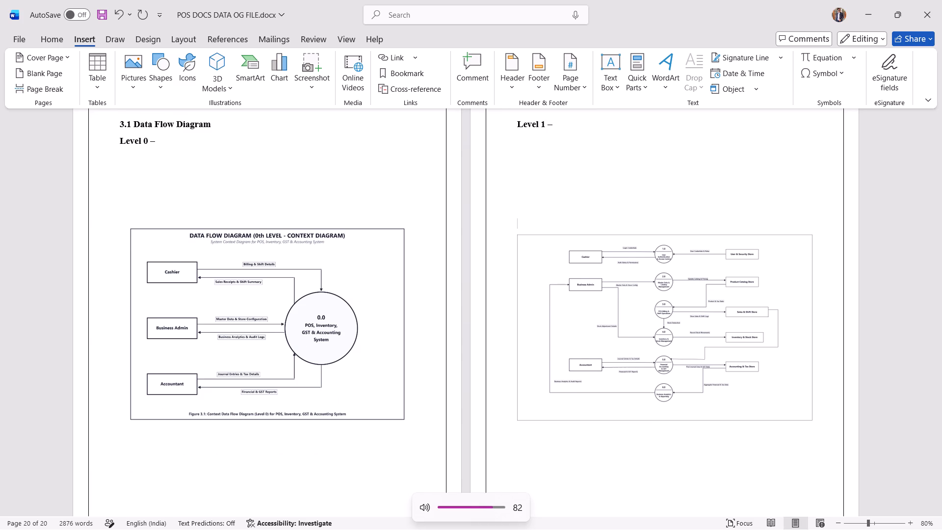
pyautogui.scroll(-1, 670, 248)
pyautogui.press('BackSpace')
pyautogui.scroll(4, 684, 253)
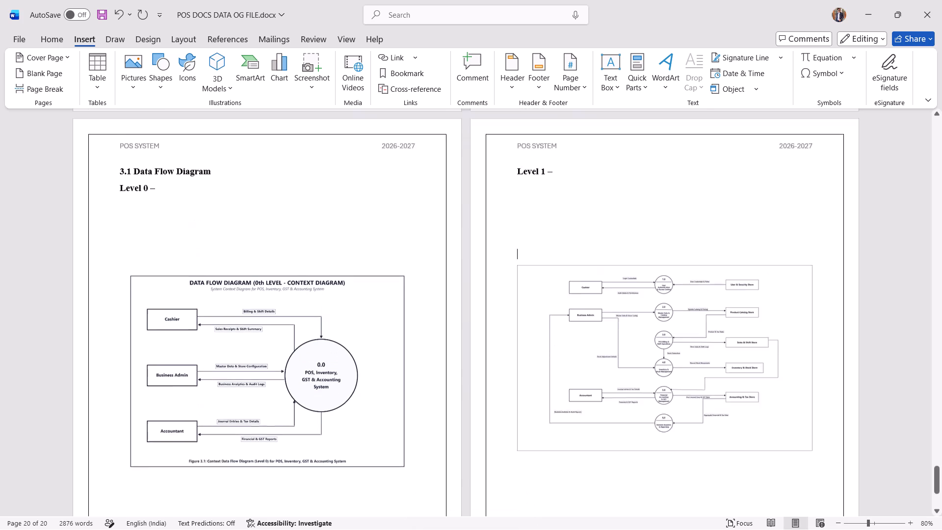
pyautogui.click(904, 370)
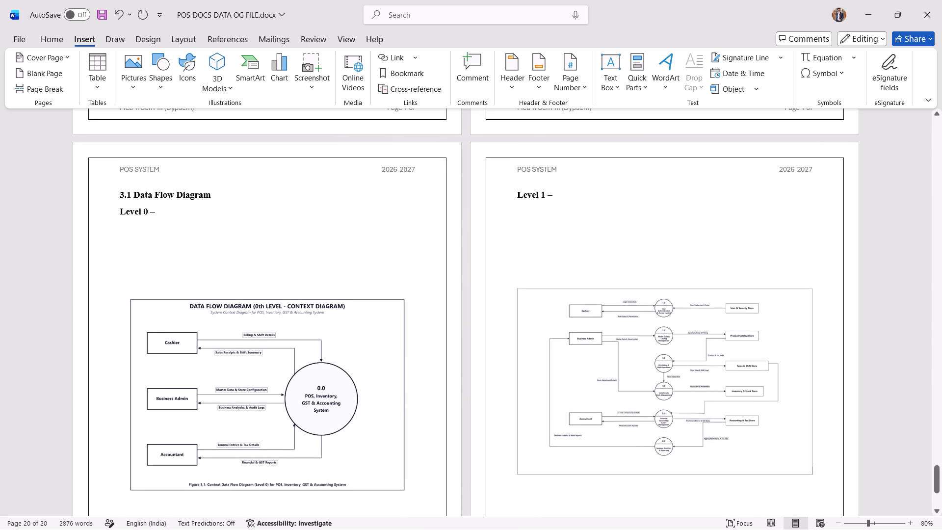
# Examine the Level 1 diagram close up, from the Cashier row to the Business Analytics & Reporting process, to check its legibility.
pyautogui.scroll(-4, 764, 383)
pyautogui.keyDown('ctrl'); pyautogui.scroll(2, 723, 323); pyautogui.keyUp('ctrl')
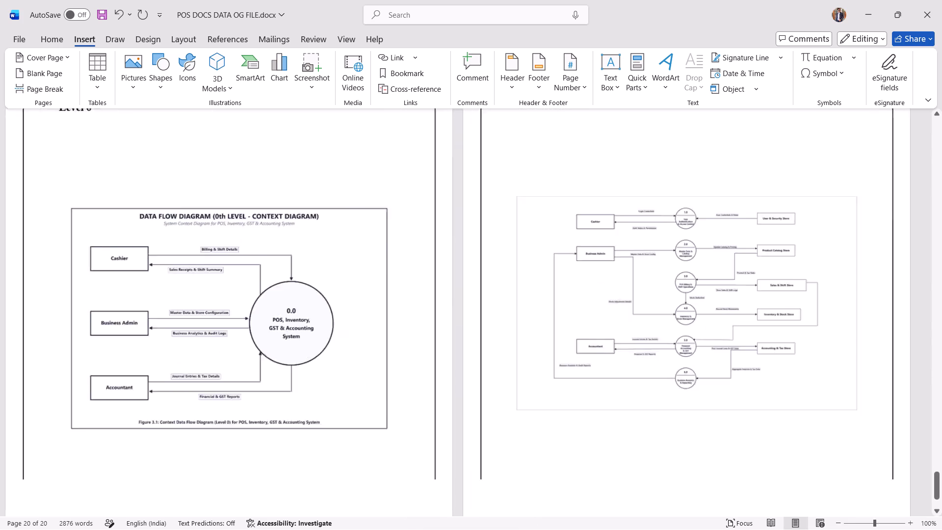
pyautogui.keyDown('ctrl'); pyautogui.scroll(4, 721, 328); pyautogui.keyUp('ctrl')
pyautogui.keyDown('ctrl'); pyautogui.scroll(7, 612, 322); pyautogui.keyUp('ctrl')
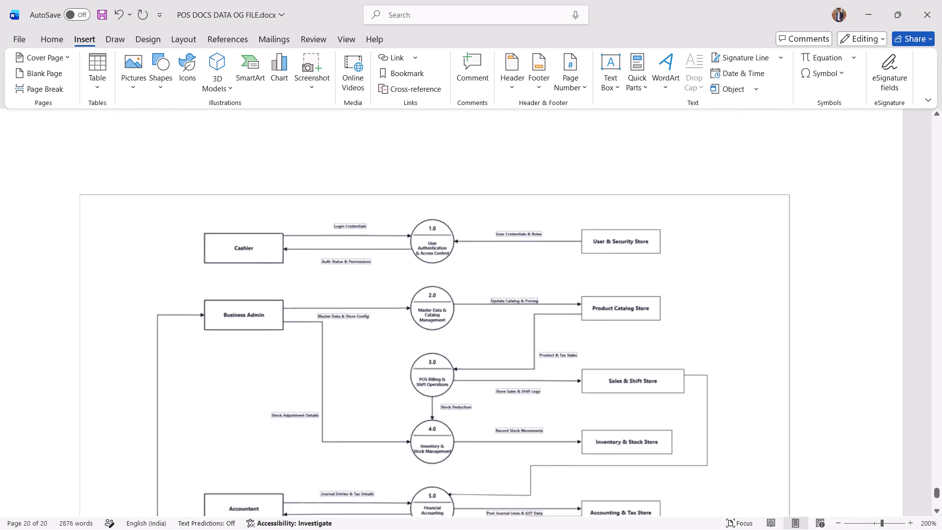
pyautogui.keyDown('ctrl'); pyautogui.scroll(10, 612, 322); pyautogui.keyUp('ctrl')
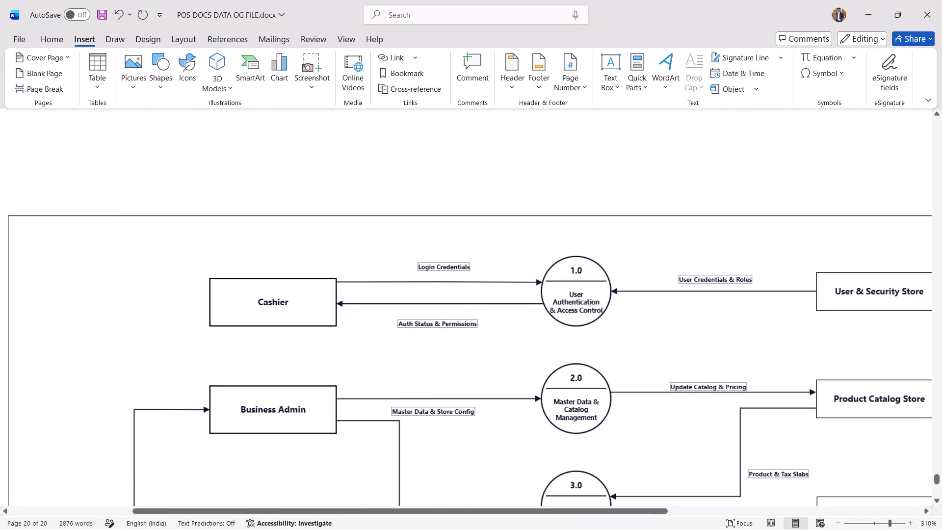
pyautogui.keyDown('ctrl'); pyautogui.scroll(-7, 612, 321); pyautogui.keyUp('ctrl')
pyautogui.scroll(-4, 611, 319)
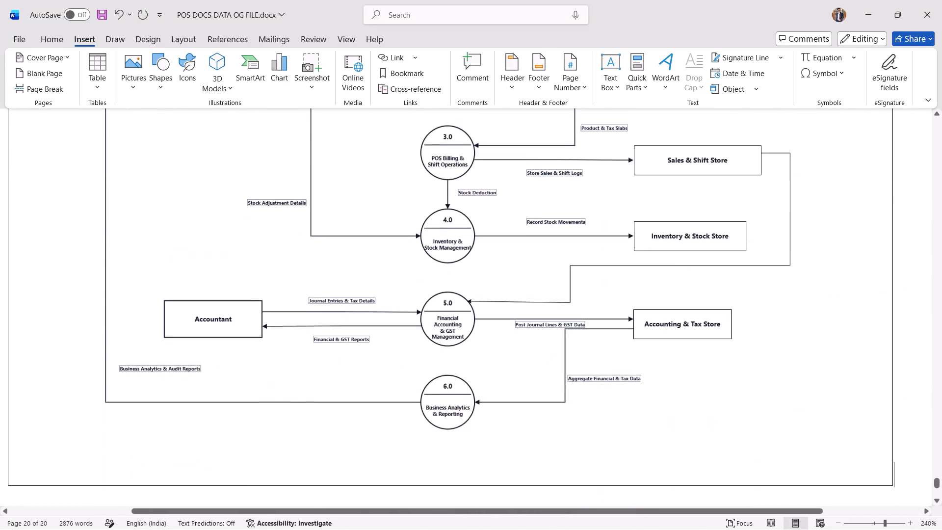
pyautogui.keyDown('ctrl'); pyautogui.scroll(-7, 604, 329); pyautogui.keyUp('ctrl')
pyautogui.scroll(-14, 604, 329)
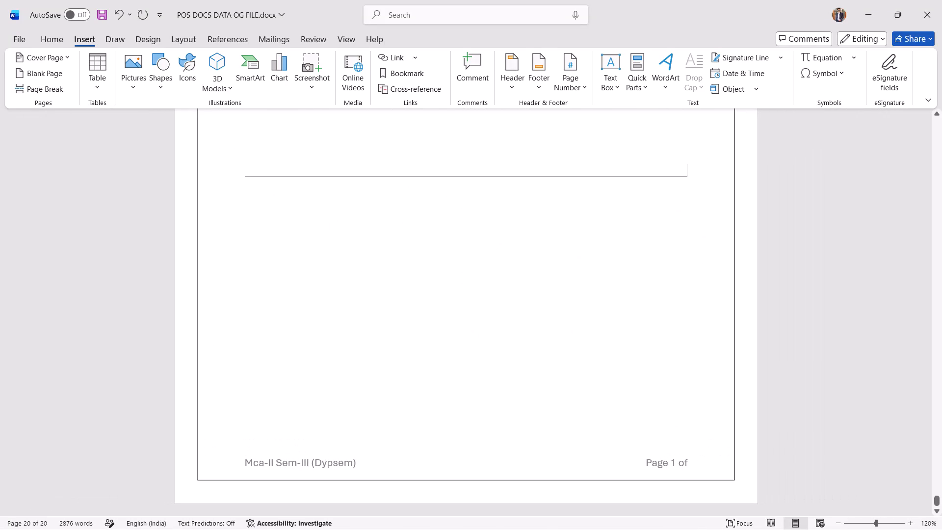
pyautogui.scroll(-12, 604, 329)
# Add a line below the Level 1 diagram and insert a page break to start a new page.
pyautogui.click(604, 330)
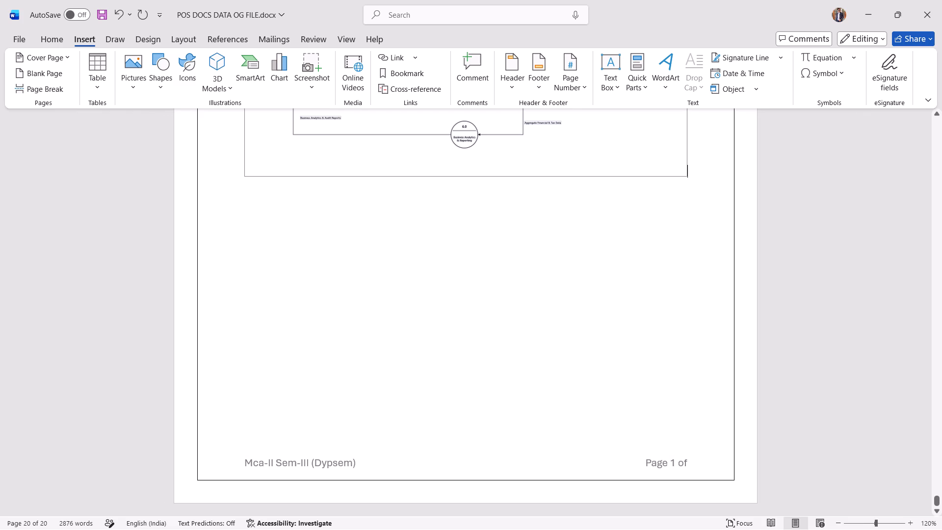
pyautogui.press('Return')
pyautogui.click(52, 88)
pyautogui.scroll(-5, 300, 269)
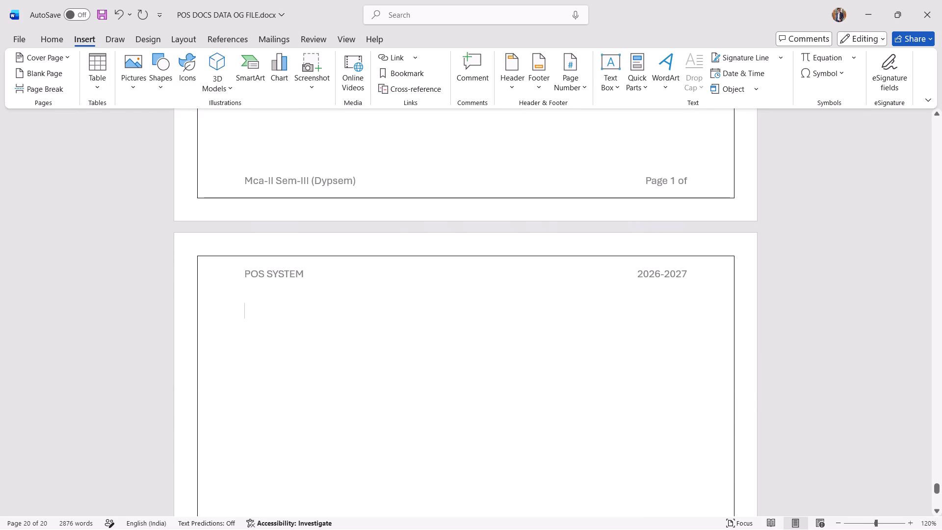
# Consult the Analysis and Design section of the outline image in Photos and add the heading "3.2 Entity Relation Diagram :" on the new page.
pyautogui.hotkey('alt', 'Tab')
pyautogui.keyDown('alt'); pyautogui.click(482, 302); pyautogui.keyUp('alt')
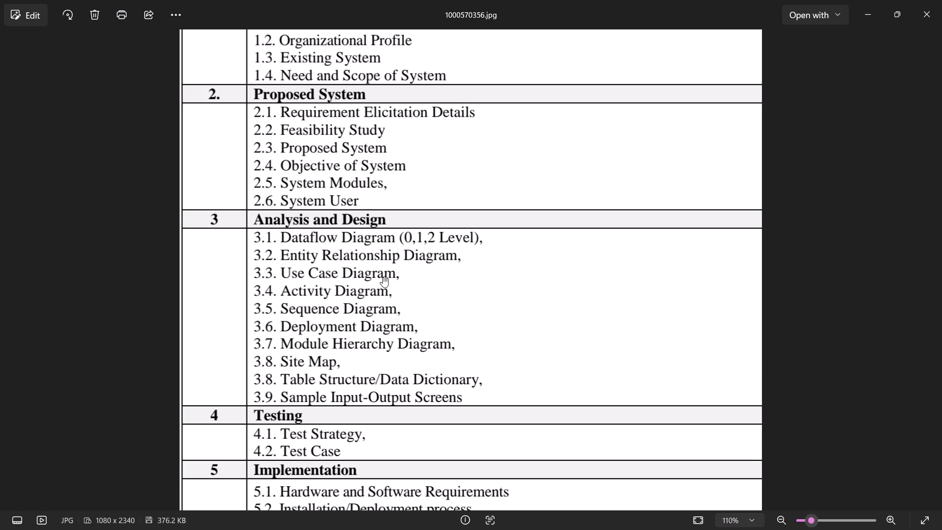
pyautogui.hotkey('alt', 'Tab')
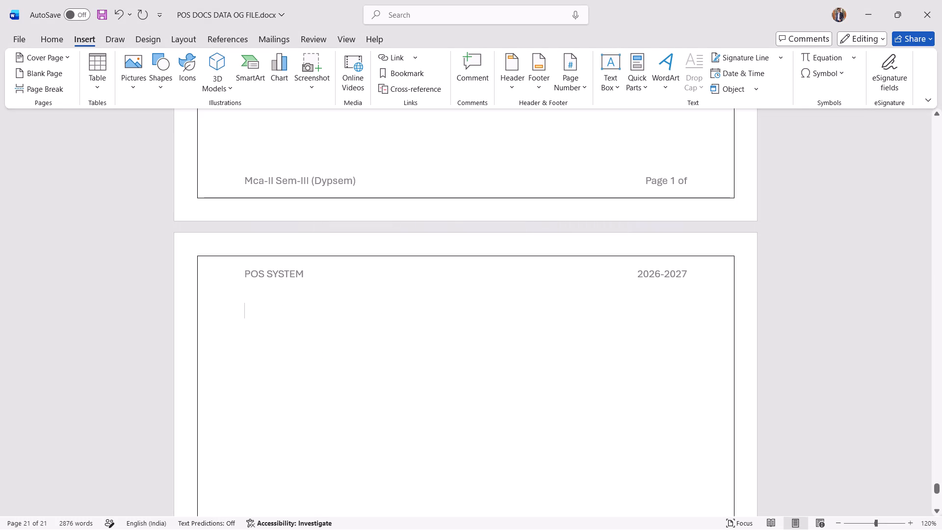
pyautogui.press('3')
pyautogui.press('.')
pyautogui.press('2')
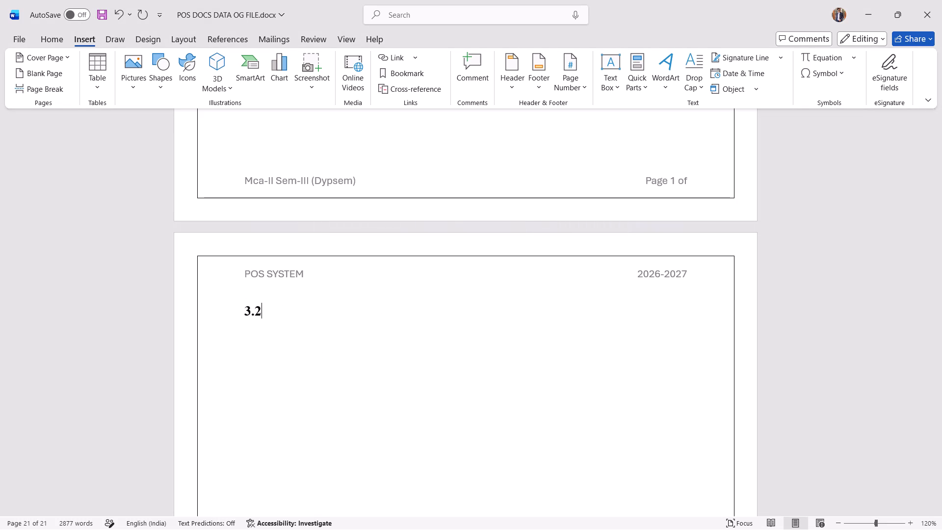
pyautogui.press('BackSpace')
pyautogui.write('2')
pyautogui.press('space')
pyautogui.write('Ent')
pyautogui.write('ity RE')
pyautogui.press('BackSpace')
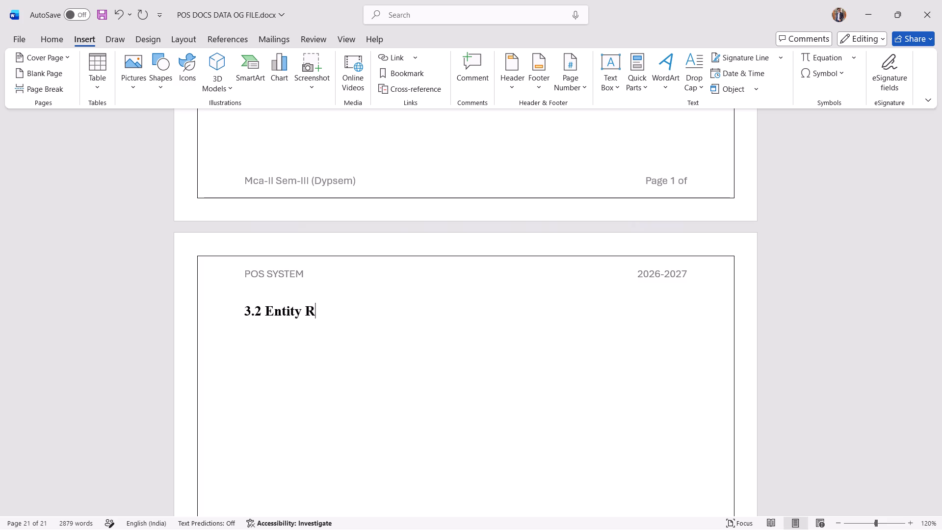
pyautogui.write('ealt')
pyautogui.press('BackSpace')
pyautogui.press('BackSpace')
pyautogui.press('BackSpace')
pyautogui.write('lati')
pyautogui.press('p')
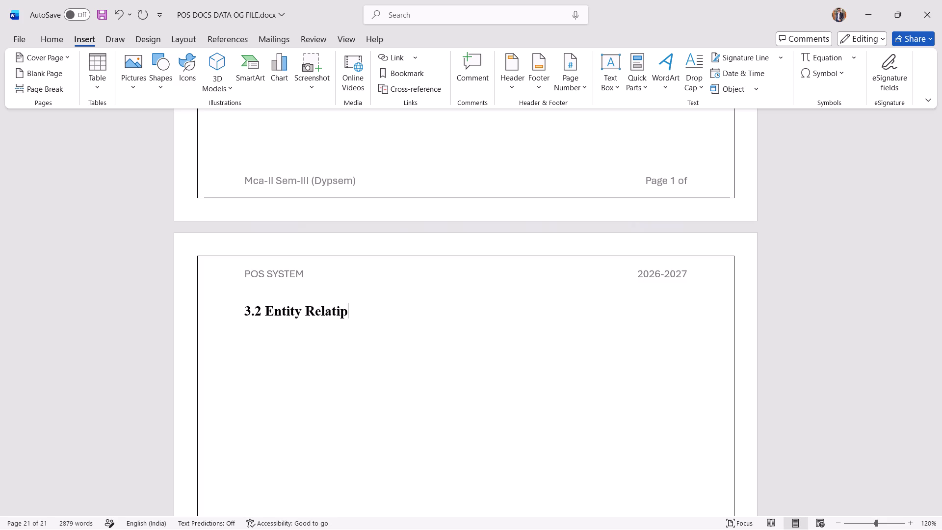
pyautogui.press('BackSpace')
pyautogui.write('on Diagram')
pyautogui.press('space')
pyautogui.hotkey('shift', ':')
pyautogui.press('Return')
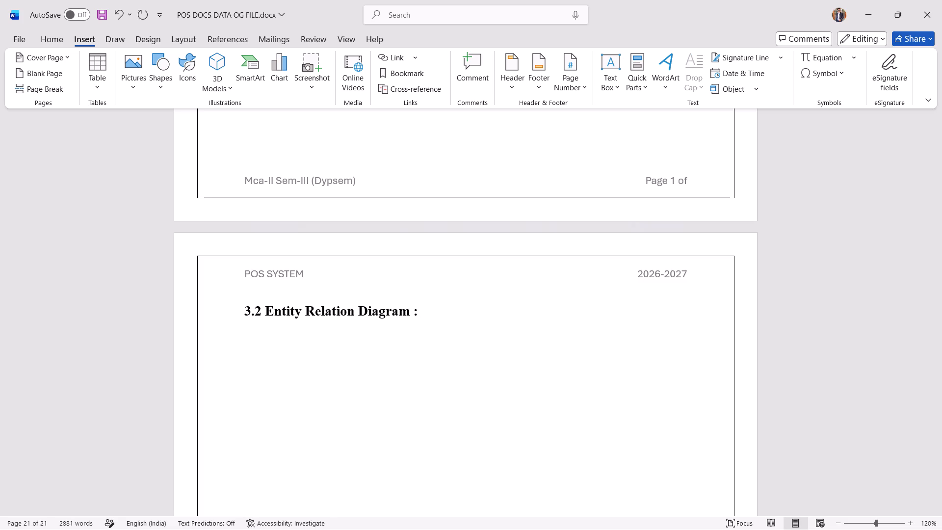
# Preview ERD_First.drawio.png from the digrams folder in File Explorer and paste a copy of it below the 3.2 heading in Word.
pyautogui.scroll(-1, 376, 320)
pyautogui.scroll(20, 371, 321)
pyautogui.scroll(7, 371, 321)
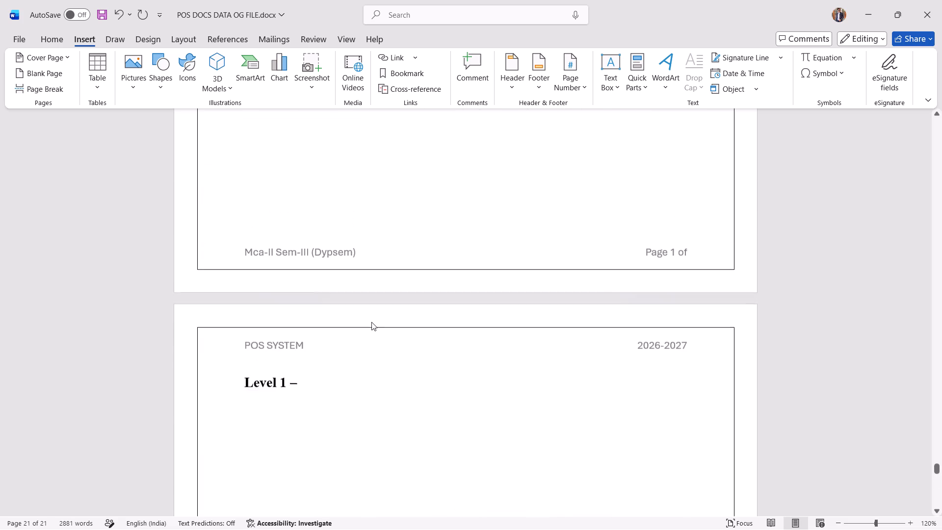
pyautogui.scroll(-20, 371, 322)
pyautogui.scroll(-9, 371, 322)
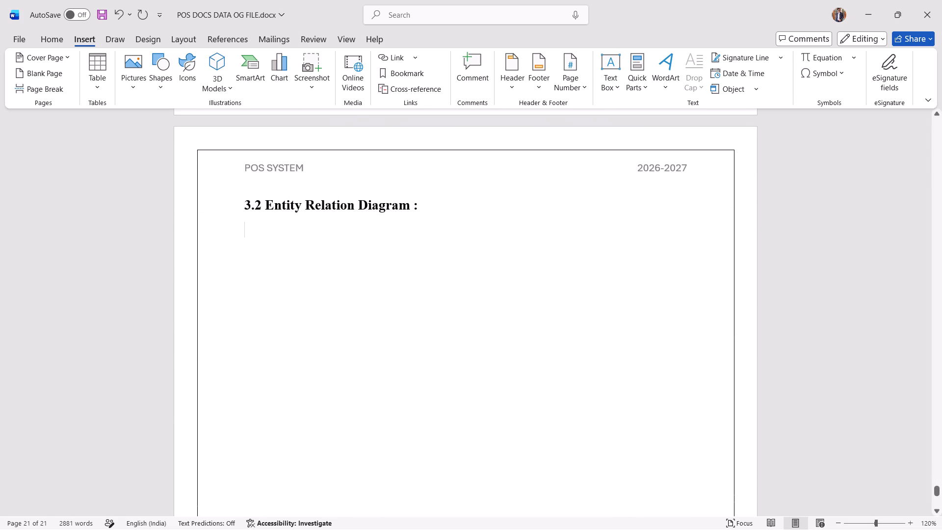
pyautogui.hotkey('alt', 'Tab')
pyautogui.keyDown('alt'); pyautogui.click(505, 277); pyautogui.keyUp('alt')
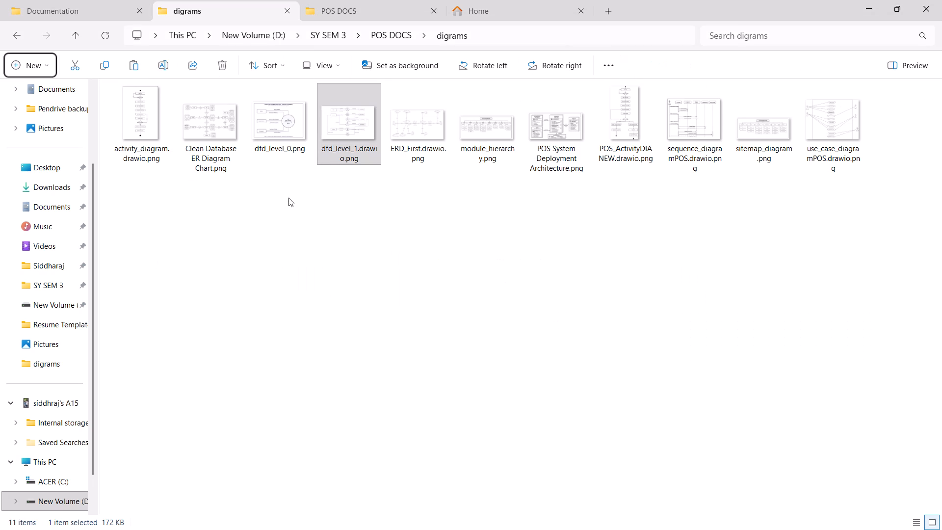
pyautogui.click(421, 153)
pyautogui.doubleClick(424, 154)
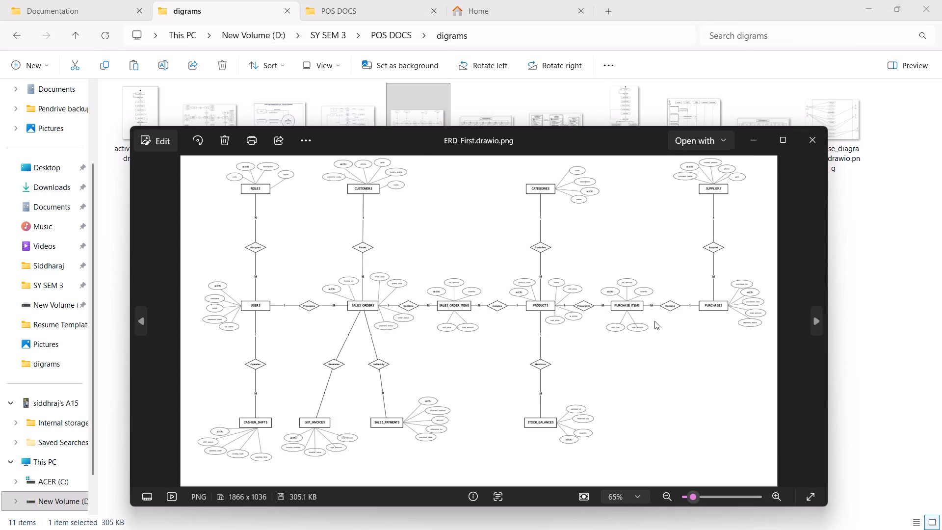
pyautogui.click(817, 149)
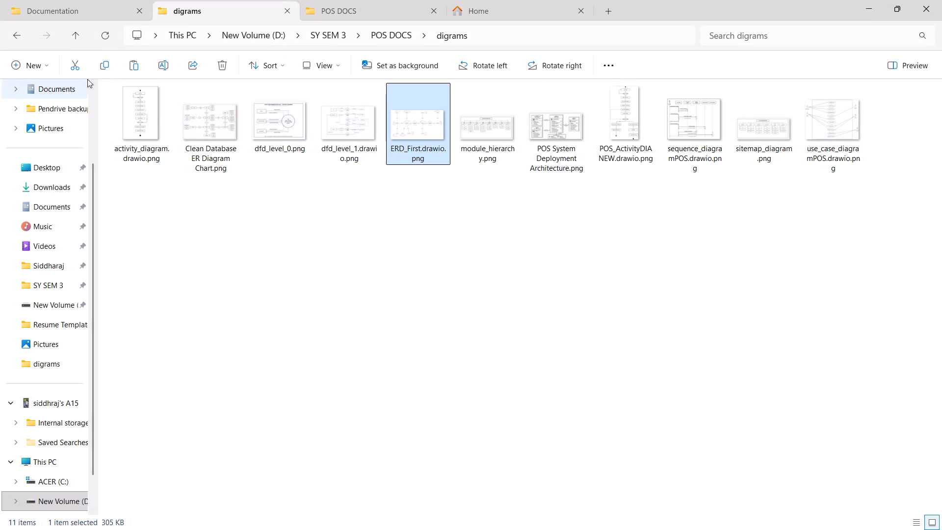
pyautogui.click(98, 67)
pyautogui.hotkey('alt', 'Tab')
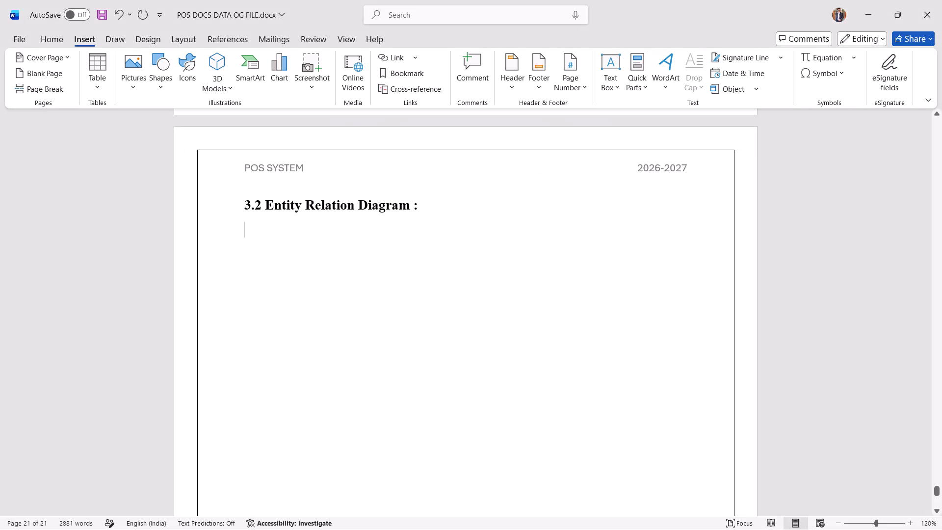
pyautogui.hotkey('ctrl', 'v')
# Move the entity relation diagram down its page by adding six blank lines between the 3.2 heading and the image.
pyautogui.click(462, 227)
pyautogui.click(463, 213)
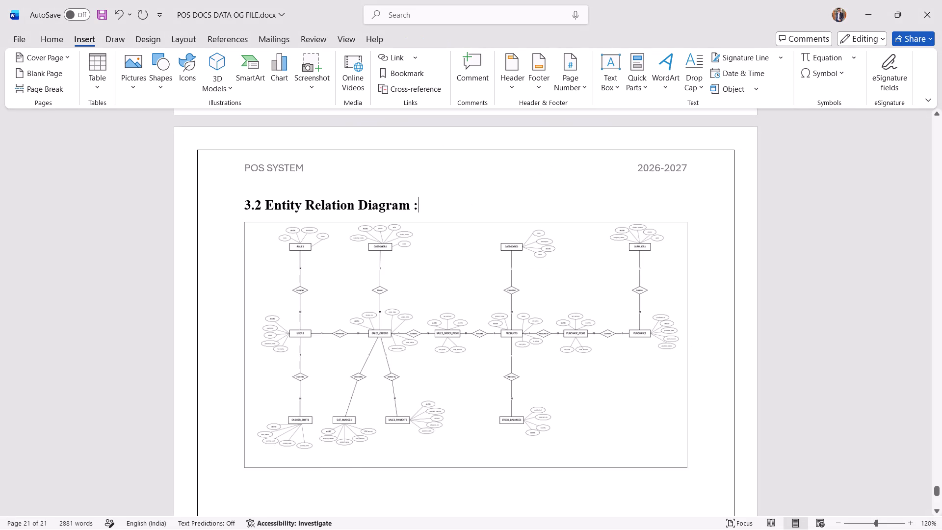
pyautogui.press('Return')
pyautogui.press('Return')
pyautogui.press('Return')
pyautogui.press('Return')
pyautogui.scroll(-4, 523, 265)
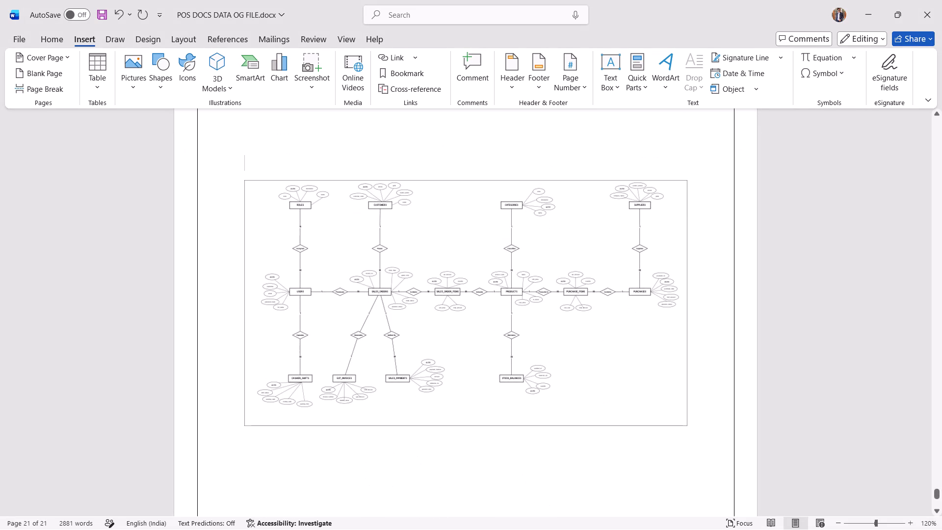
pyautogui.keyDown('ctrl'); pyautogui.scroll(-6, 526, 293); pyautogui.keyUp('ctrl')
pyautogui.scroll(4, 526, 295)
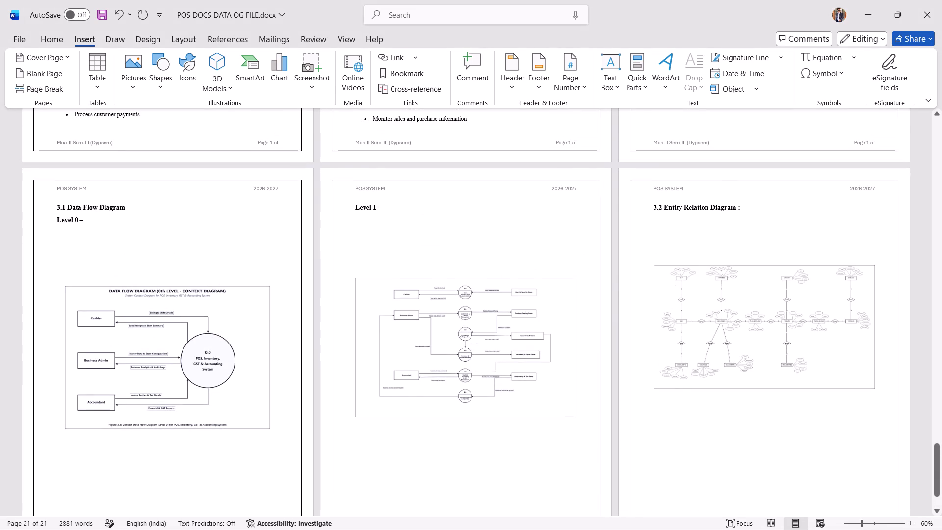
pyautogui.press('Return')
pyautogui.press('Return')
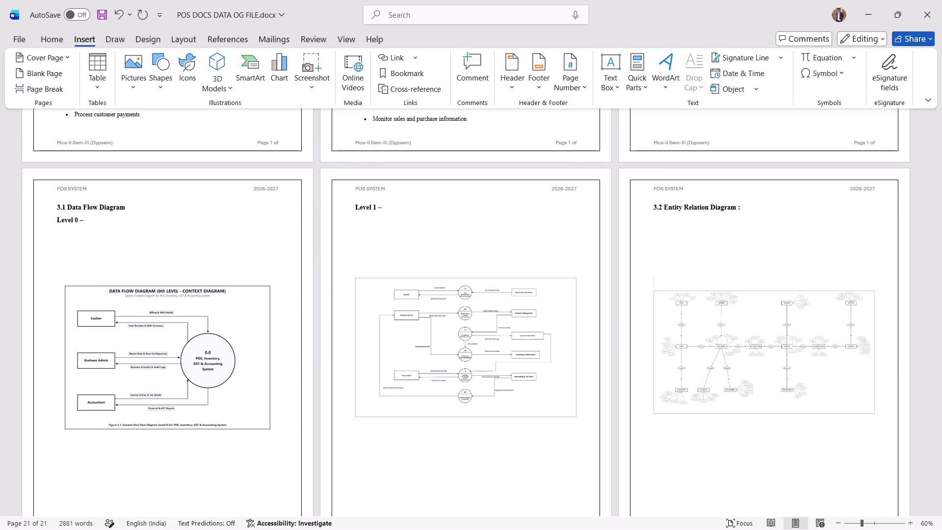
# Move the Level 1 diagram and the entity relation diagram down by adding one more blank line above each.
pyautogui.click(497, 270)
pyautogui.press('Return')
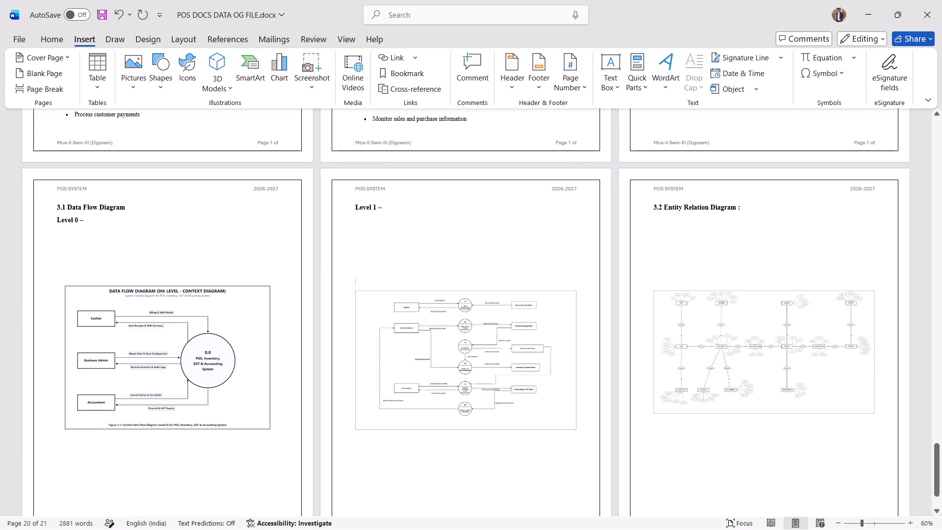
pyautogui.scroll(-2, 741, 338)
pyautogui.click(738, 249)
pyautogui.press('Return')
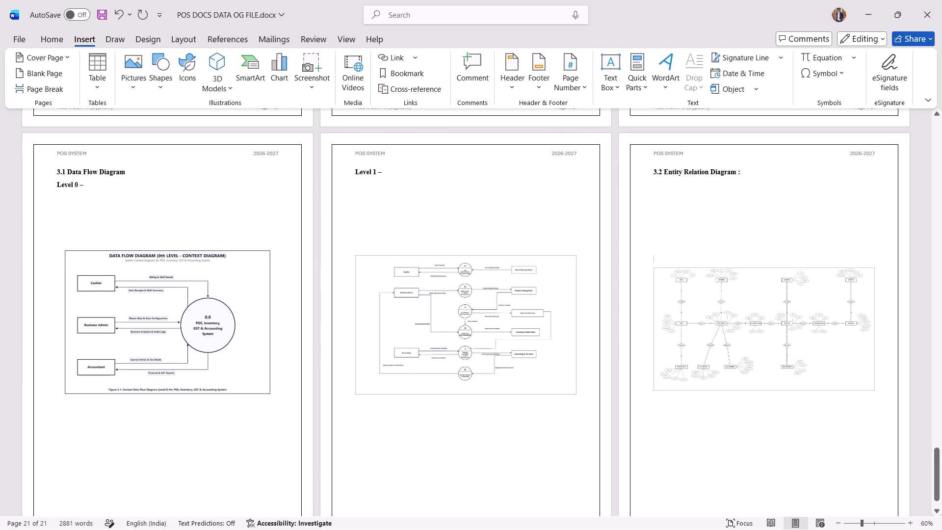
# Enlarge the entity relation diagram slightly, keeping its proportions.
pyautogui.click(716, 284)
pyautogui.click(653, 265)
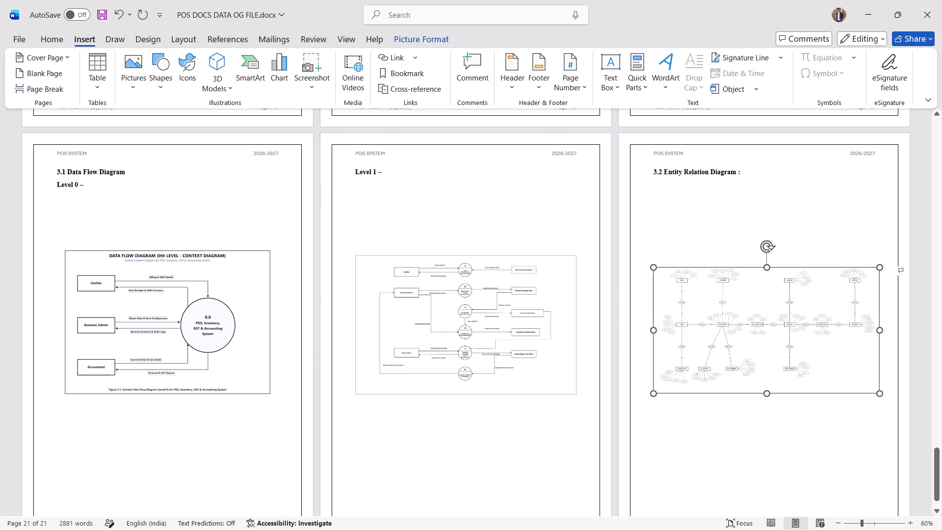
# Centre the entity relation diagram, the Level 1 diagram and the Level 0 diagram on their pages.
pyautogui.click(56, 45)
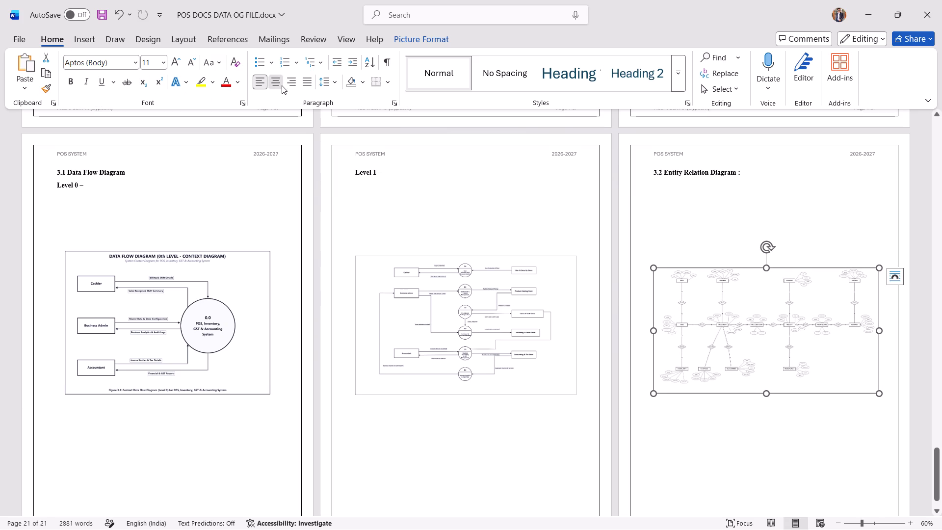
pyautogui.click(282, 85)
pyautogui.click(431, 330)
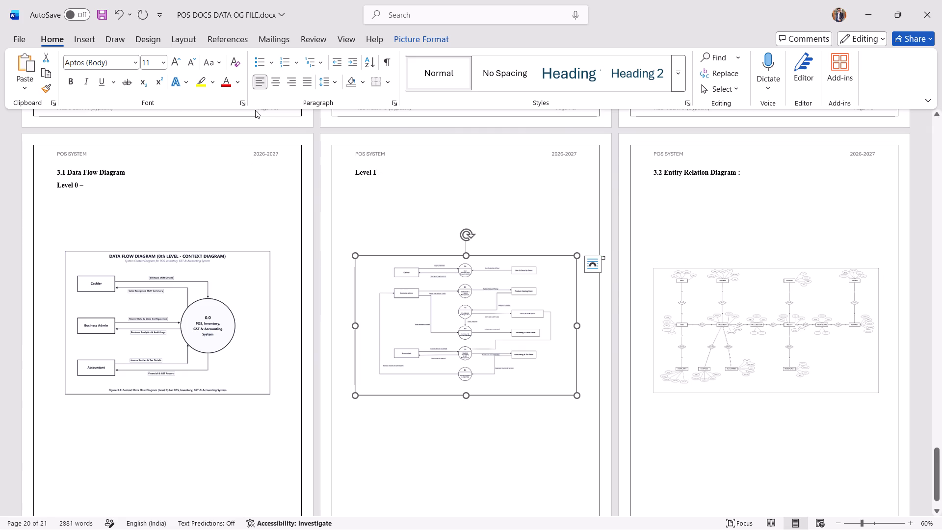
pyautogui.click(269, 84)
pyautogui.click(207, 327)
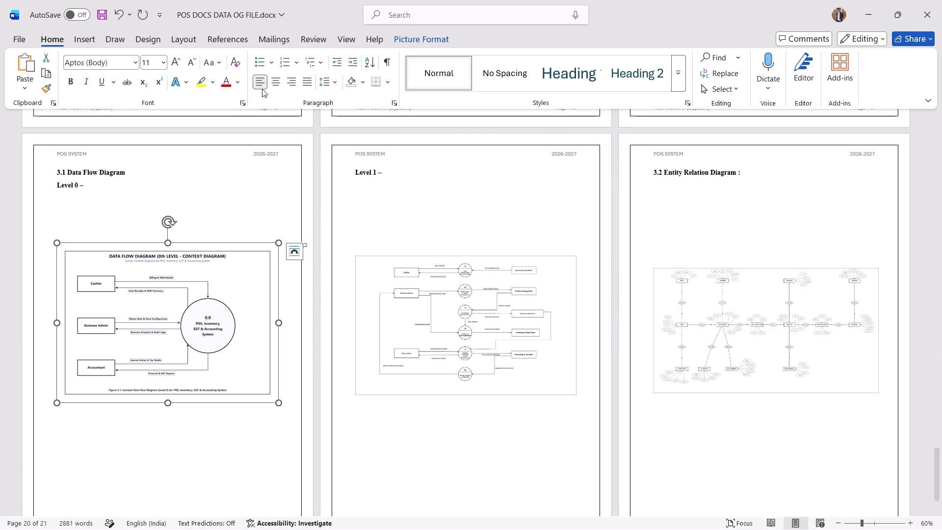
pyautogui.click(274, 79)
# Add a line and a page break below the entity relation diagram, and left-align the first line of the new page.
pyautogui.scroll(-5, 532, 307)
pyautogui.scroll(-4, 865, 366)
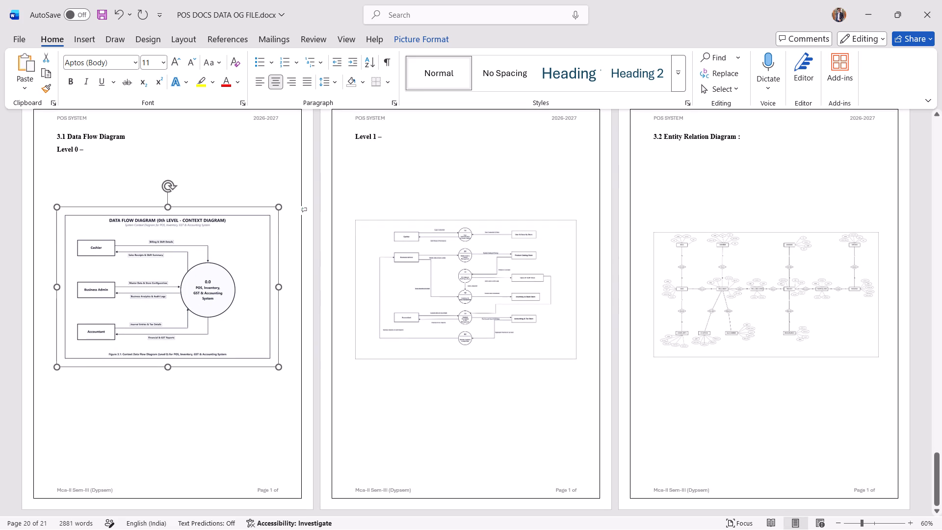
pyautogui.click(800, 396)
pyautogui.press('Return')
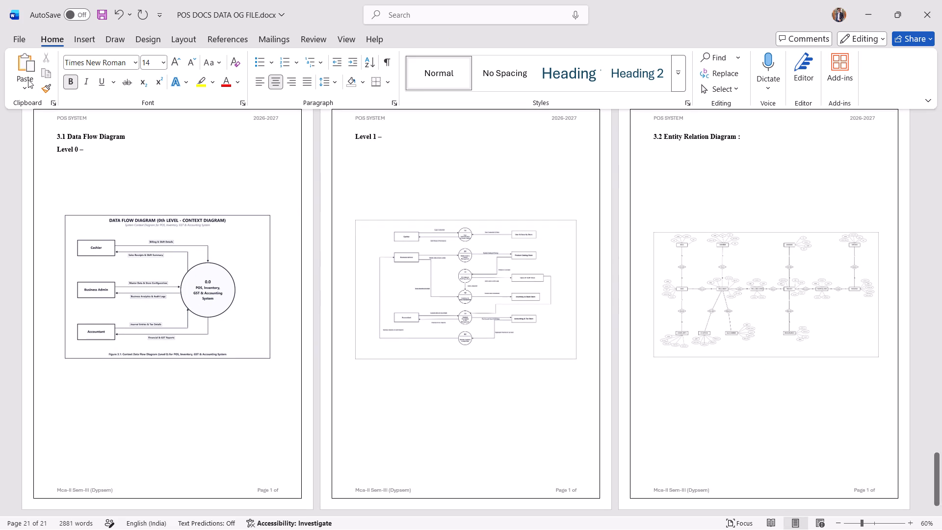
pyautogui.click(72, 38)
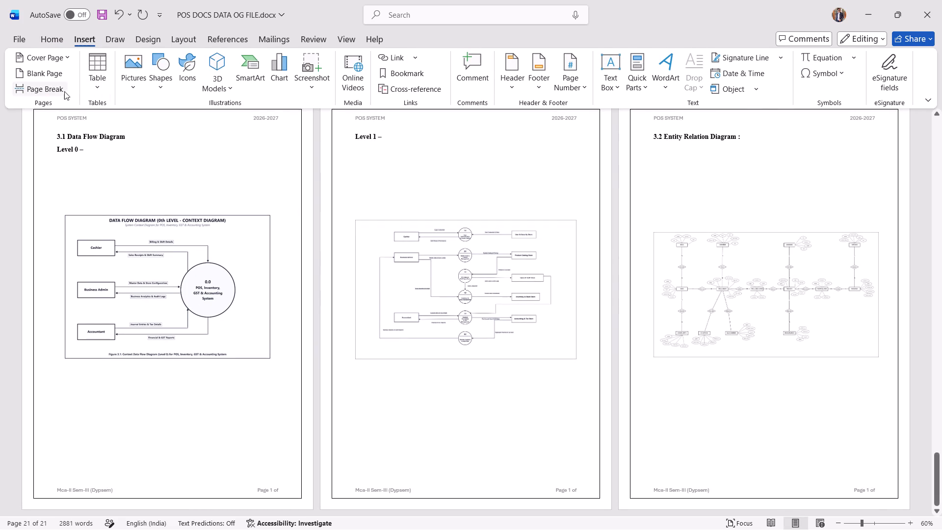
pyautogui.click(57, 91)
pyautogui.scroll(-11, 319, 248)
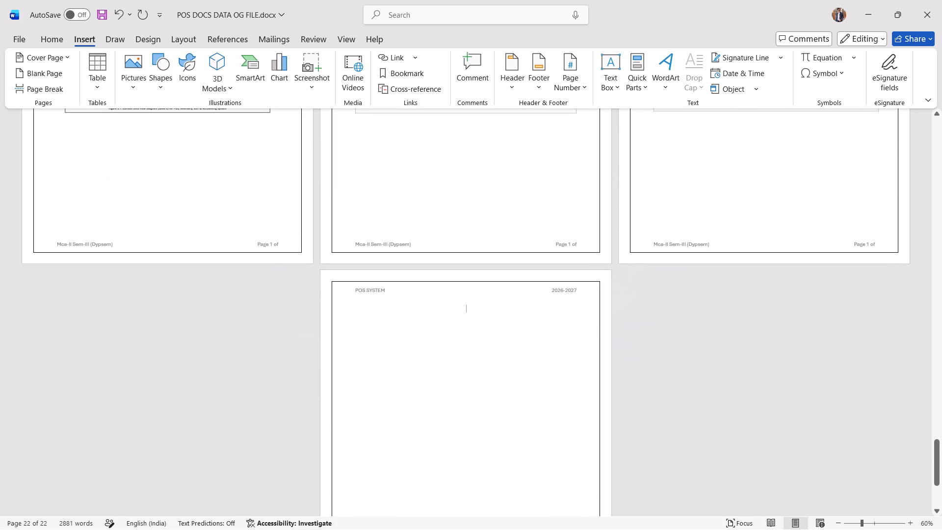
pyautogui.click(49, 34)
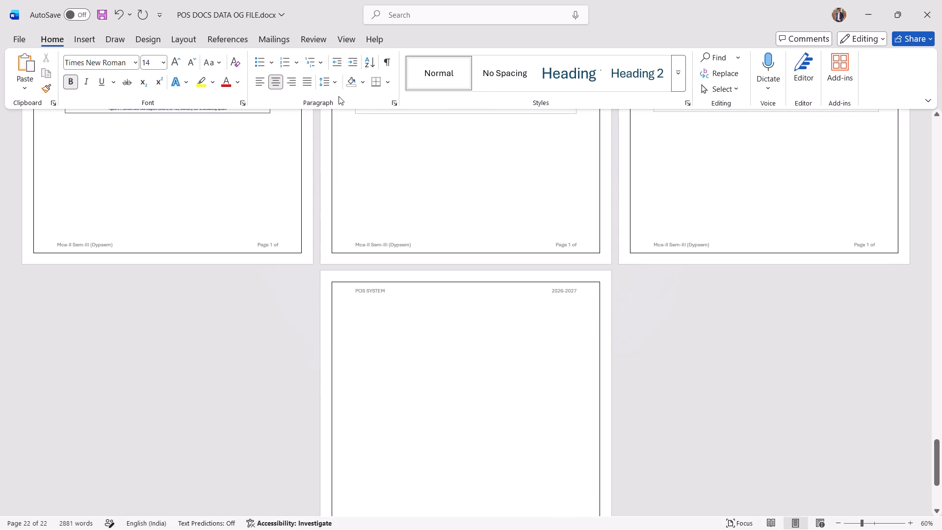
pyautogui.click(263, 86)
# Consult the Analysis and Design section of the outline image in Photos and add the heading "3.3 Use Case :" on the new page in Word.
pyautogui.hotkey('alt', 'Tab')
pyautogui.click(480, 260)
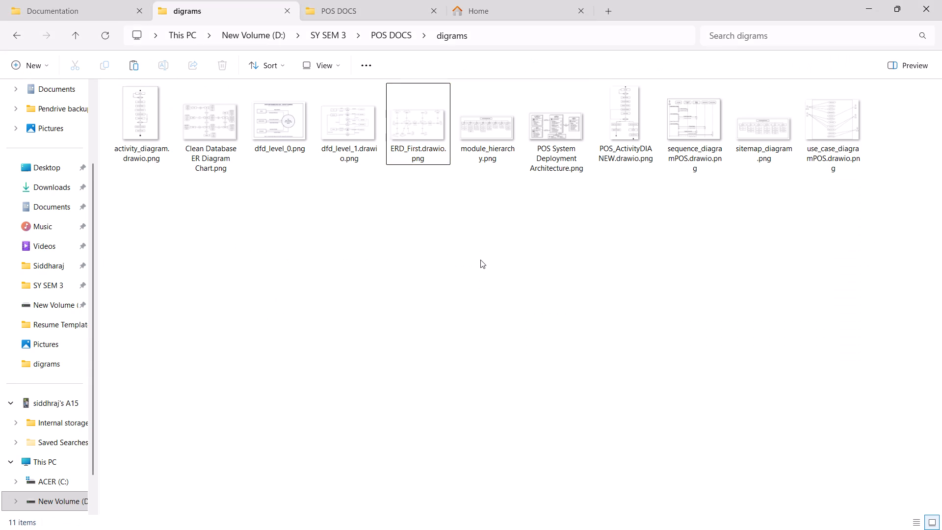
pyautogui.hotkey('alt', 'Tab')
pyautogui.hotkey('alt', 'Tab')
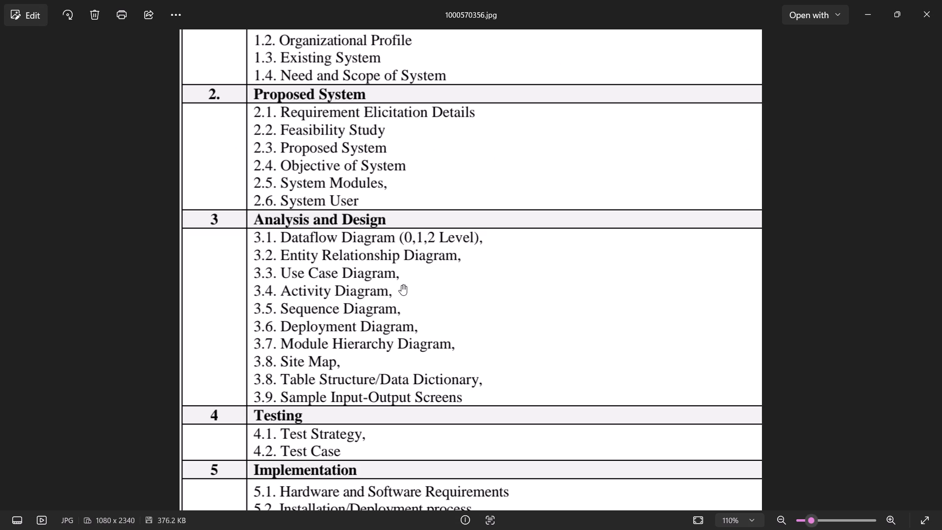
pyautogui.hotkey('alt', 'Tab')
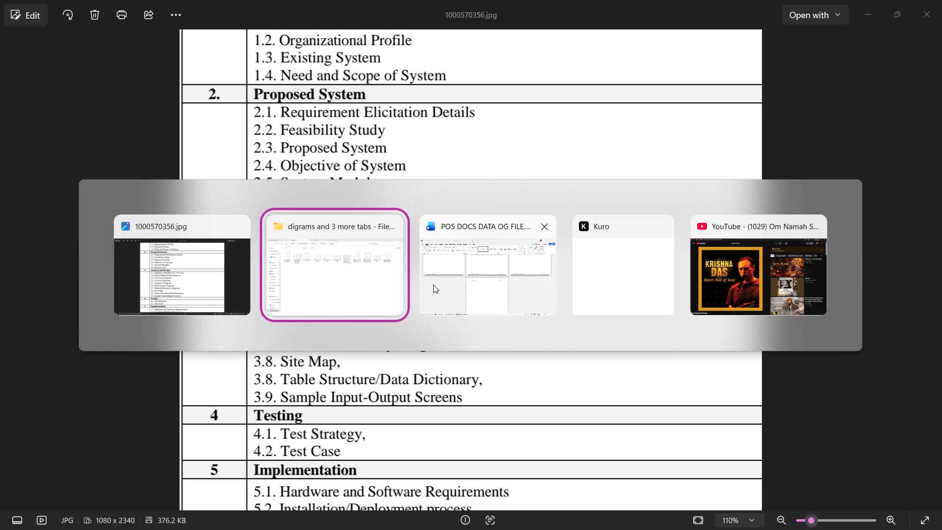
pyautogui.keyDown('alt'); pyautogui.click(455, 279); pyautogui.keyUp('alt')
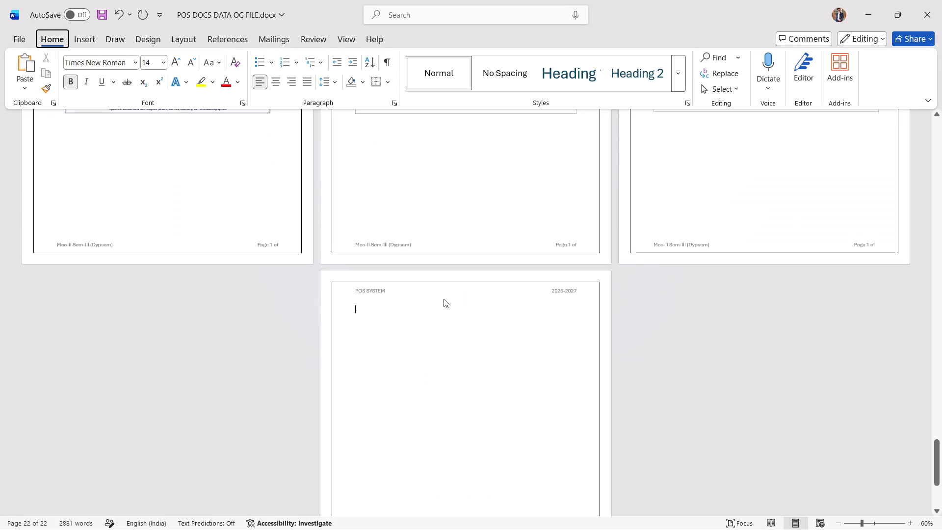
pyautogui.hotkey('alt', 'Tab')
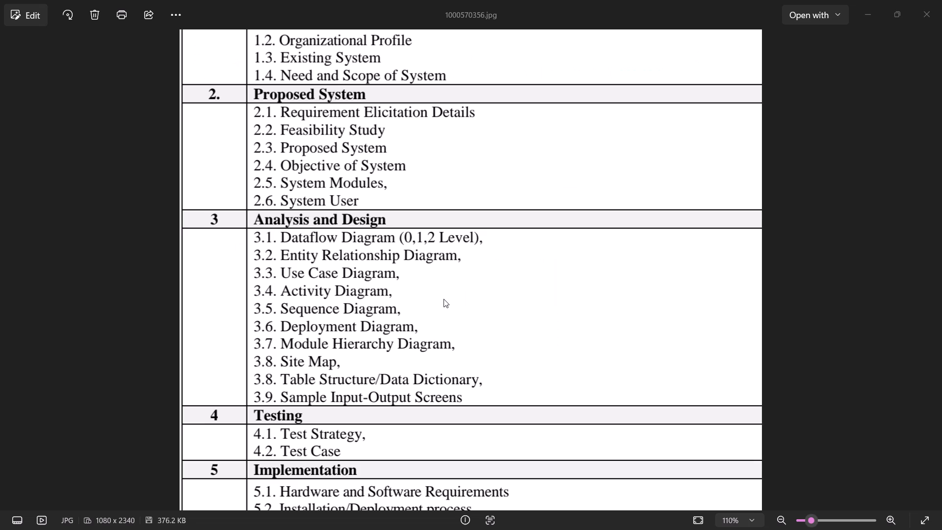
pyautogui.hotkey('alt', 'Tab')
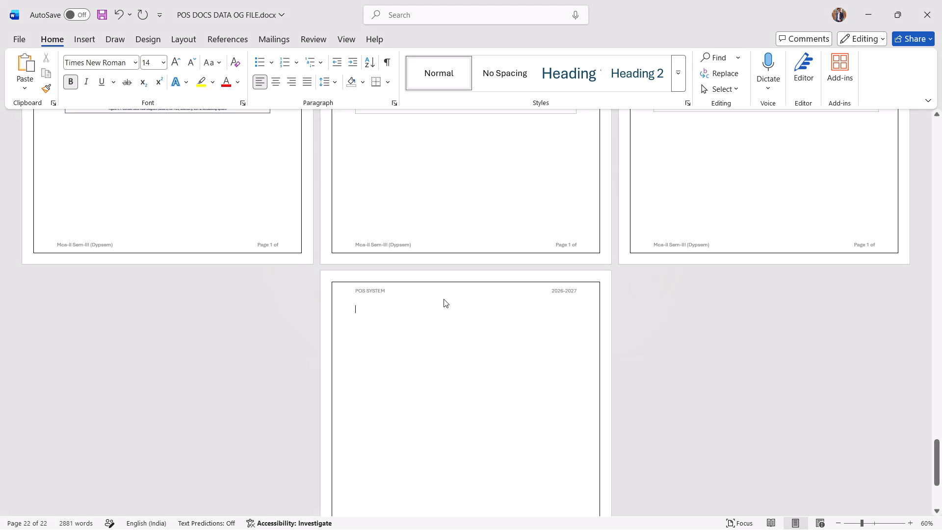
pyautogui.press('3')
pyautogui.write('.3 Ud')
pyautogui.press('BackSpace')
pyautogui.write('se')
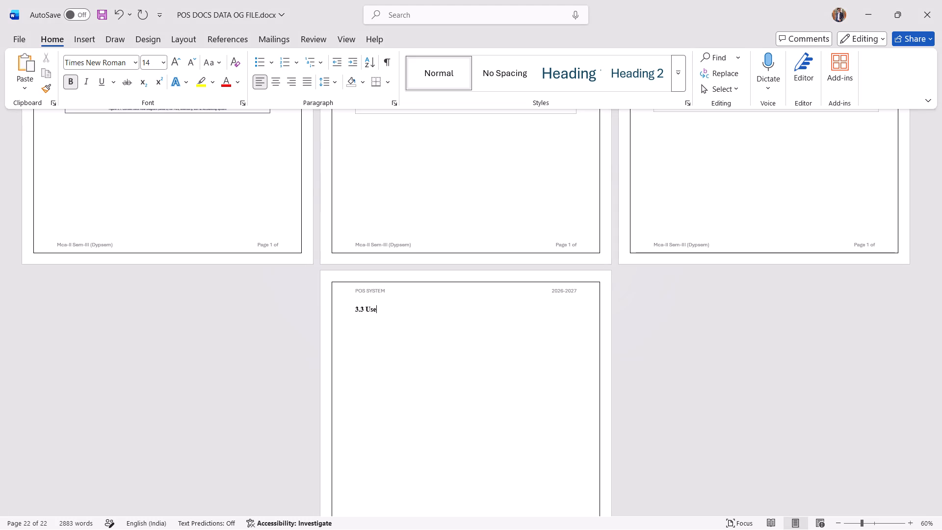
pyautogui.press('space')
pyautogui.write('Cads')
pyautogui.press('BackSpace')
pyautogui.press('BackSpace')
pyautogui.write('se')
pyautogui.press('space')
pyautogui.write('"')
pyautogui.hotkey('shift', 'BackSpace')
pyautogui.write(':')
pyautogui.press('space')
pyautogui.press('Return')
# Copy use_case_diagramPOS.drawio.png from the digrams folder in File Explorer and paste it below the 3.3 heading in Word.
pyautogui.hotkey('alt', 'Tab')
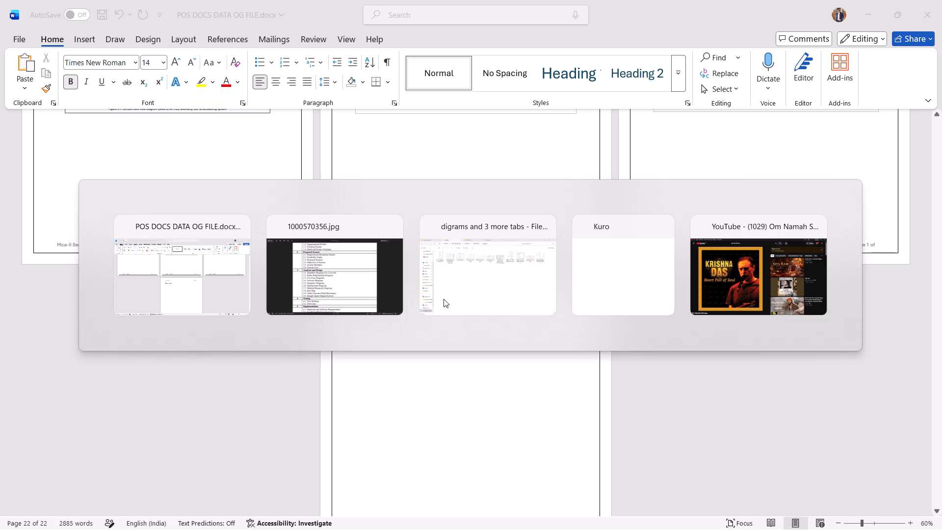
pyautogui.keyDown('alt'); pyautogui.click(458, 270); pyautogui.keyUp('alt')
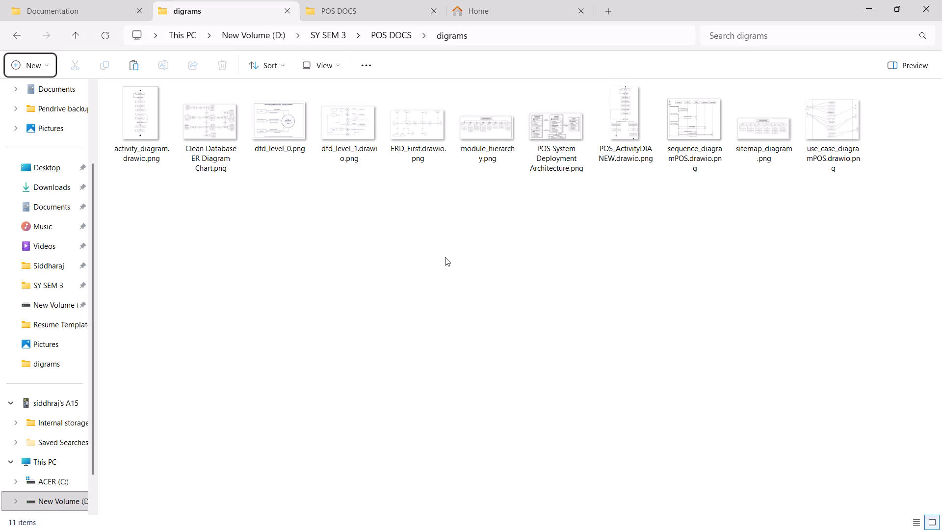
pyautogui.click(849, 146)
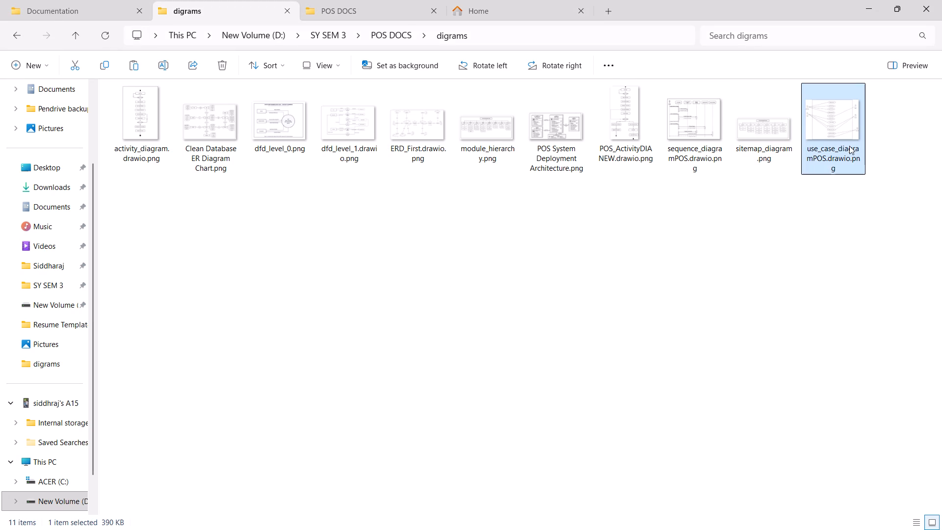
pyautogui.click(104, 67)
pyautogui.hotkey('alt', 'Tab')
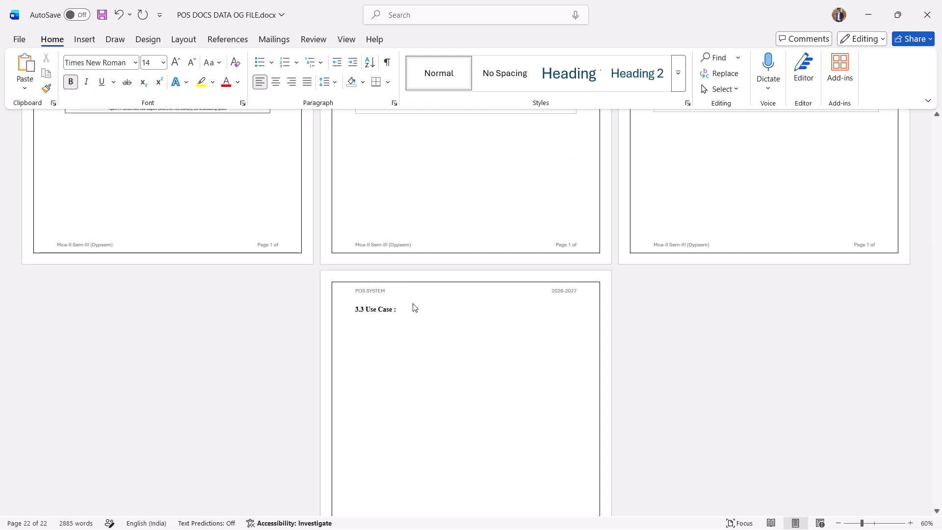
pyautogui.hotkey('ctrl', 'v')
# Move the use case diagram down its page by adding five blank lines after the 3.3 heading.
pyautogui.click(430, 306)
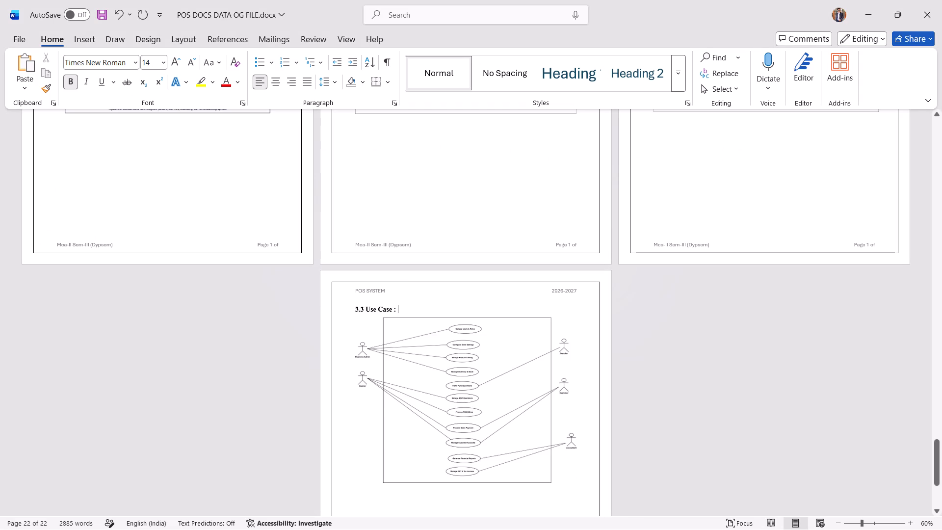
pyautogui.press('Return')
pyautogui.press('Return')
pyautogui.press('Return')
pyautogui.press('Return')
pyautogui.press('Return')
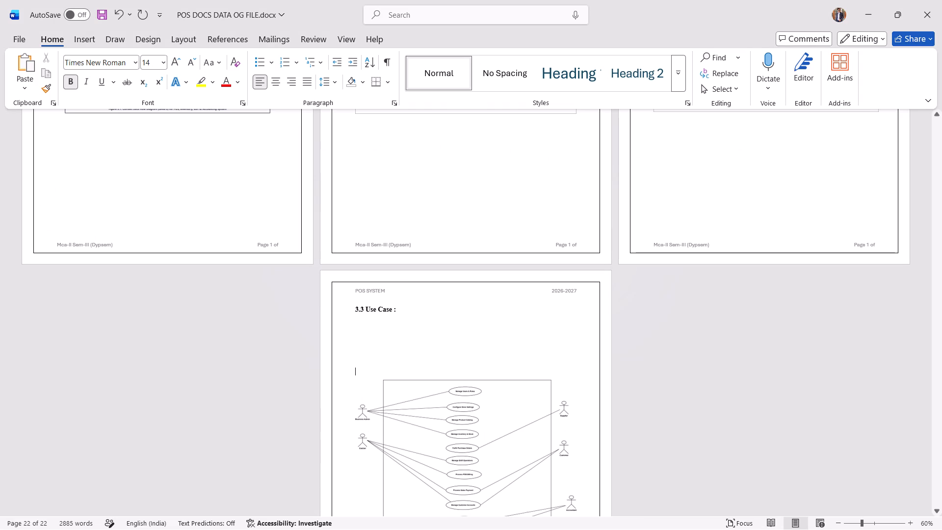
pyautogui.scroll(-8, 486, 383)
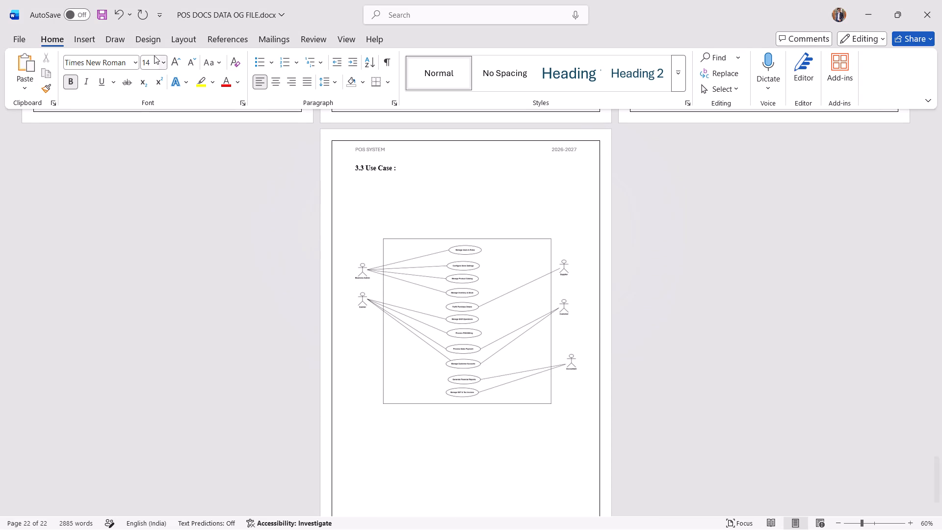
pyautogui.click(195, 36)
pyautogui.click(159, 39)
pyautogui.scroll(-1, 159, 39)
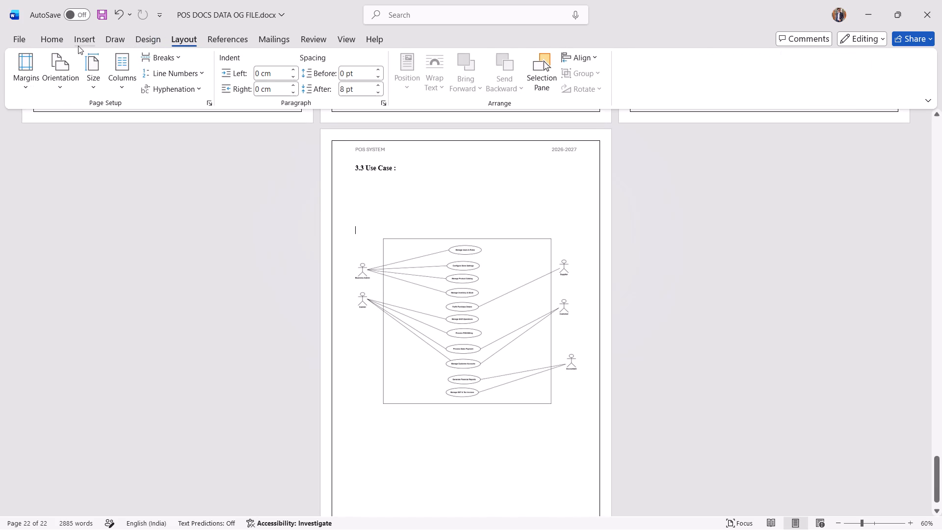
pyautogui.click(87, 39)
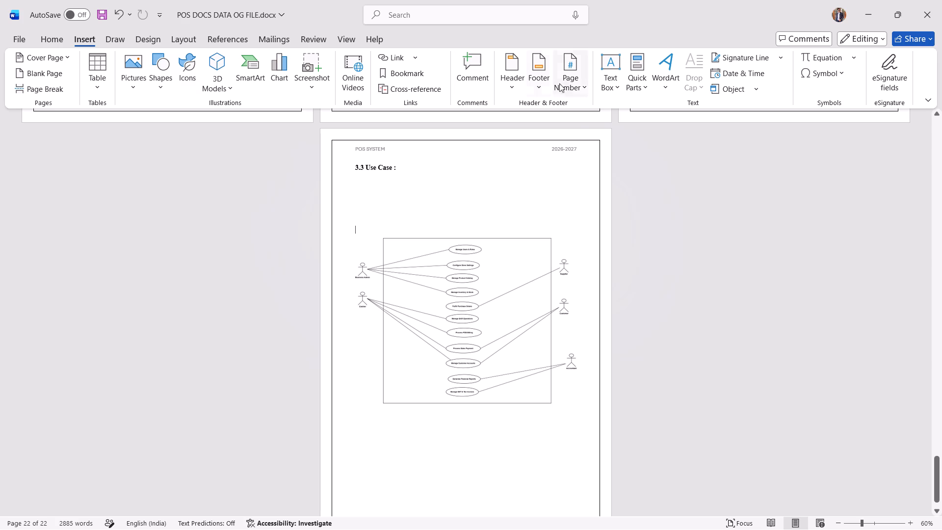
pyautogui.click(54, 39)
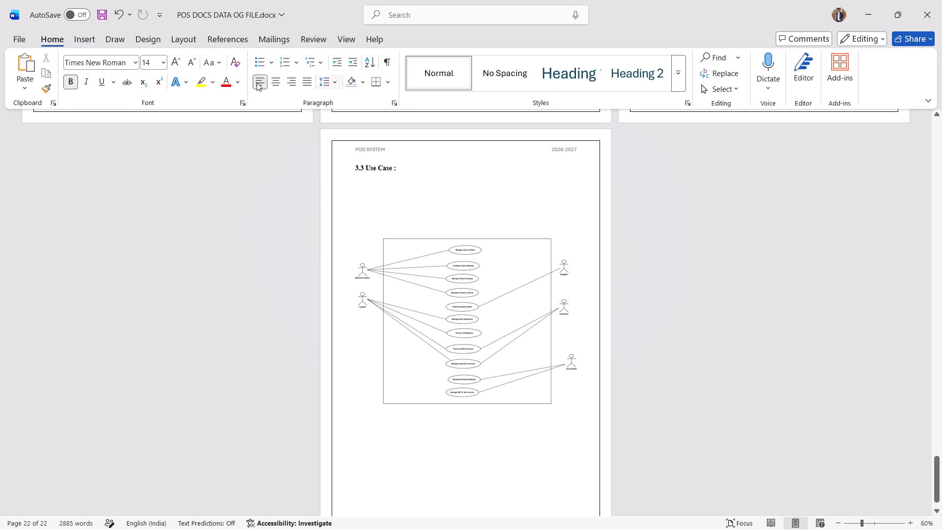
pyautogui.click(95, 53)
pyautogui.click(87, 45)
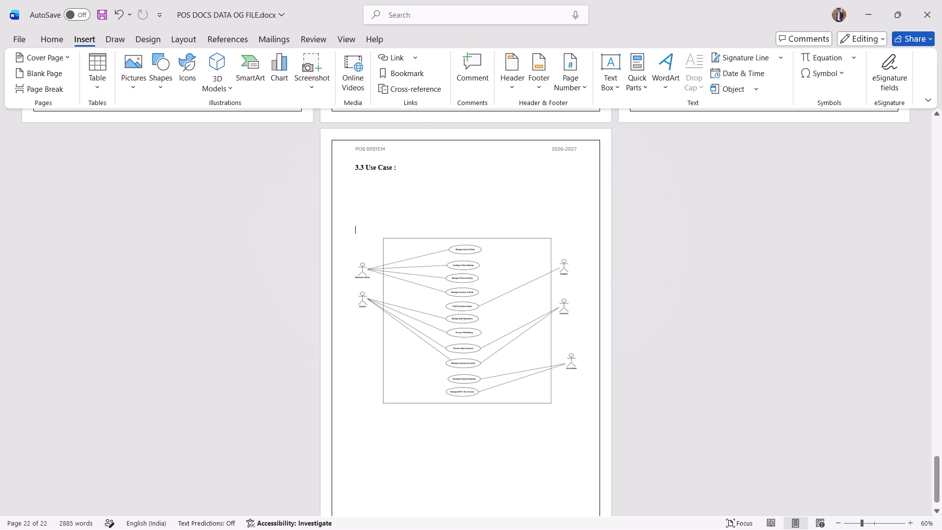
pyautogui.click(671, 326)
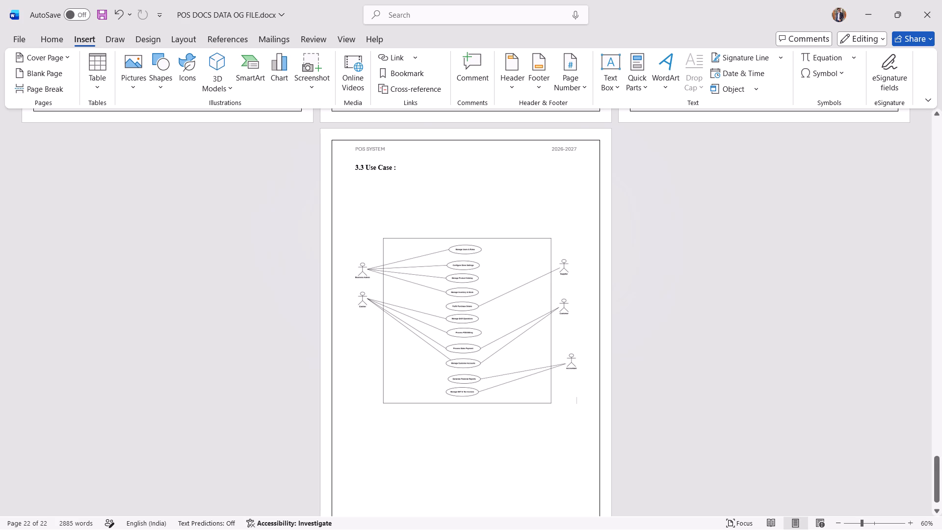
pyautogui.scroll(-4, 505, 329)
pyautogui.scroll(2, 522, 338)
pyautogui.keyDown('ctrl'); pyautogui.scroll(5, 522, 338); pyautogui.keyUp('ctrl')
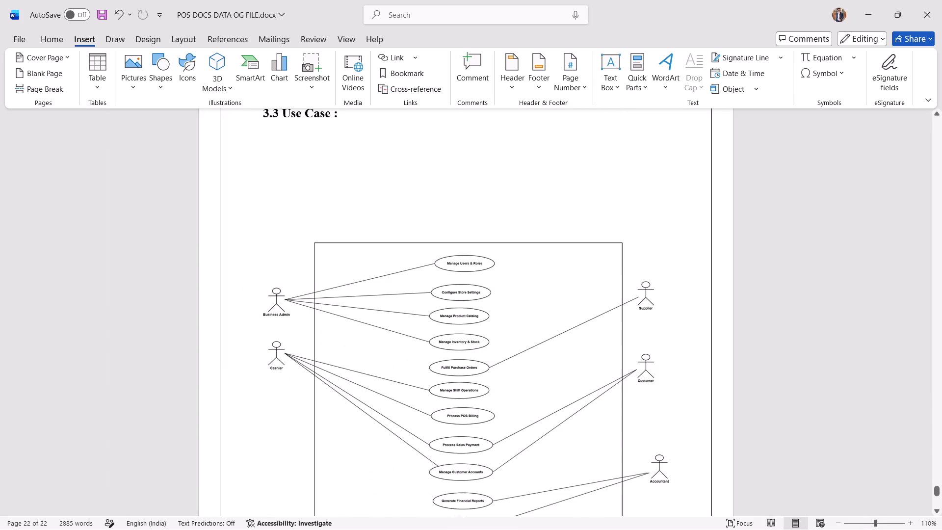
# Review the use case diagram page alongside the entity relation diagram page to check headings and diagram placement.
pyautogui.keyDown('ctrl'); pyautogui.scroll(5, 497, 350); pyautogui.keyUp('ctrl')
pyautogui.scroll(-5, 599, 385)
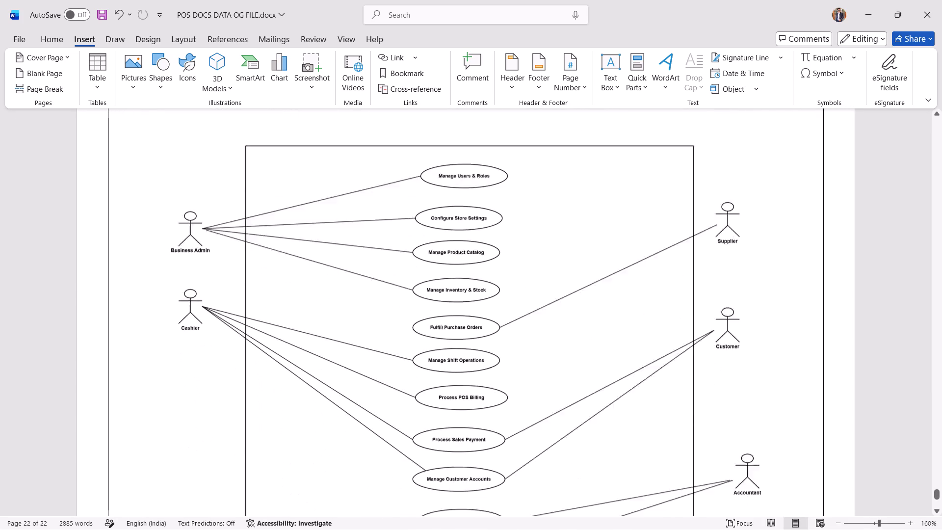
pyautogui.scroll(-2, 606, 379)
pyautogui.keyDown('ctrl'); pyautogui.scroll(-4, 606, 379); pyautogui.keyUp('ctrl')
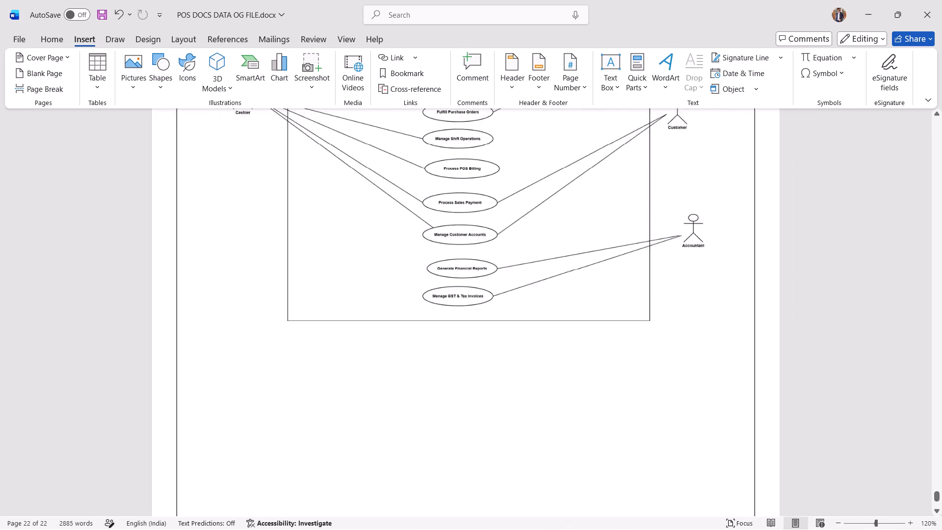
pyautogui.keyDown('ctrl'); pyautogui.scroll(-1, 606, 379); pyautogui.keyUp('ctrl')
pyautogui.scroll(7, 606, 379)
pyautogui.keyDown('ctrl'); pyautogui.scroll(-2, 606, 379); pyautogui.keyUp('ctrl')
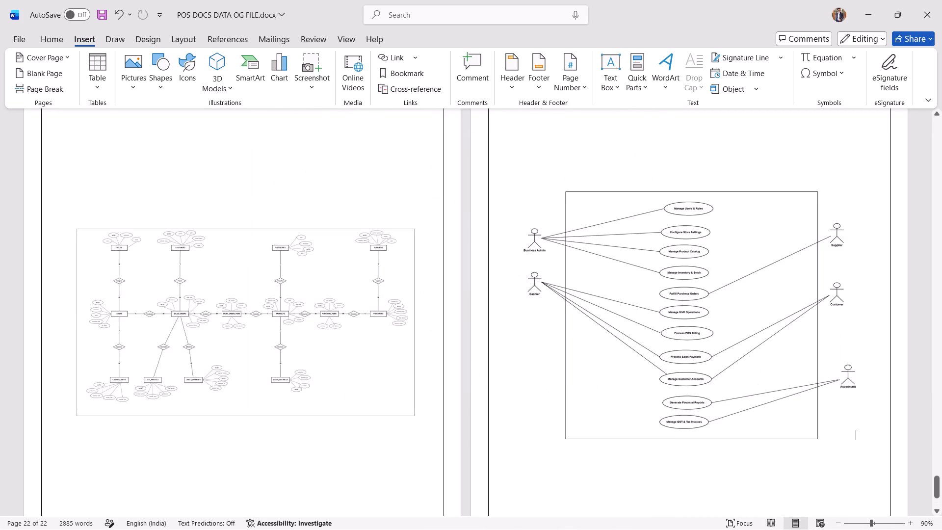
pyautogui.scroll(4, 606, 379)
pyautogui.scroll(-1, 606, 379)
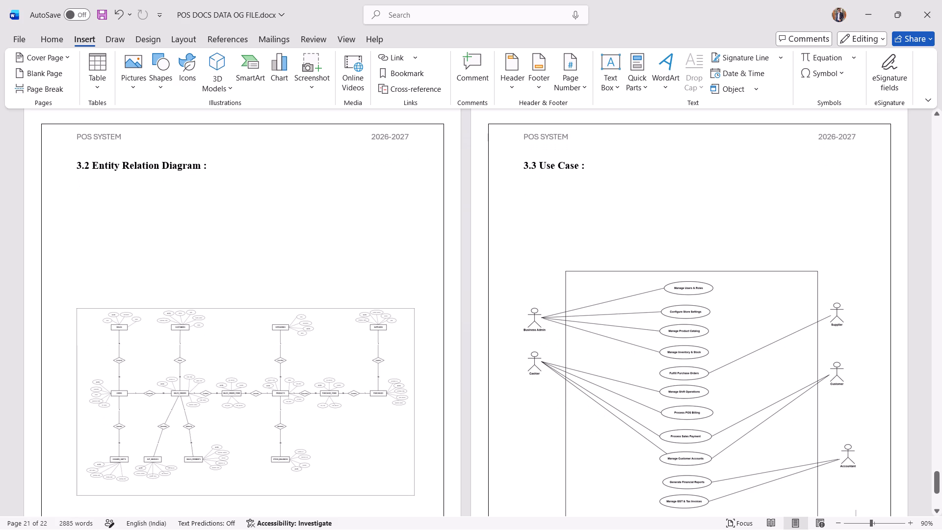
# Check the outline image in Photos and copy "Diagram" from the 3.2 heading into the 3.3 heading so it reads "3.3 Use Case Diagram :".
pyautogui.hotkey('alt', 'Tab')
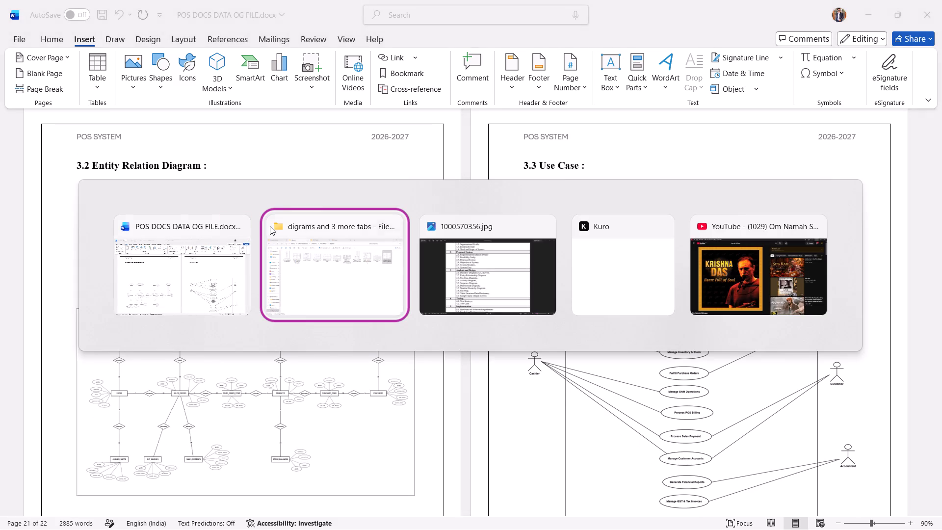
pyautogui.keyDown('alt'); pyautogui.click(459, 259); pyautogui.keyUp('alt')
pyautogui.hotkey('alt', 'Tab')
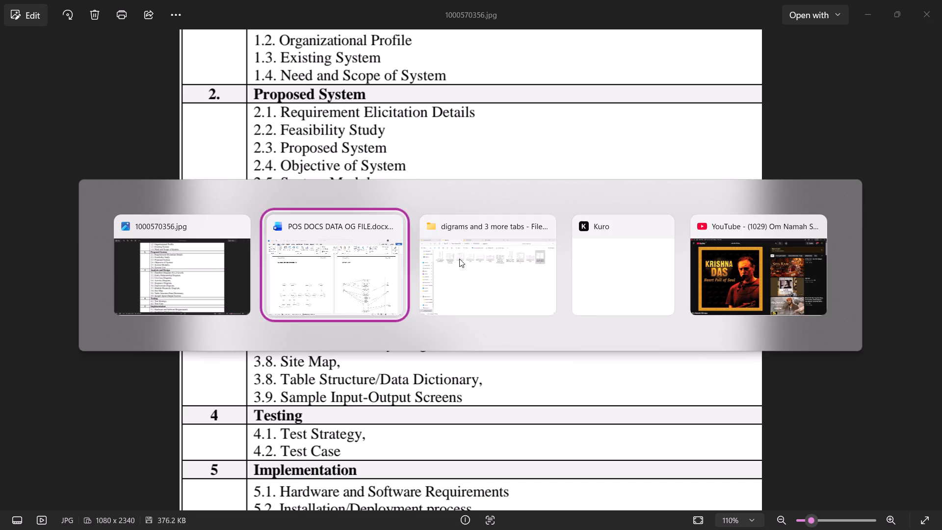
pyautogui.hotkey('alt', 'Tab')
pyautogui.keyDown('alt'); pyautogui.click(359, 259); pyautogui.keyUp('alt')
pyautogui.scroll(1, 457, 254)
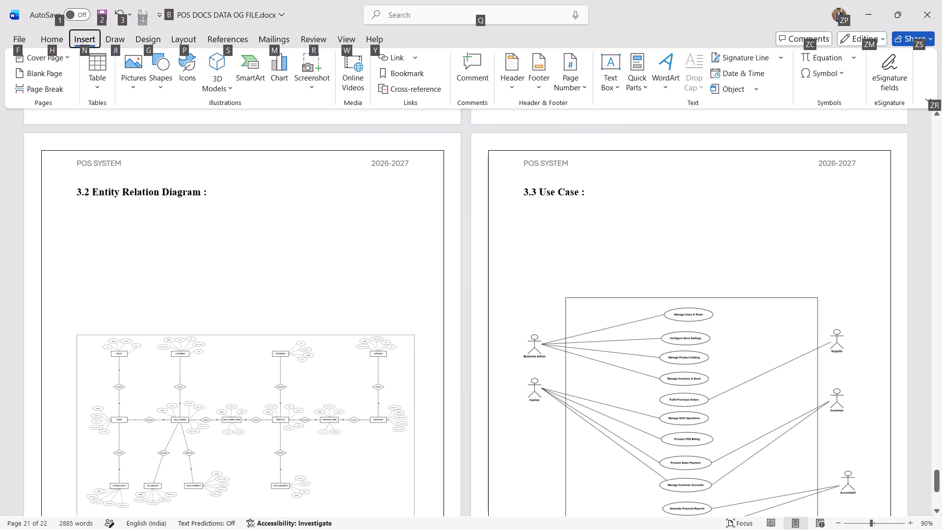
pyautogui.moveTo(198, 191); pyautogui.dragTo(168, 193)
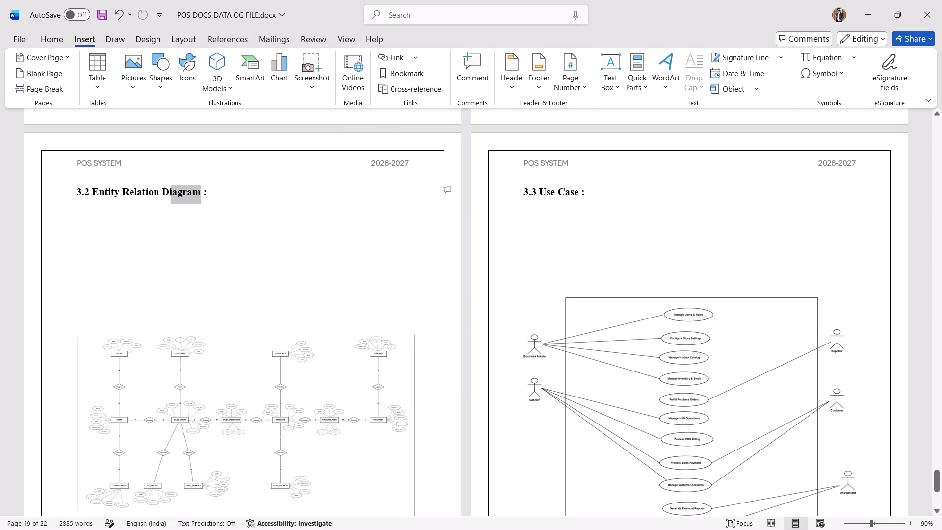
pyautogui.moveTo(168, 193); pyautogui.dragTo(164, 193)
pyautogui.hotkey('ctrl', 'c')
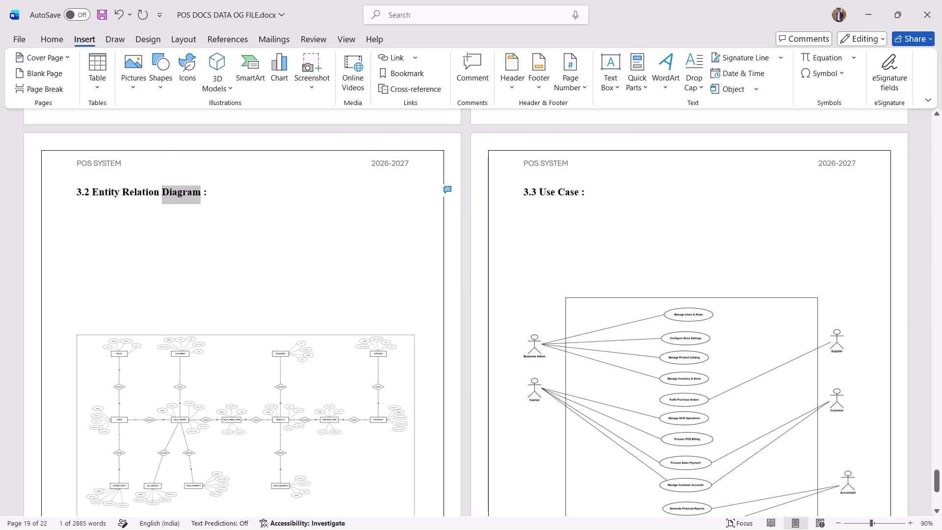
pyautogui.click(579, 194)
pyautogui.press('space')
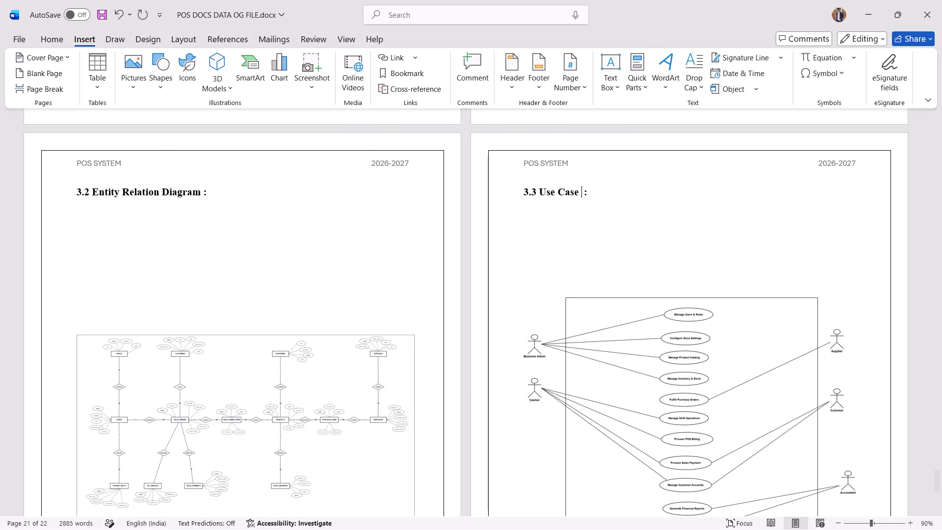
pyautogui.hotkey('ctrl', 'v')
# Add a line and a page break below the use case diagram to start a new page.
pyautogui.scroll(3, 637, 273)
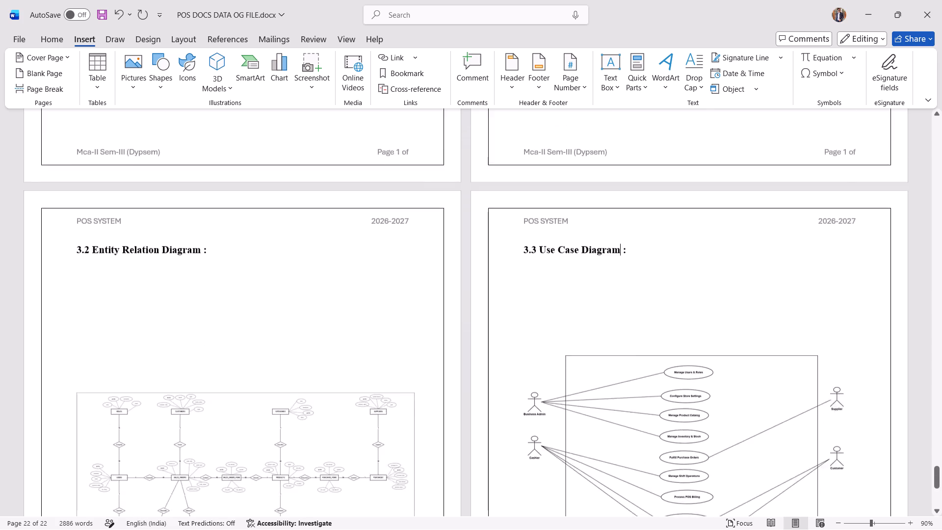
pyautogui.scroll(-16, 637, 273)
pyautogui.click(812, 381)
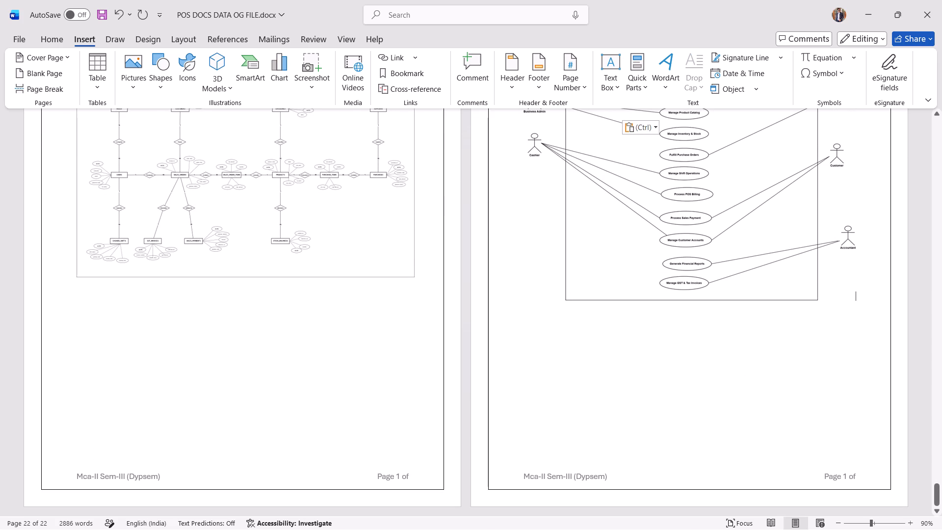
pyautogui.press('Return')
pyautogui.click(66, 36)
pyautogui.click(81, 41)
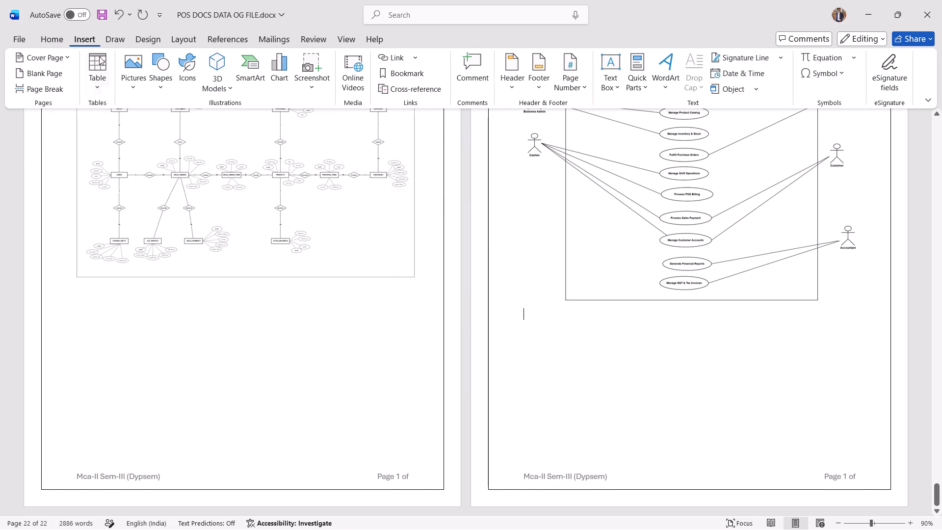
pyautogui.click(63, 92)
pyautogui.scroll(-10, 314, 244)
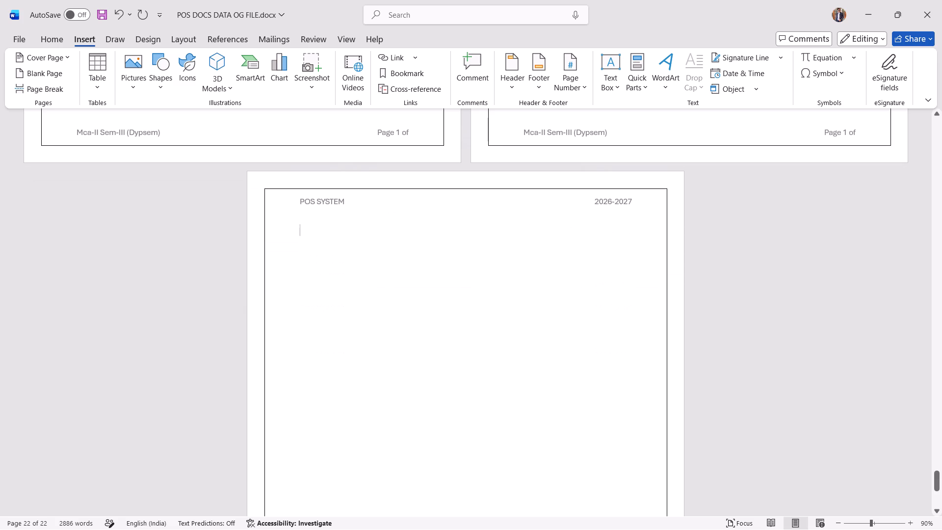
# Consult the Analysis and Design outline in Photos and add the heading "3.4 Activity Diagram :" with a line below it on the new Word page.
pyautogui.hotkey('alt', 'Tab')
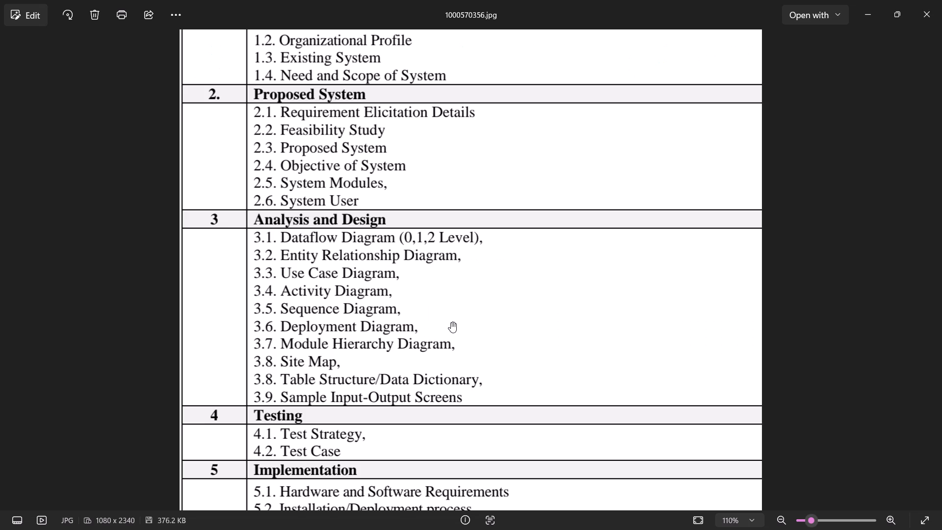
pyautogui.hotkey('alt', 'Tab')
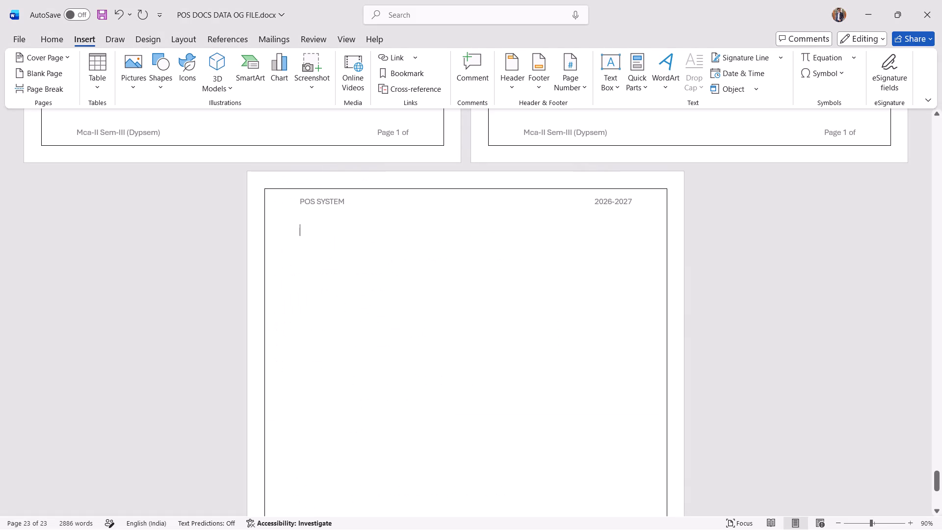
pyautogui.write('Act')
pyautogui.press('BackSpace')
pyautogui.press('BackSpace')
pyautogui.press('BackSpace')
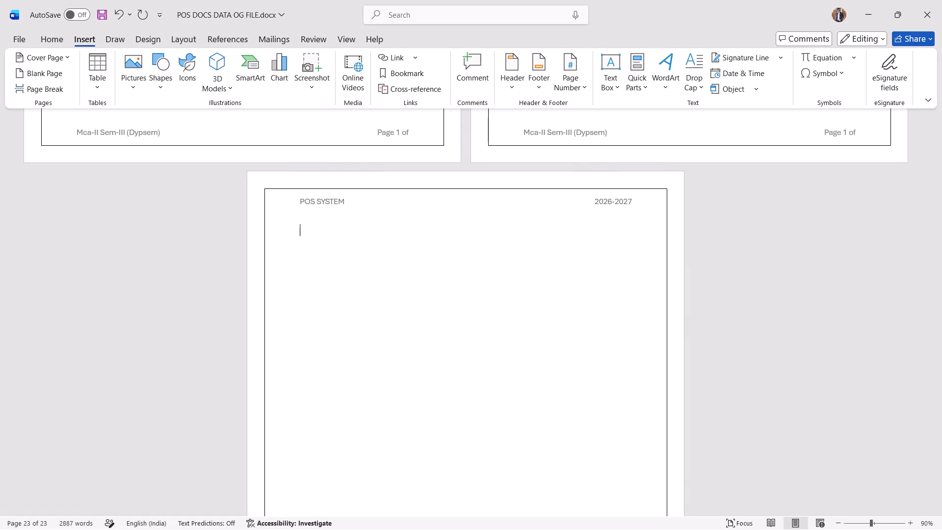
pyautogui.write('3.3')
pyautogui.press('BackSpace')
pyautogui.write('4')
pyautogui.press('space')
pyautogui.write('Activit')
pyautogui.press('BackSpace')
pyautogui.write('ty dia')
pyautogui.press('BackSpace')
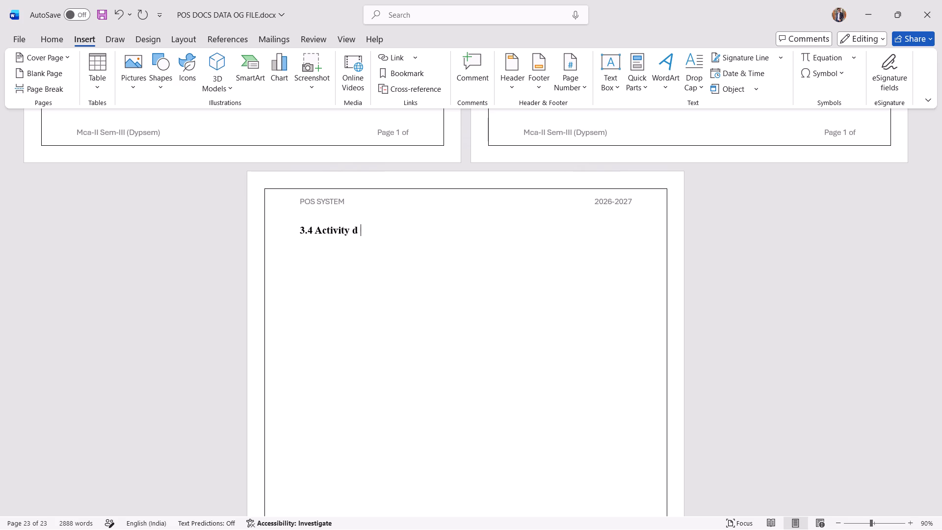
pyautogui.press('BackSpace')
pyautogui.press('BackSpace')
pyautogui.write('Diagram')
pyautogui.press('space')
pyautogui.hotkey('shift', ':')
pyautogui.press('Return')
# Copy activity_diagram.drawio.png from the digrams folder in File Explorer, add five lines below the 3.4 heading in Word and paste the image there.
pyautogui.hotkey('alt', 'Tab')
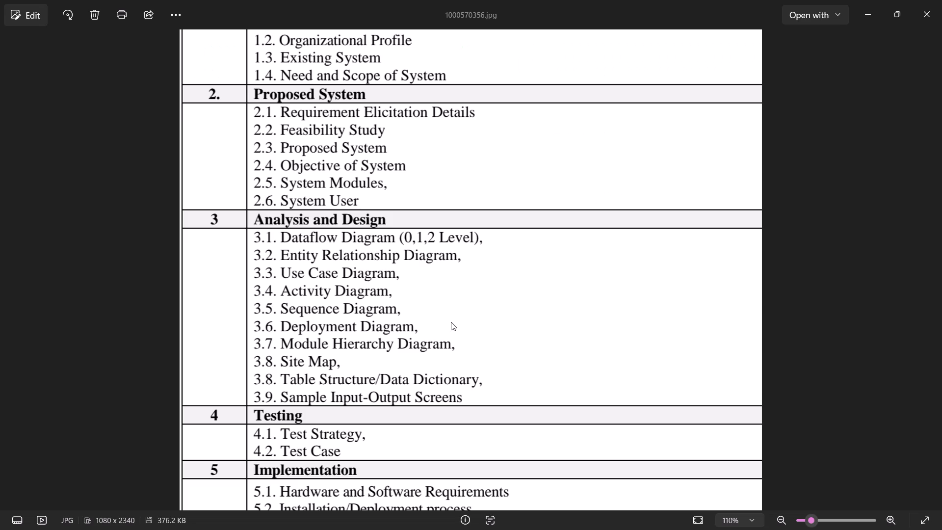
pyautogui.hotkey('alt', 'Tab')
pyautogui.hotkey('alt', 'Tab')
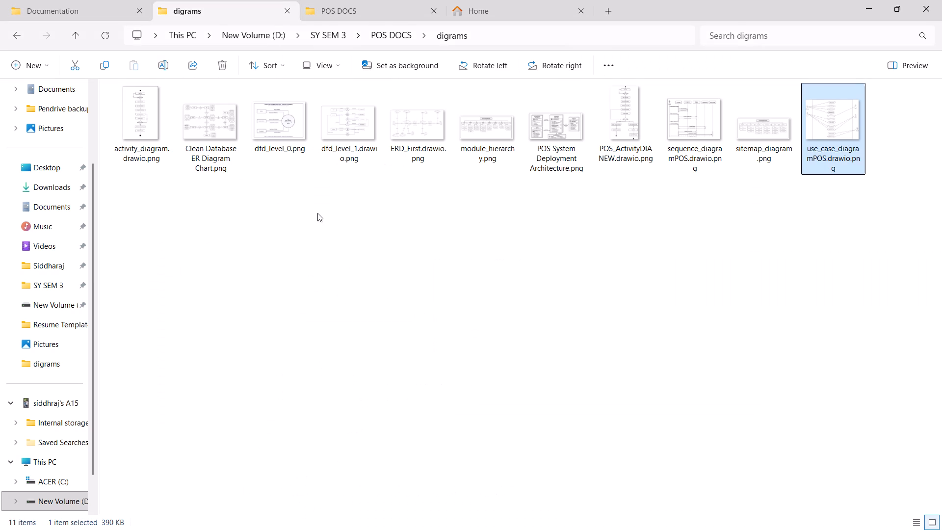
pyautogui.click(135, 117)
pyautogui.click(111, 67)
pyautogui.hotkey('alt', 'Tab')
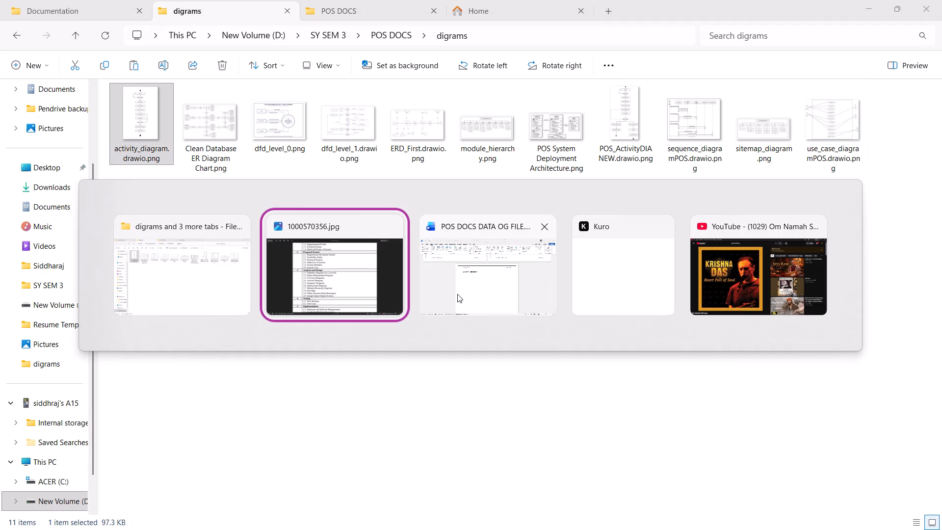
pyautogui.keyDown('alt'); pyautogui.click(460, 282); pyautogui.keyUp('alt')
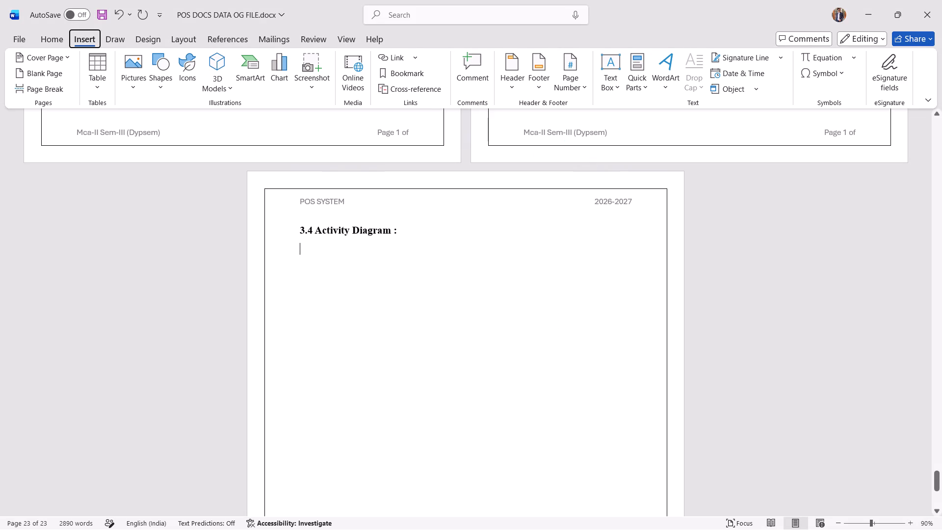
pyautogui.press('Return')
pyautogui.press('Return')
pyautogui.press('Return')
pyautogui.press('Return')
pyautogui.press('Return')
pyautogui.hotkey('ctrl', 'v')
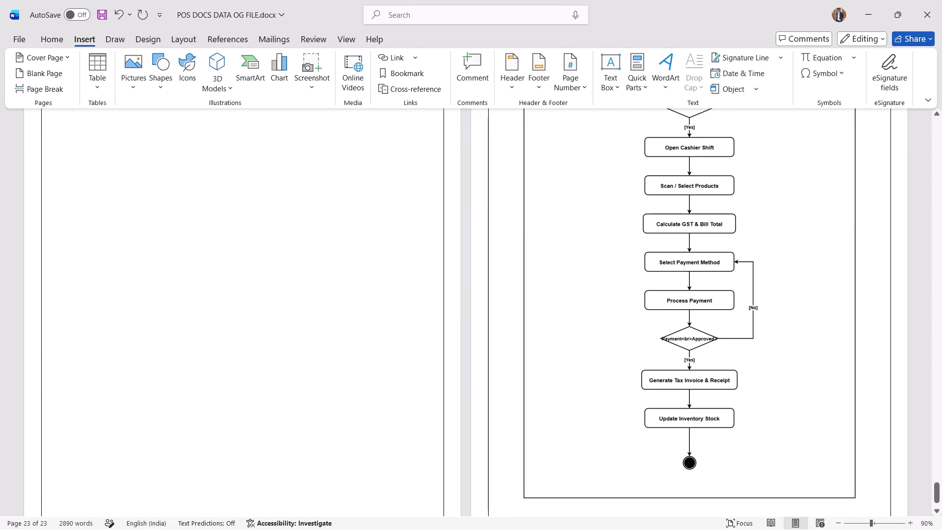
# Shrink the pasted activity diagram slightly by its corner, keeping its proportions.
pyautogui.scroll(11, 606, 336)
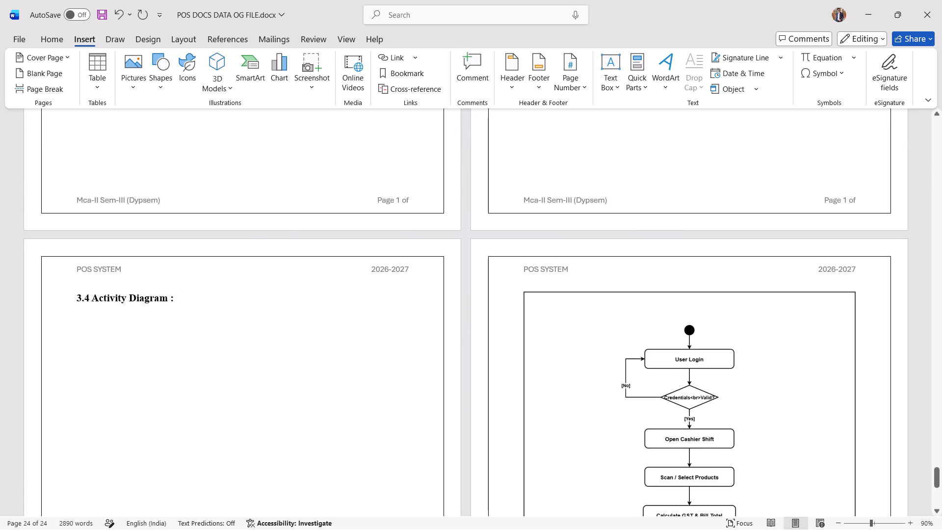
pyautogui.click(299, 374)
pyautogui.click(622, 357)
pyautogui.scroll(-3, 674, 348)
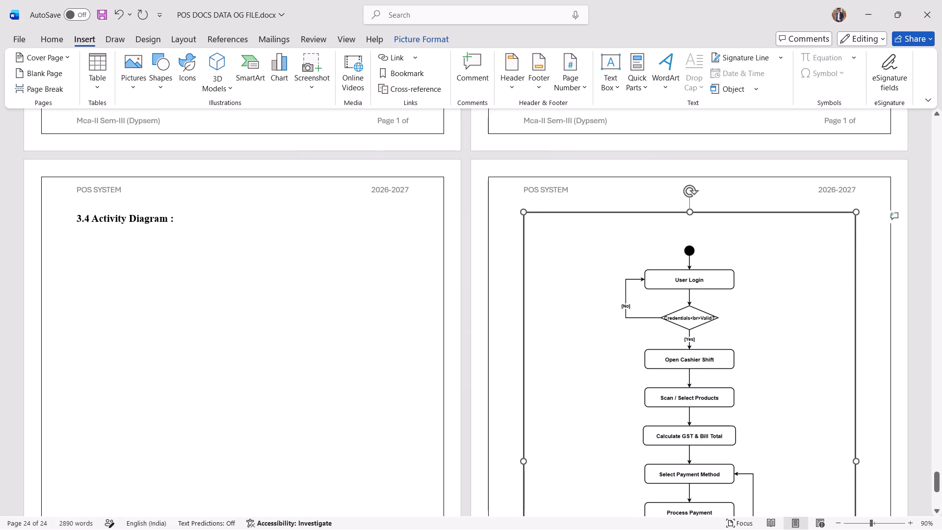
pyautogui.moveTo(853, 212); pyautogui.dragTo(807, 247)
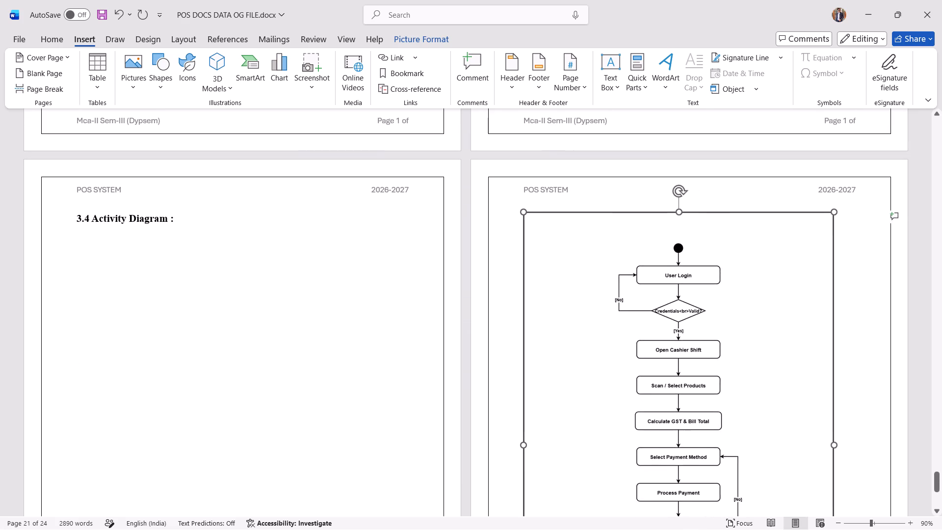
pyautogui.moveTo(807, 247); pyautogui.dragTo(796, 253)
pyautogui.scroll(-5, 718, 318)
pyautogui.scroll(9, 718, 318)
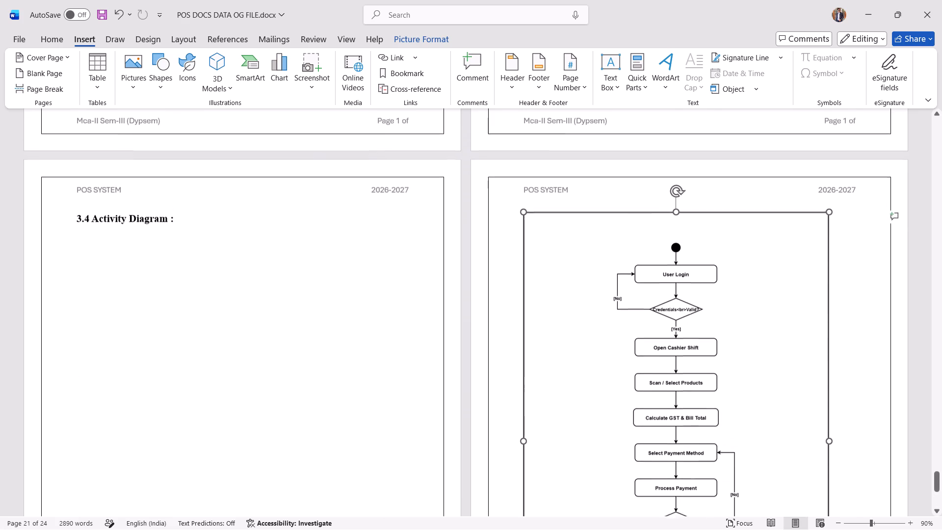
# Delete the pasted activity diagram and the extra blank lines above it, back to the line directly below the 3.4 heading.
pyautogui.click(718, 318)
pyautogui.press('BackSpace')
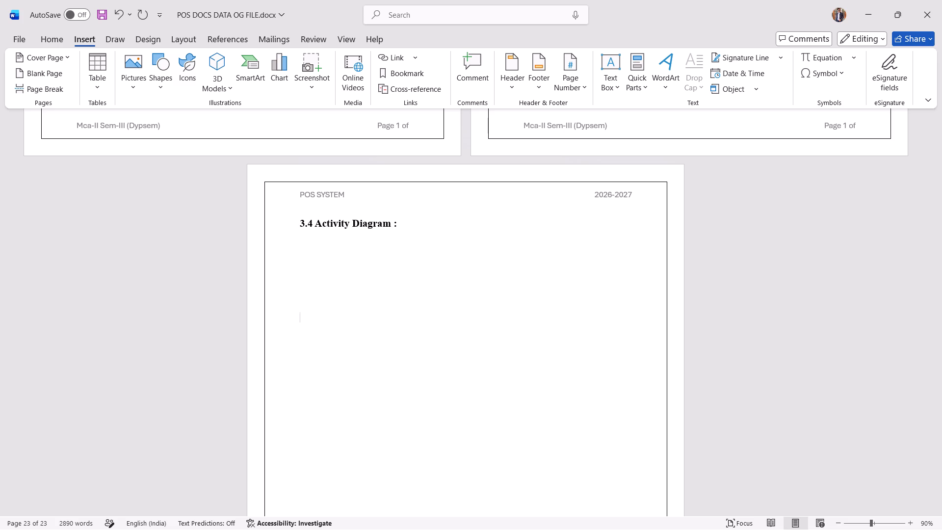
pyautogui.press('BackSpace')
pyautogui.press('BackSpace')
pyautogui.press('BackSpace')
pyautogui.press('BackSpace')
# Copy POS_ActivityDIANEW.drawio.png from the digrams folder in File Explorer and paste it below the 3.4 heading in Word.
pyautogui.hotkey('alt', 'Tab')
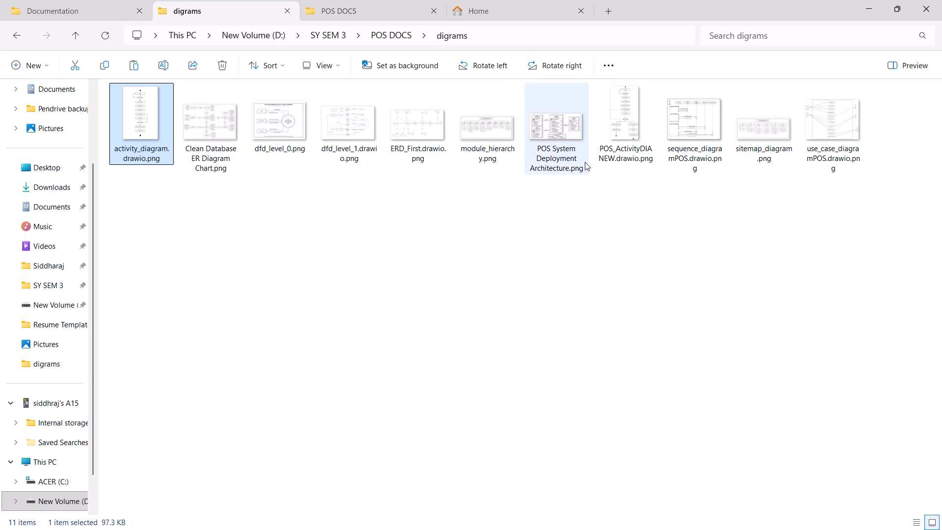
pyautogui.click(607, 134)
pyautogui.click(111, 69)
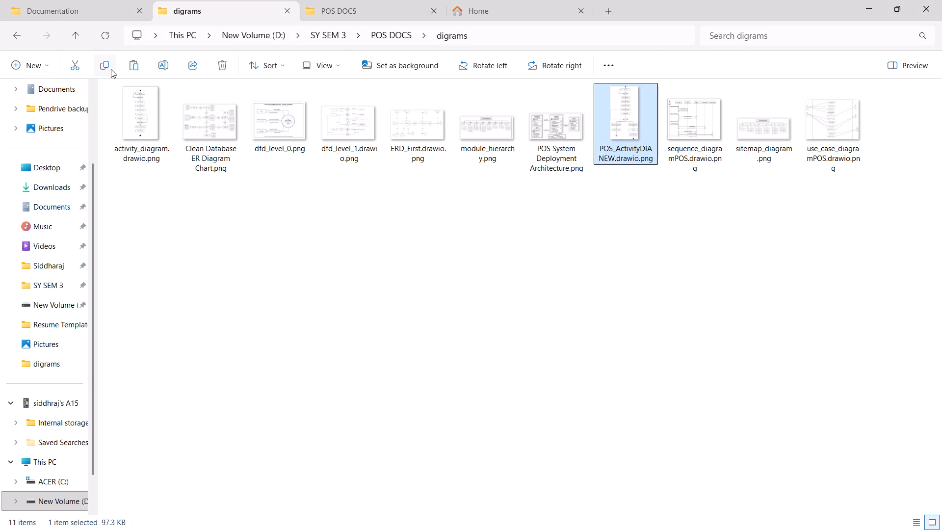
pyautogui.hotkey('alt', 'Tab')
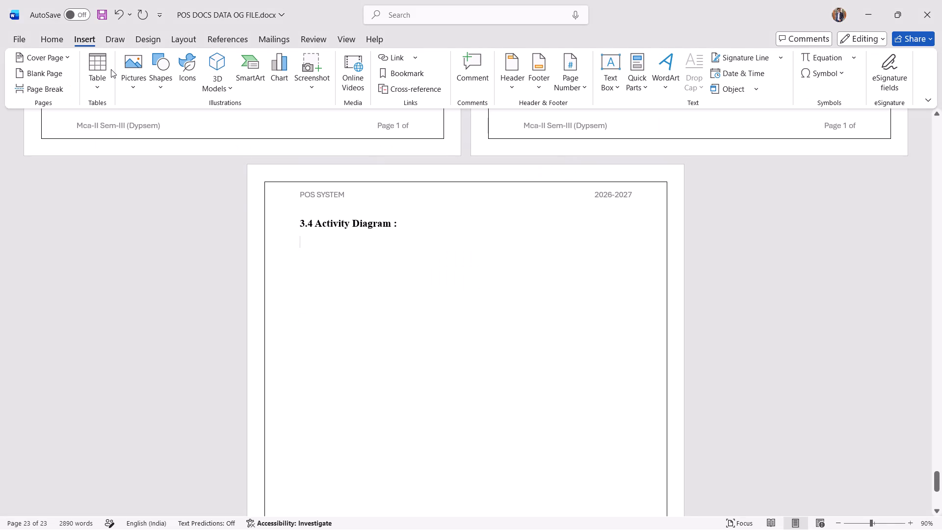
pyautogui.hotkey('ctrl', 'v')
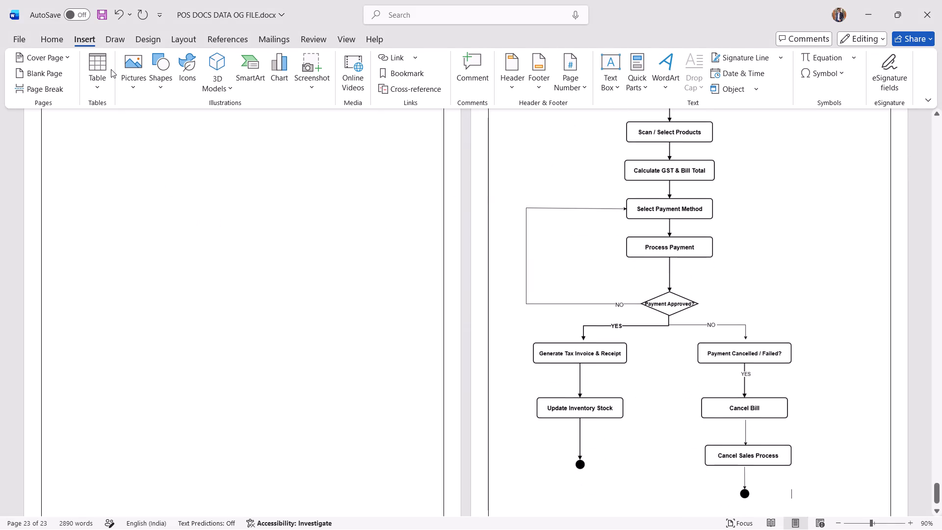
# Centre the pasted activity diagram and shrink it proportionally so it fits on the same page as the 3.4 heading.
pyautogui.scroll(5, 326, 9)
pyautogui.scroll(1, 132, 29)
pyautogui.scroll(3, 467, 221)
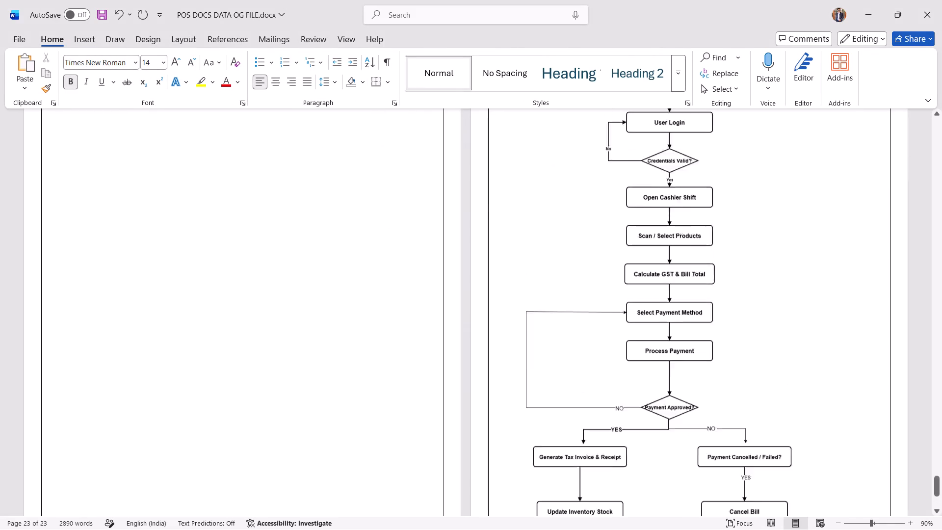
pyautogui.scroll(7, 467, 221)
pyautogui.moveTo(663, 302); pyautogui.dragTo(663, 309)
pyautogui.scroll(-3, 664, 313)
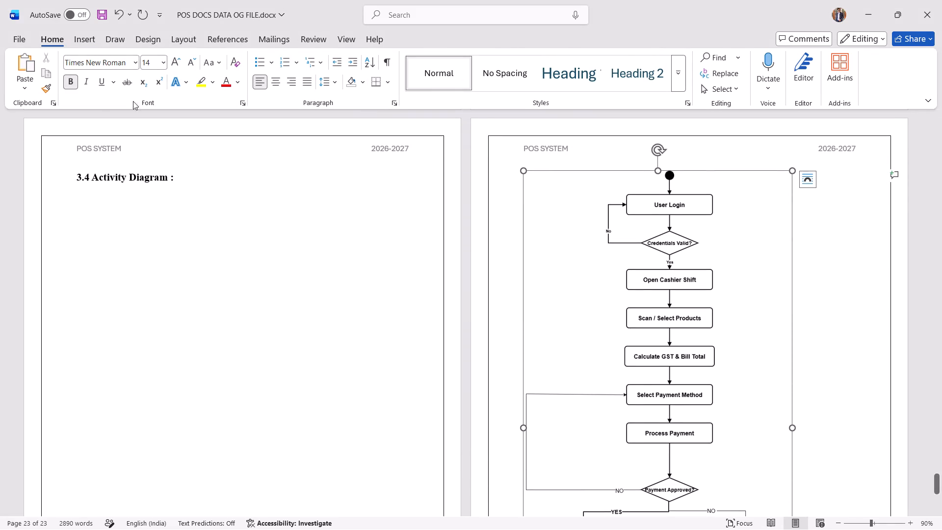
pyautogui.click(267, 80)
pyautogui.click(278, 82)
pyautogui.click(773, 276)
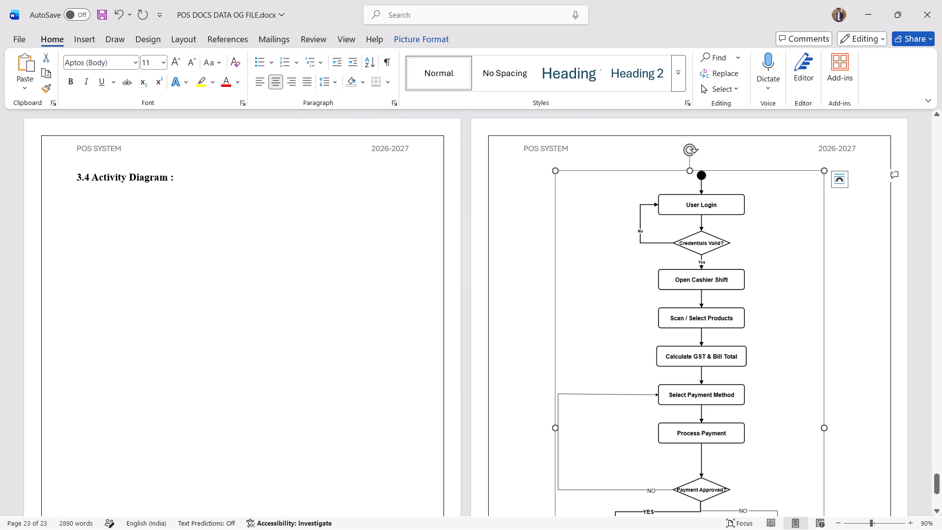
pyautogui.moveTo(823, 168); pyautogui.dragTo(752, 239)
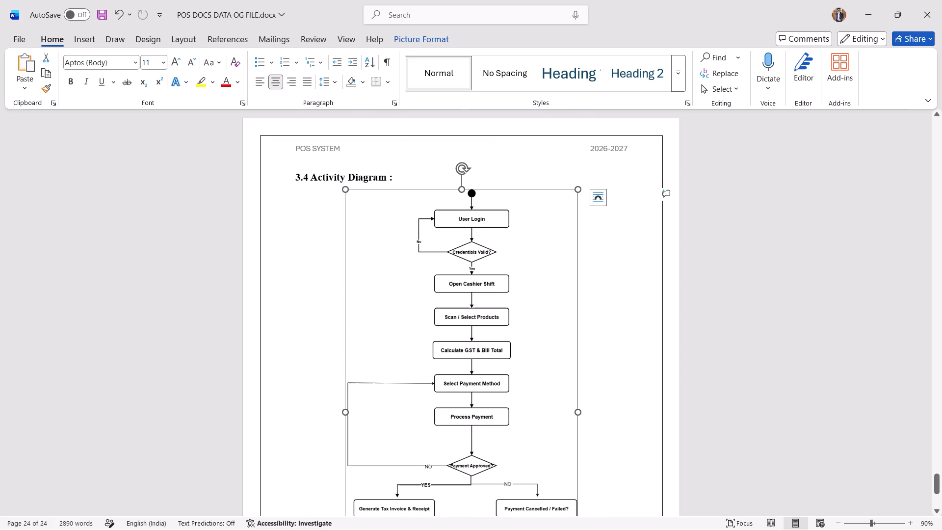
pyautogui.click(623, 262)
# Add a left-aligned line below the activity diagram and insert a page break there.
pyautogui.scroll(-3, 623, 262)
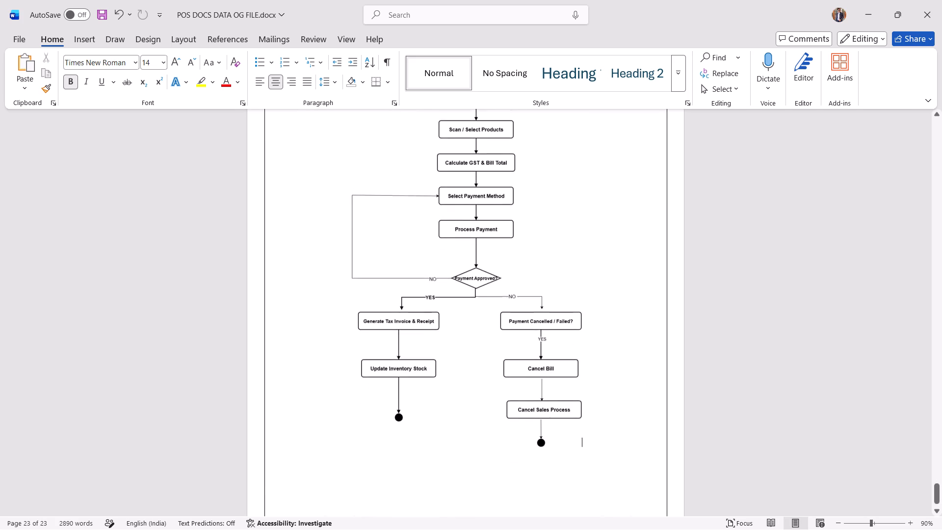
pyautogui.scroll(-2, 623, 262)
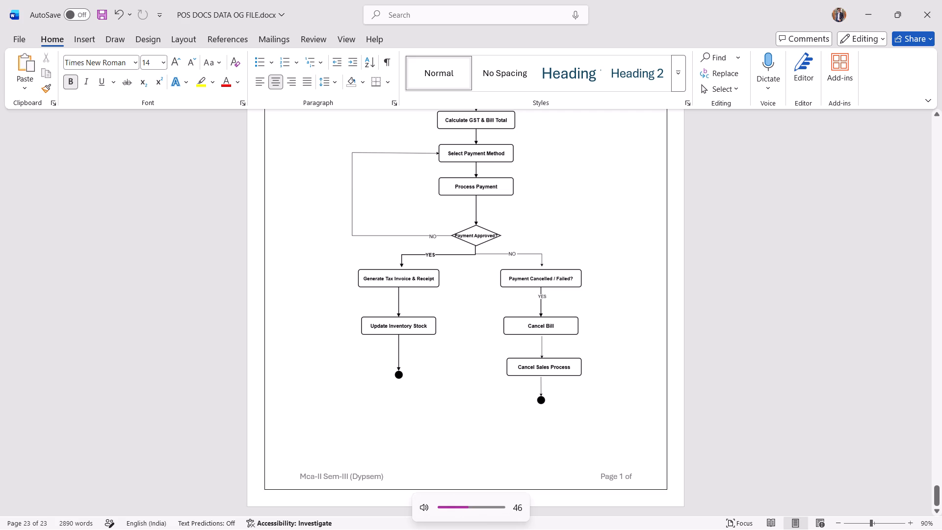
pyautogui.press('Return')
pyautogui.press('Return')
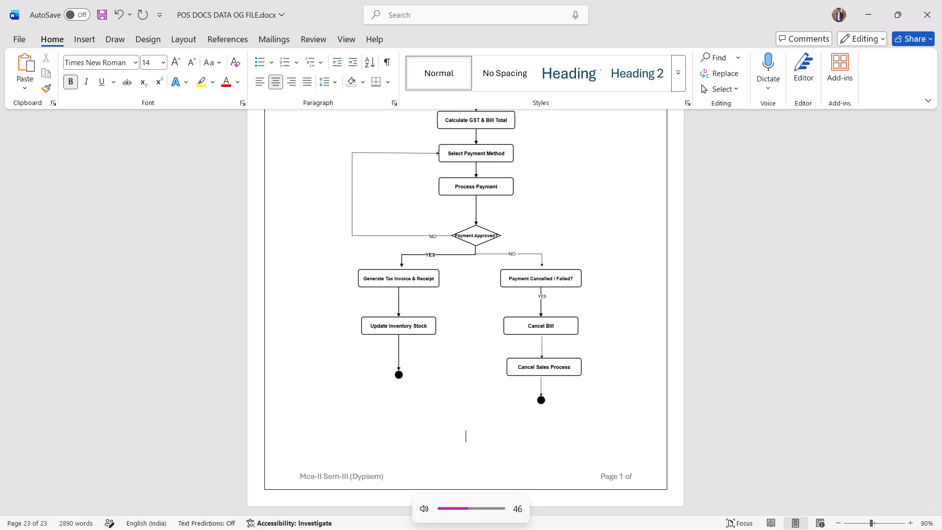
pyautogui.press('BackSpace')
pyautogui.press('BackSpace')
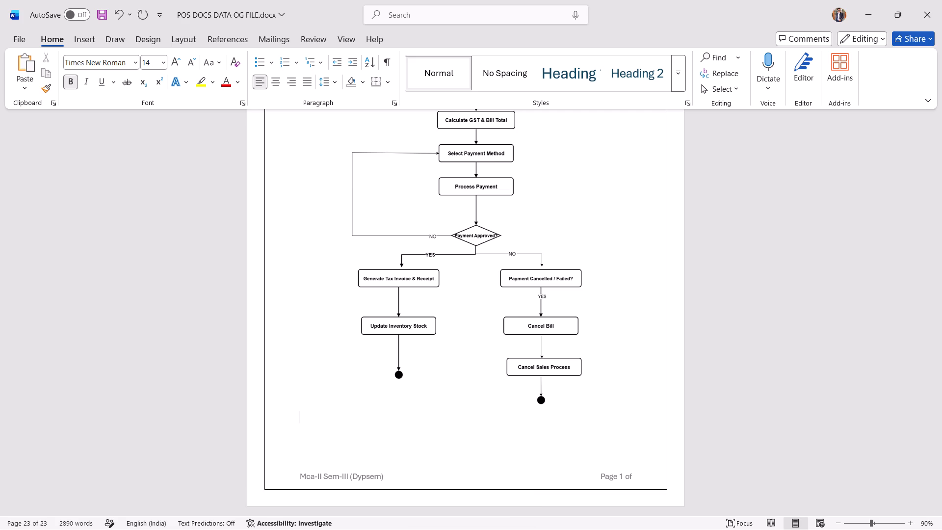
pyautogui.click(78, 48)
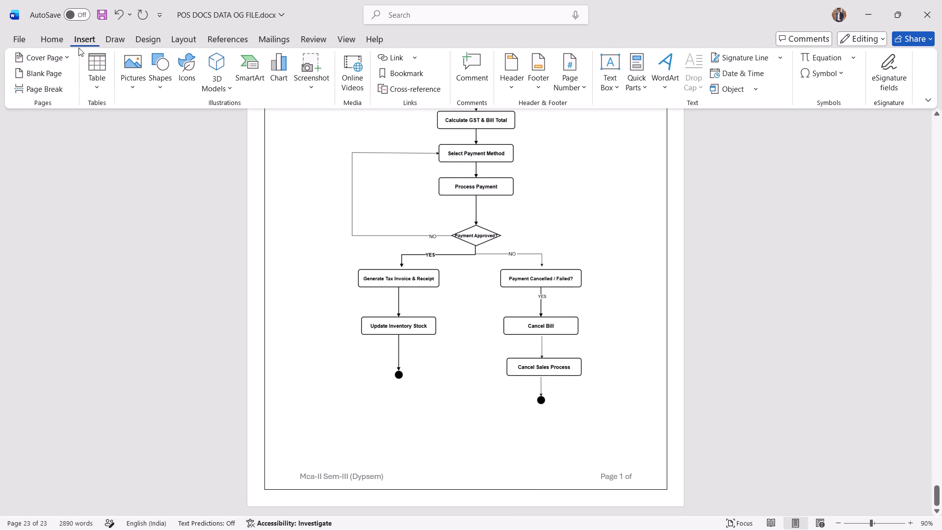
pyautogui.click(50, 91)
# Consult the outline in Photos and add the heading "3.5 Sequence Diagram :" with a line below it on the new Word page.
pyautogui.scroll(-3, 398, 228)
pyautogui.scroll(5, 714, 249)
pyautogui.scroll(3, 639, 259)
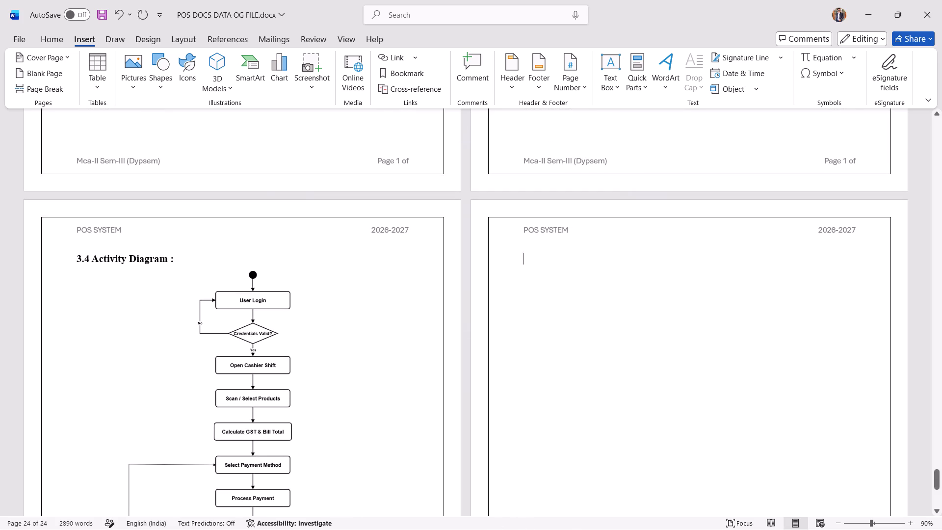
pyautogui.write('3.')
pyautogui.write('5')
pyautogui.press('space')
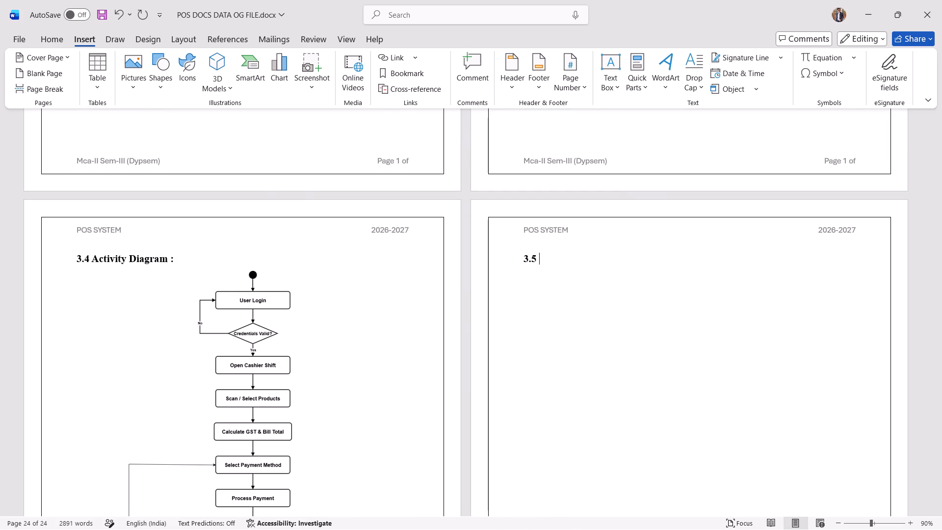
pyautogui.hotkey('alt', 'Tab')
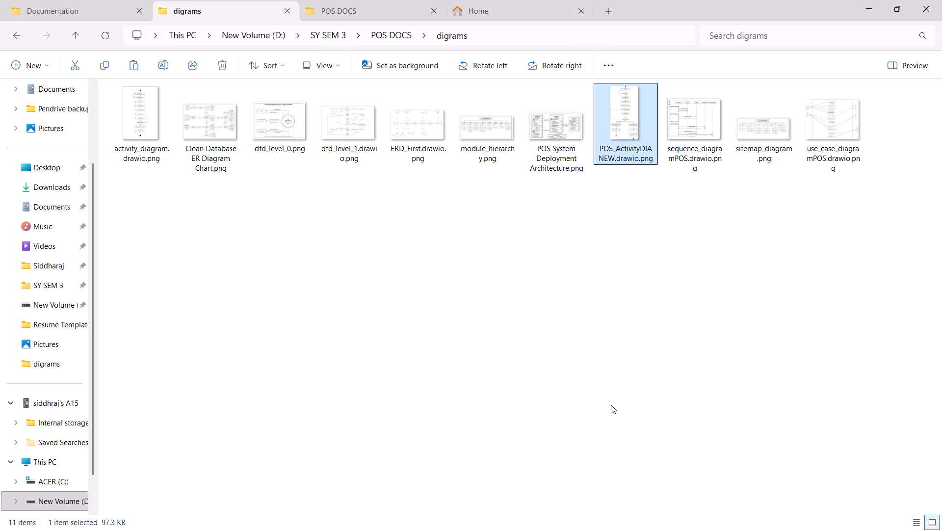
pyautogui.hotkey('alt', 'Tab')
pyautogui.hotkey('alt', 'Tab')
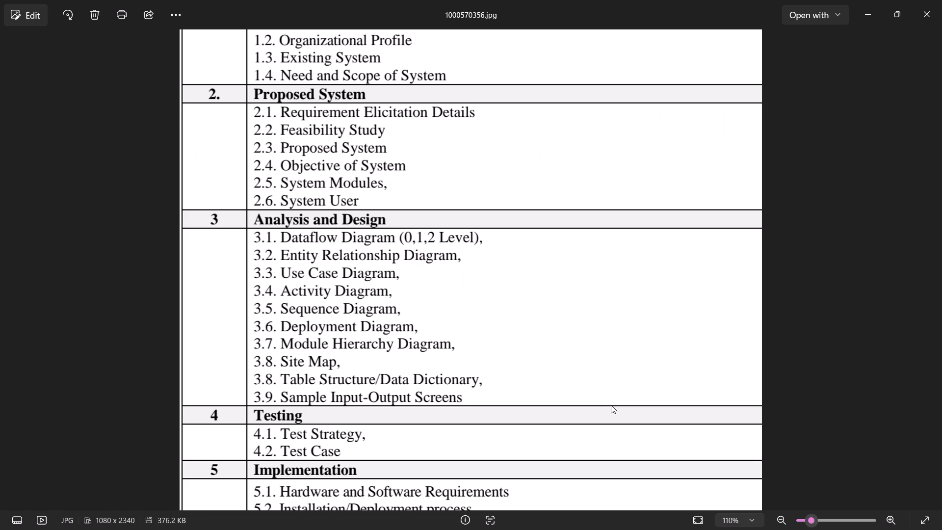
pyautogui.hotkey('alt', 'Tab')
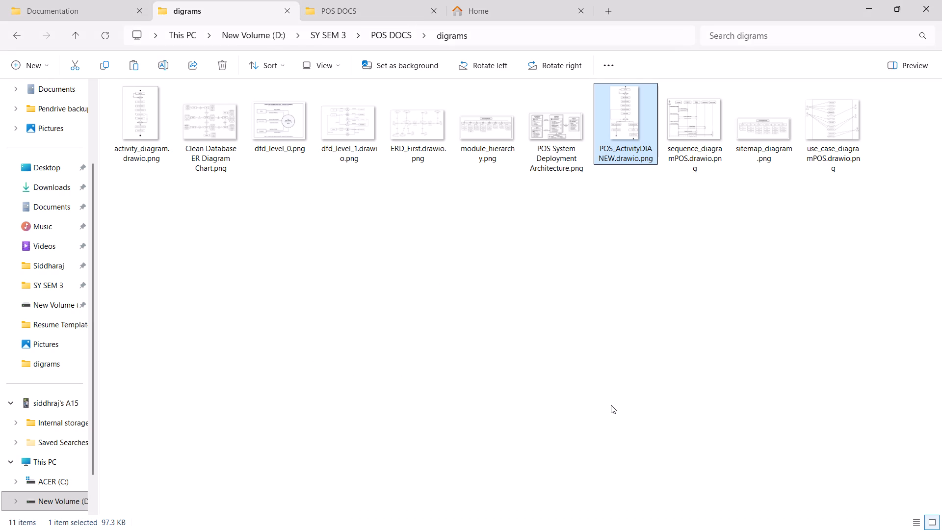
pyautogui.hotkey('alt', 'Tab')
pyautogui.hotkey('alt', 'Tab')
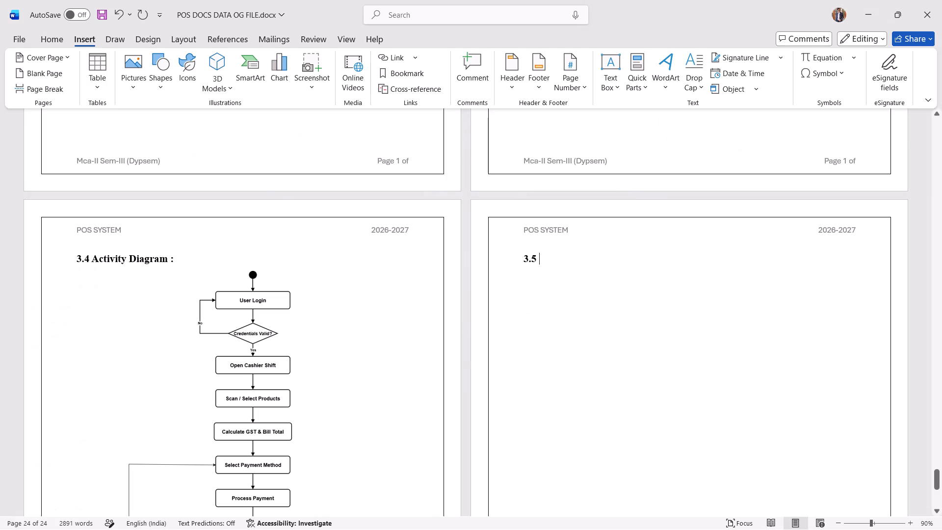
pyautogui.hotkey('shift', 's')
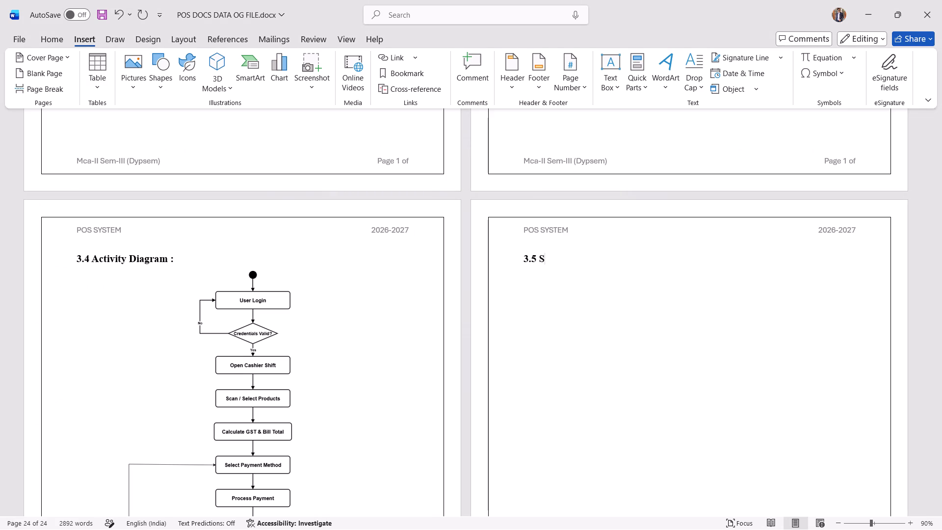
pyautogui.press('e')
pyautogui.write('quence')
pyautogui.press('space')
pyautogui.write('Diagram')
pyautogui.press('space')
pyautogui.write(':')
pyautogui.press('space')
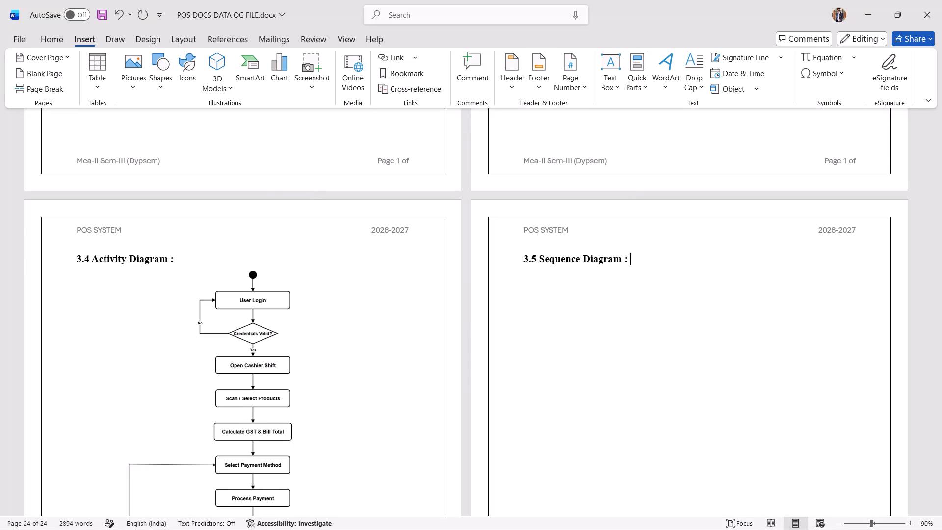
pyautogui.press('Return')
# Copy sequence_diagramPOS.drawio.png from the digrams folder in File Explorer and paste it below the 3.5 heading in Word.
pyautogui.hotkey('alt', 'Tab')
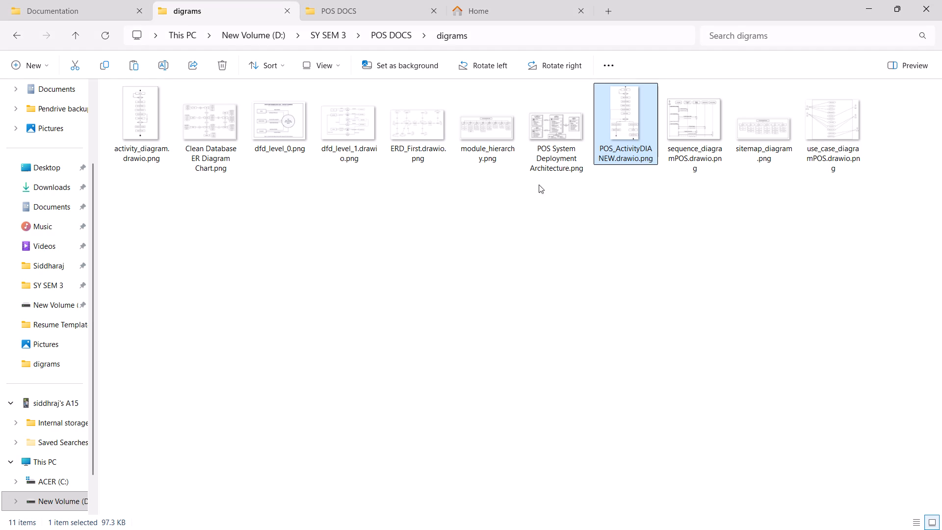
pyautogui.click(709, 160)
pyautogui.click(105, 61)
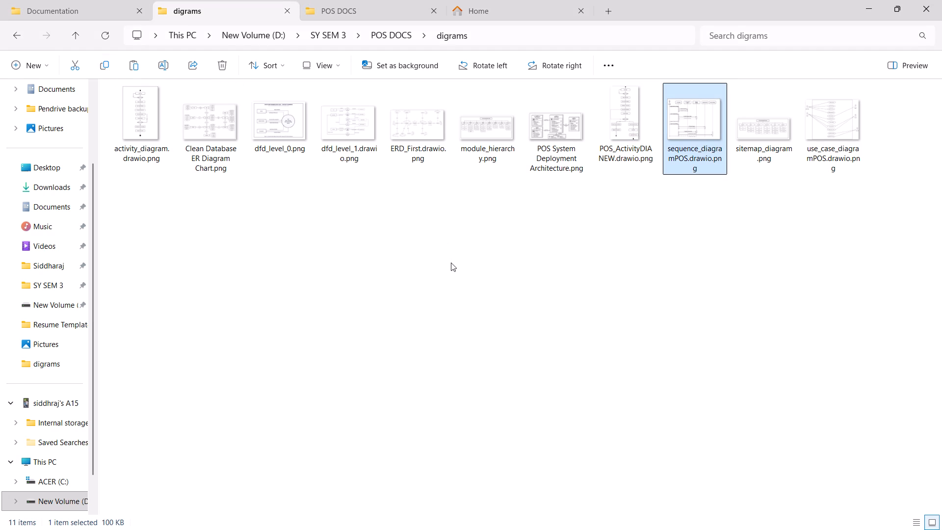
pyautogui.hotkey('alt', 'Tab')
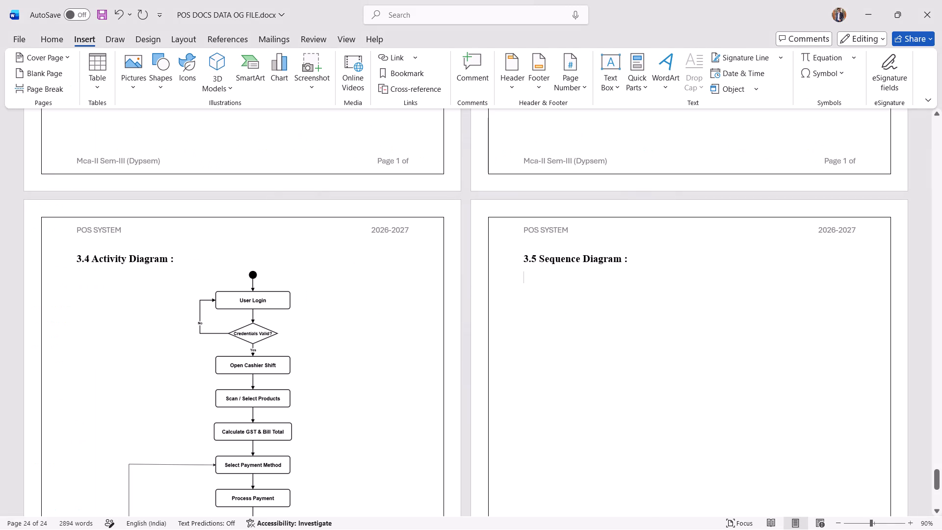
pyautogui.hotkey('ctrl', 'v')
# Add four blank lines between the 3.5 heading and the sequence diagram.
pyautogui.scroll(1, 451, 263)
pyautogui.click(699, 358)
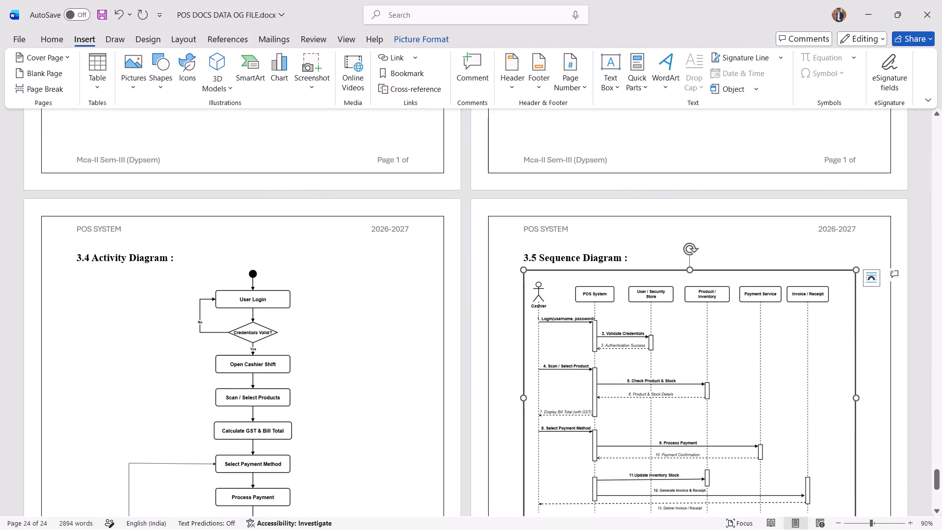
pyautogui.click(657, 273)
pyautogui.click(659, 265)
pyautogui.press('Return')
pyautogui.press('Return')
pyautogui.press('Return')
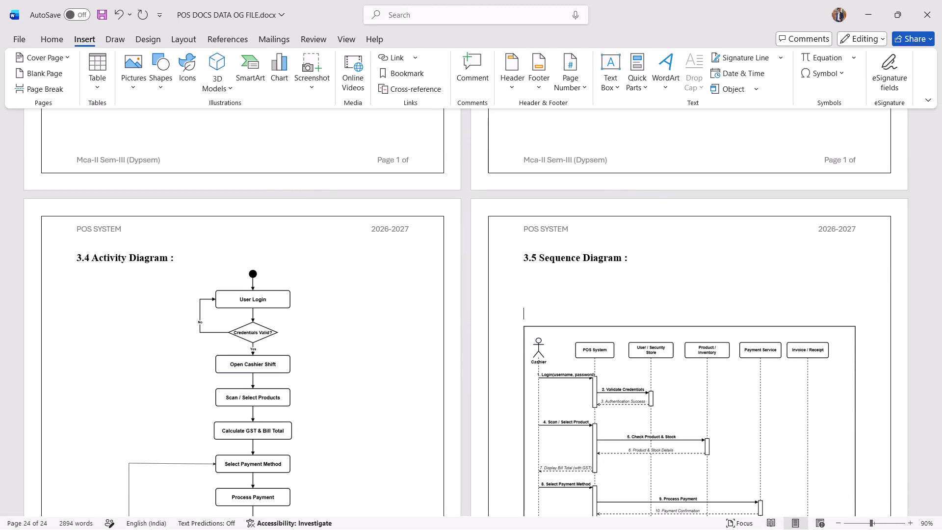
pyautogui.press('Return')
# Review the layout of the activity and sequence diagram pages and the diagram pages before them.
pyautogui.scroll(-4, 482, 294)
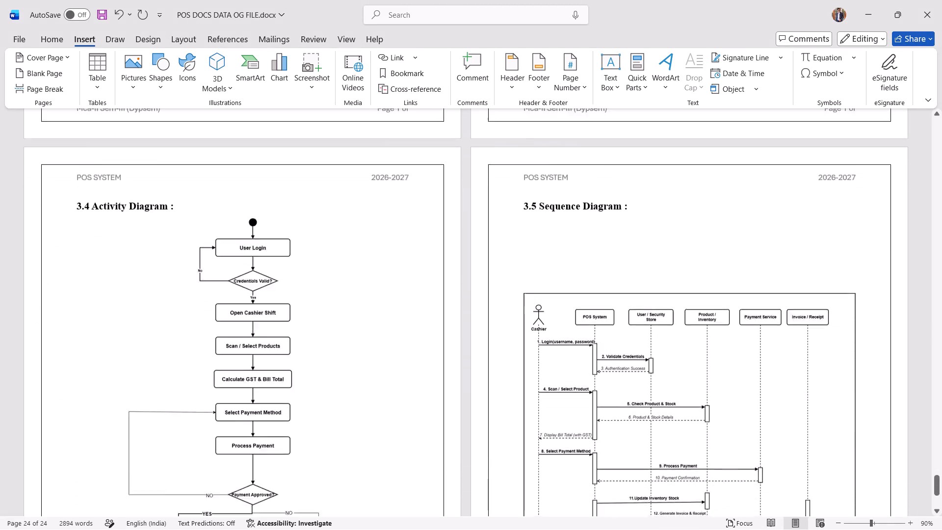
pyautogui.scroll(-2, 377, 356)
pyautogui.click(281, 312)
pyautogui.scroll(2, 375, 330)
pyautogui.click(400, 333)
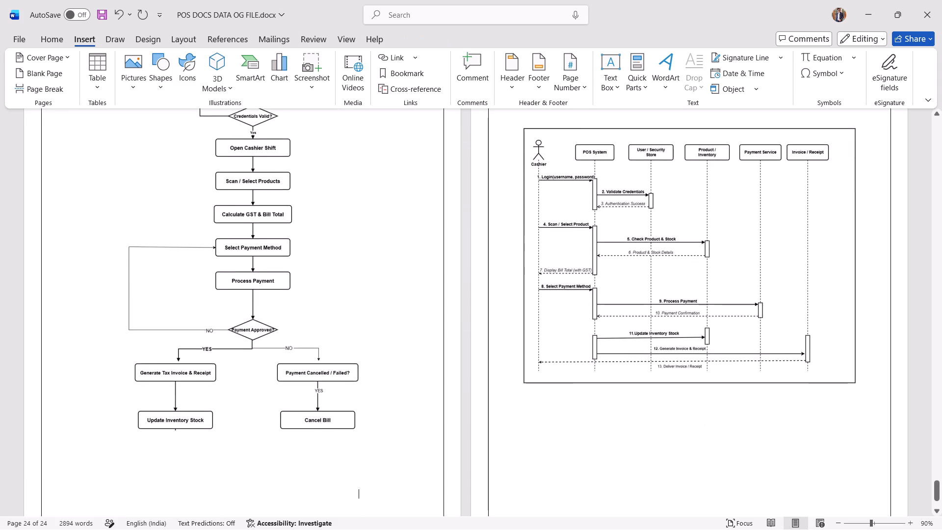
pyautogui.scroll(9, 402, 333)
pyautogui.click(274, 373)
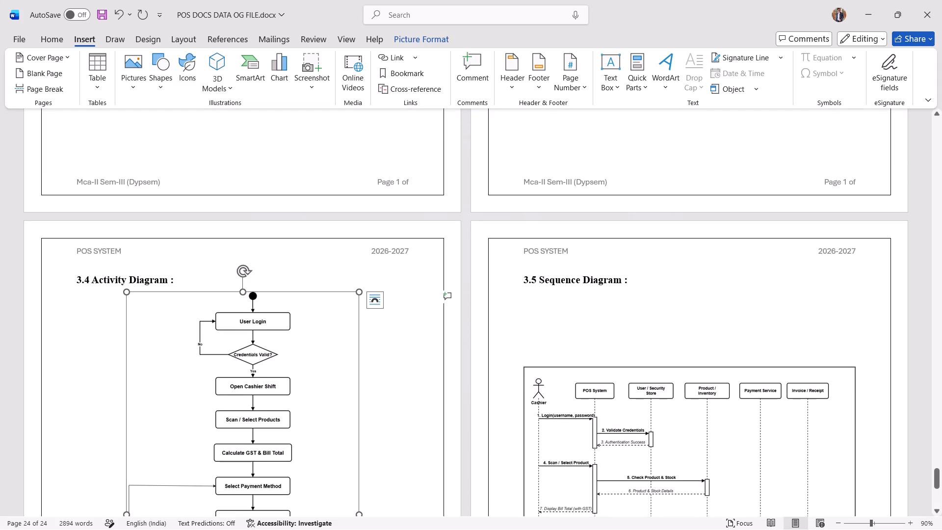
pyautogui.click(464, 269)
pyautogui.scroll(-8, 390, 308)
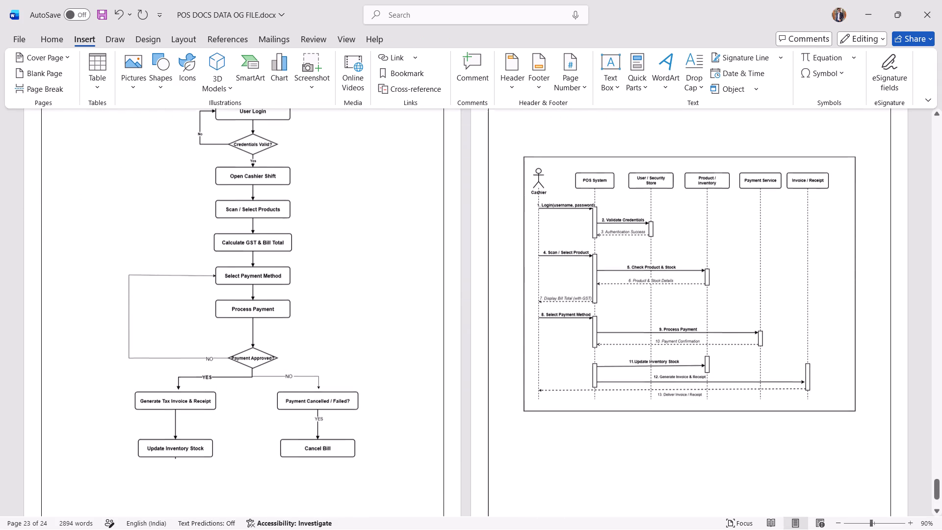
pyautogui.scroll(3, 435, 307)
pyautogui.scroll(-3, 435, 307)
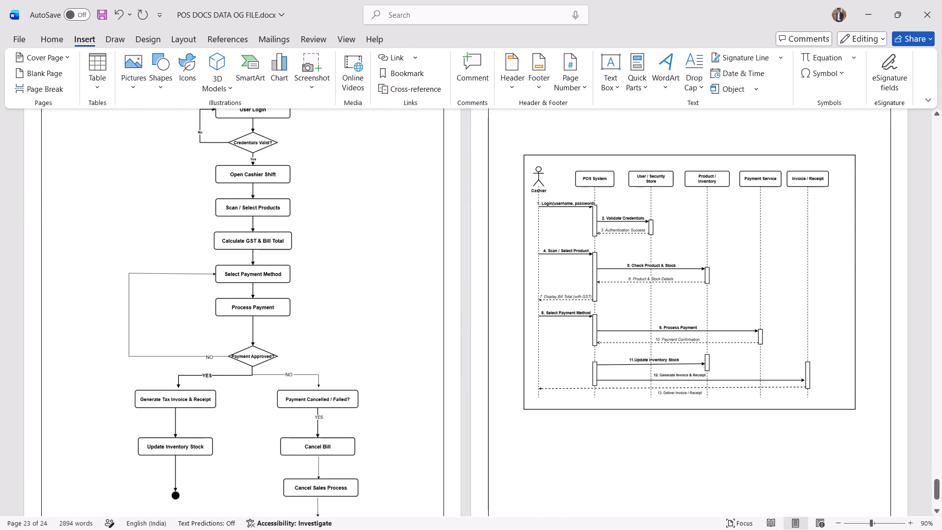
pyautogui.click(264, 351)
pyautogui.click(379, 265)
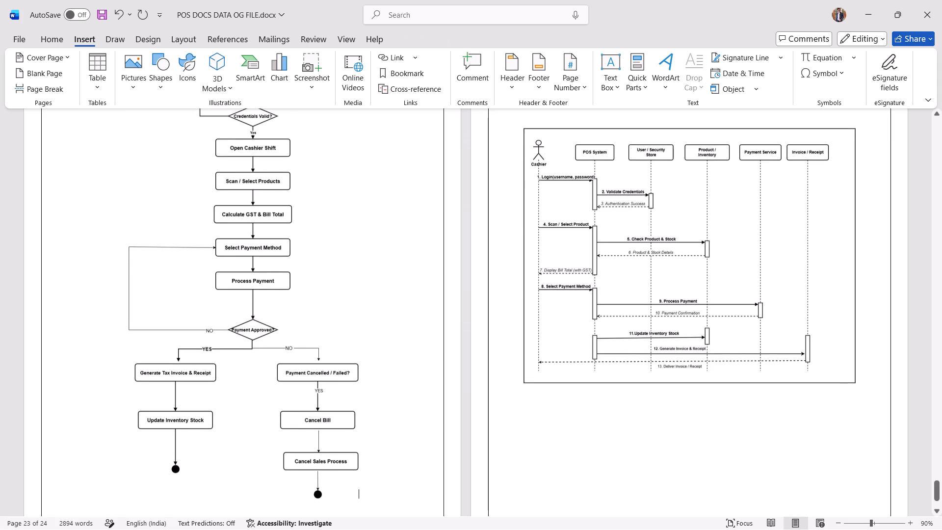
pyautogui.scroll(6, 393, 272)
pyautogui.scroll(-4, 393, 272)
pyautogui.scroll(-3, 354, 291)
pyautogui.scroll(2, 545, 270)
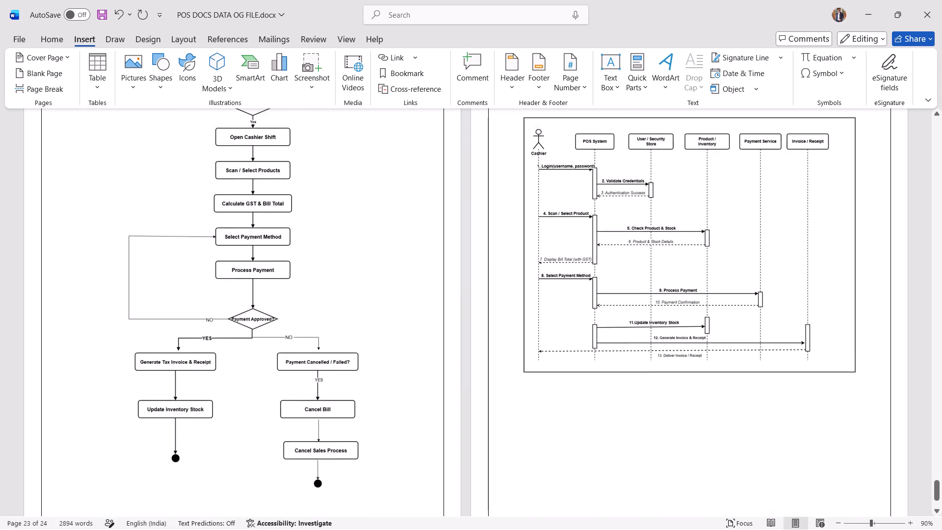
pyautogui.scroll(20, 545, 270)
pyautogui.scroll(4, 545, 270)
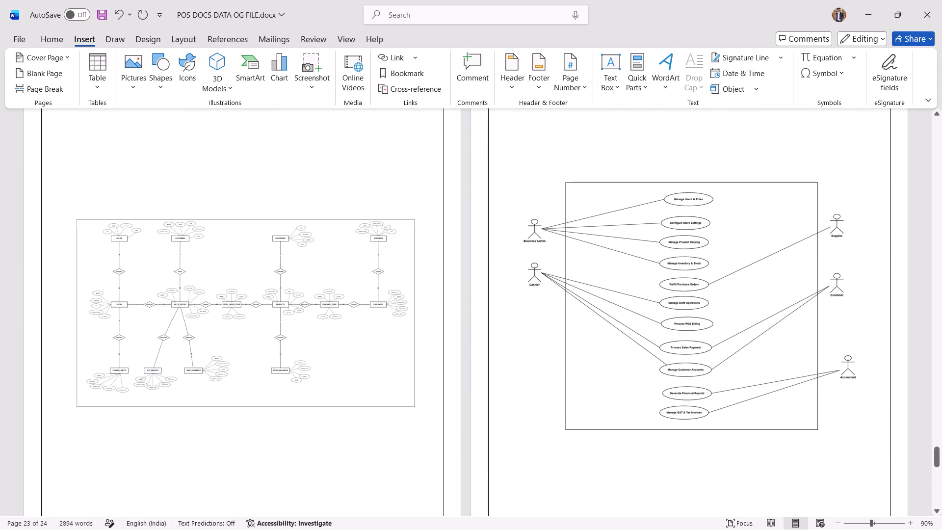
# Insert a page break after the sequence diagram to start a new page.
pyautogui.scroll(-5, 192, 369)
pyautogui.scroll(-2, 243, 352)
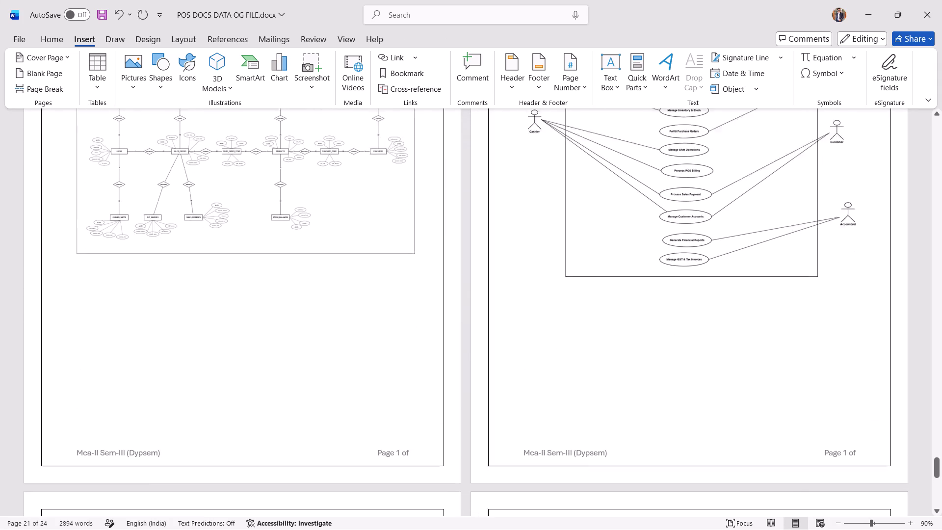
pyautogui.scroll(-20, 243, 352)
pyautogui.scroll(-2, 243, 352)
pyautogui.scroll(1, 572, 377)
pyautogui.scroll(-6, 572, 376)
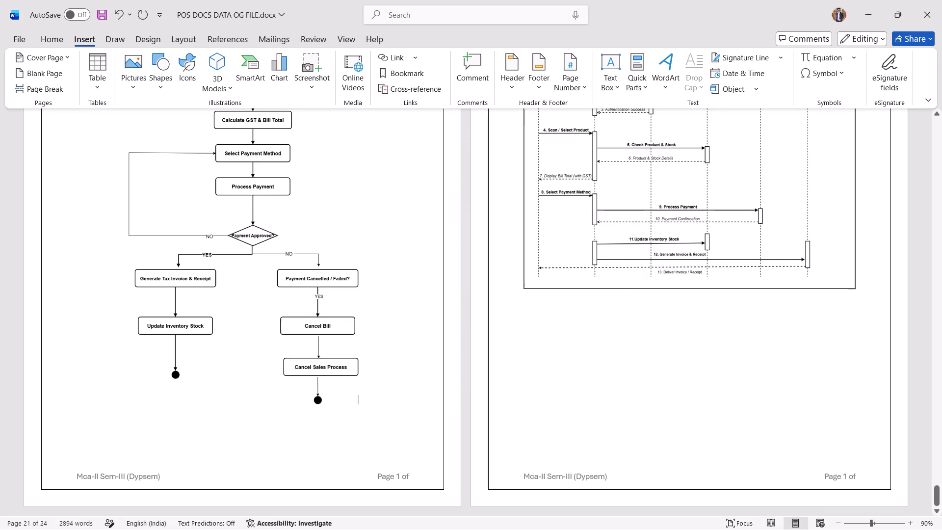
pyautogui.click(644, 344)
pyautogui.click(875, 362)
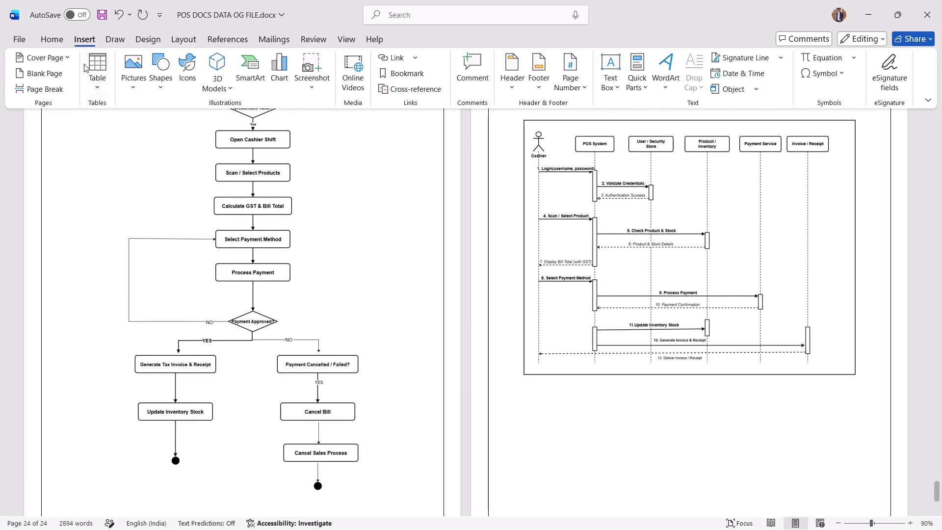
pyautogui.click(53, 92)
pyautogui.scroll(-5, 420, 339)
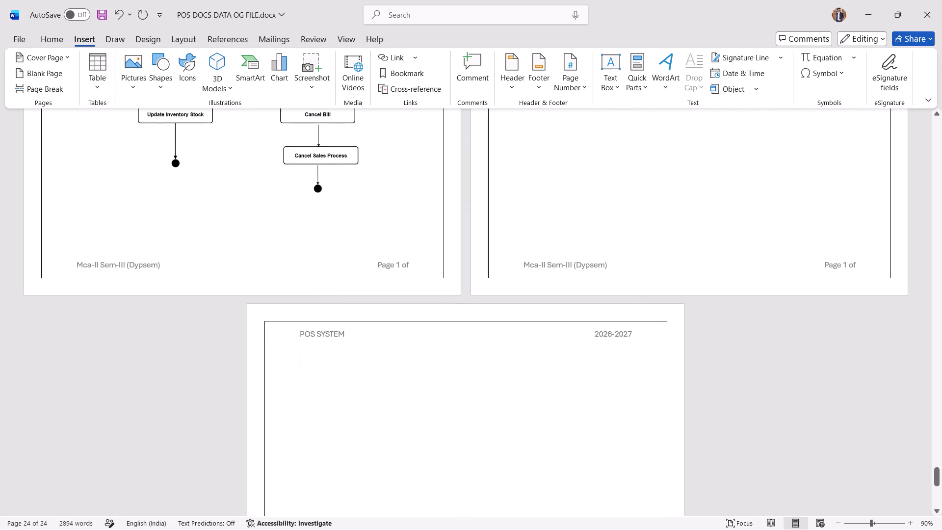
# Consult the outline image in Photos for the Analysis and Design entry that follows Sequence Diagram, and return to Word.
pyautogui.hotkey('alt', 'Tab')
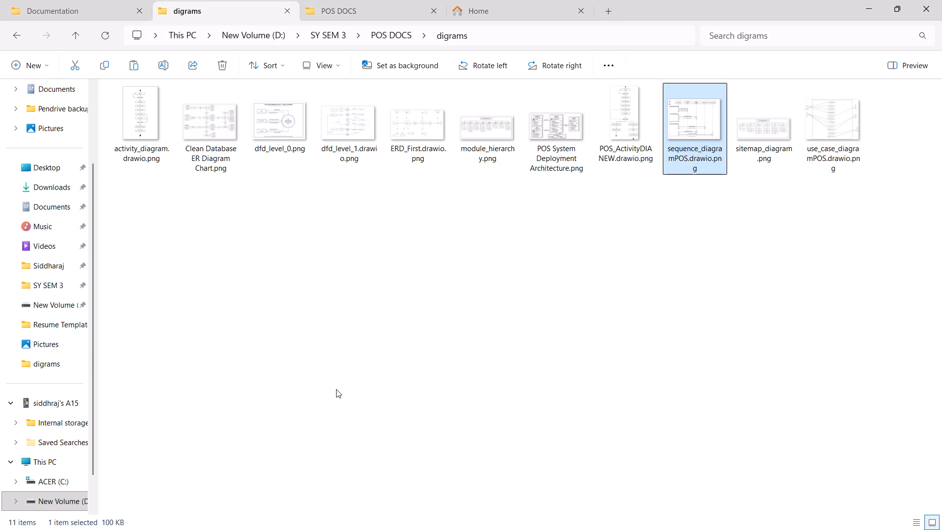
pyautogui.hotkey('alt', 'Tab')
pyautogui.hotkey('alt', 'Tab')
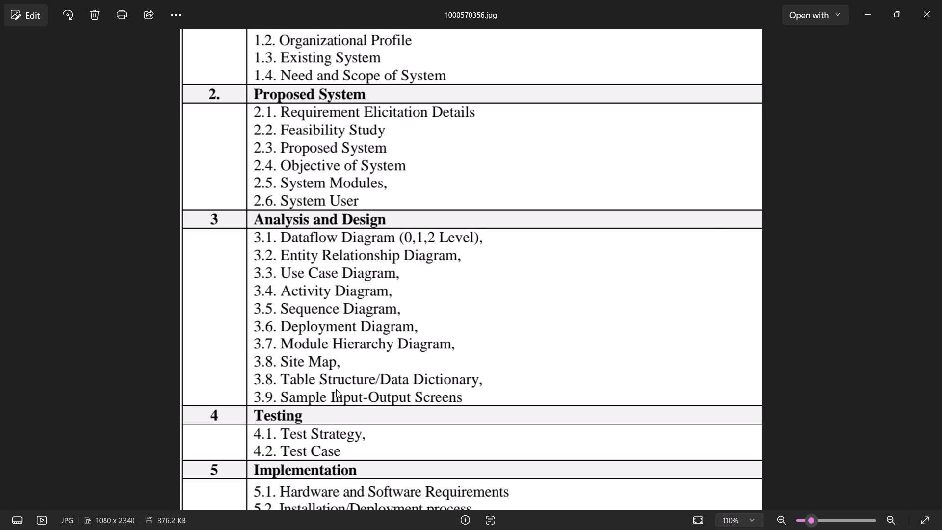
pyautogui.hotkey('alt', 'Tab')
pyautogui.hotkey('alt', 'Tab')
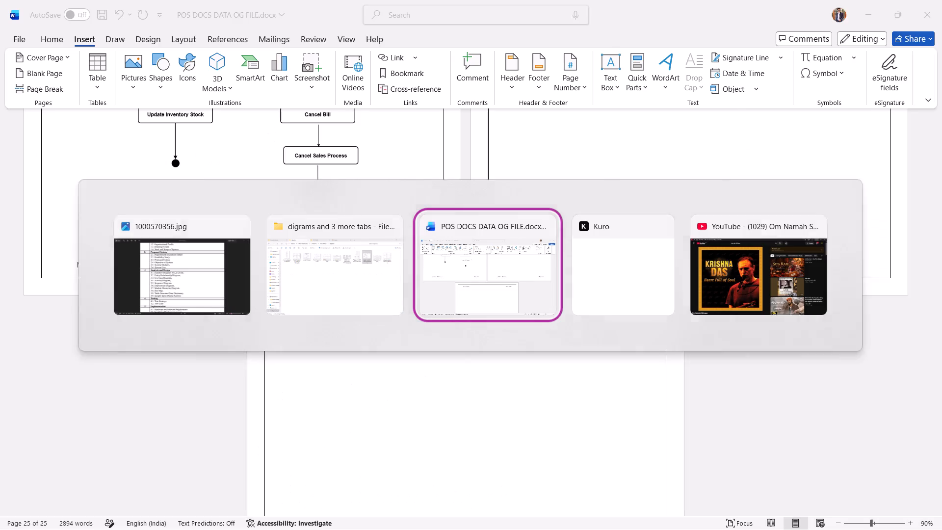
pyautogui.hotkey('alt', 'Tab')
pyautogui.hotkey('alt', 'Tab')
pyautogui.hotkey('alt', 'Tab')
pyautogui.hotkey('alt', 'Tab')
pyautogui.hotkey('alt', 'Tab')
pyautogui.hotkey('alt', 'Tab')
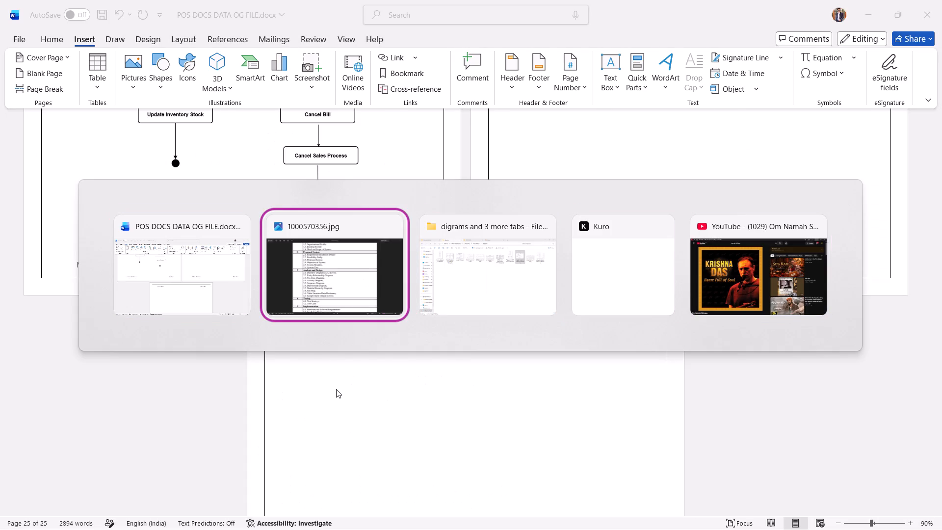
pyautogui.hotkey('alt', 'Tab')
pyautogui.hotkey('alt', 'Tab')
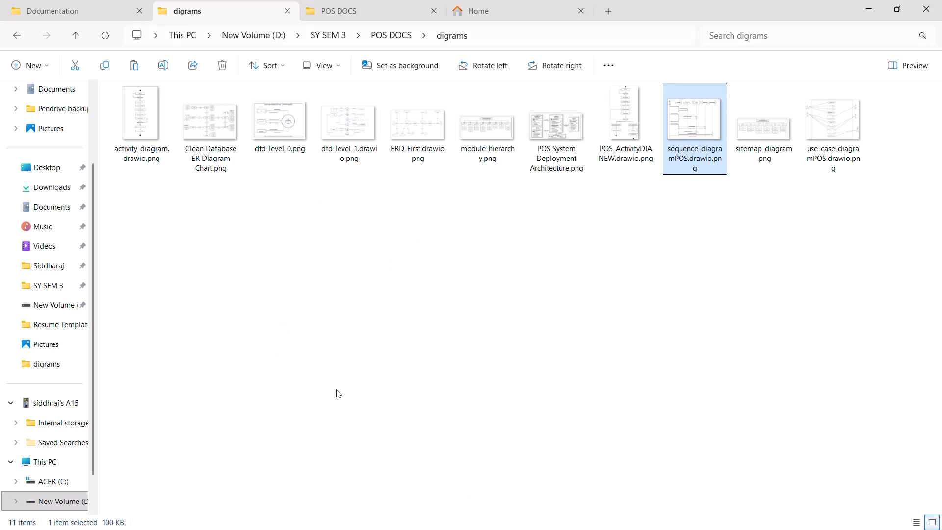
pyautogui.hotkey('alt', 'Tab')
pyautogui.hotkey('alt', 'Tab')
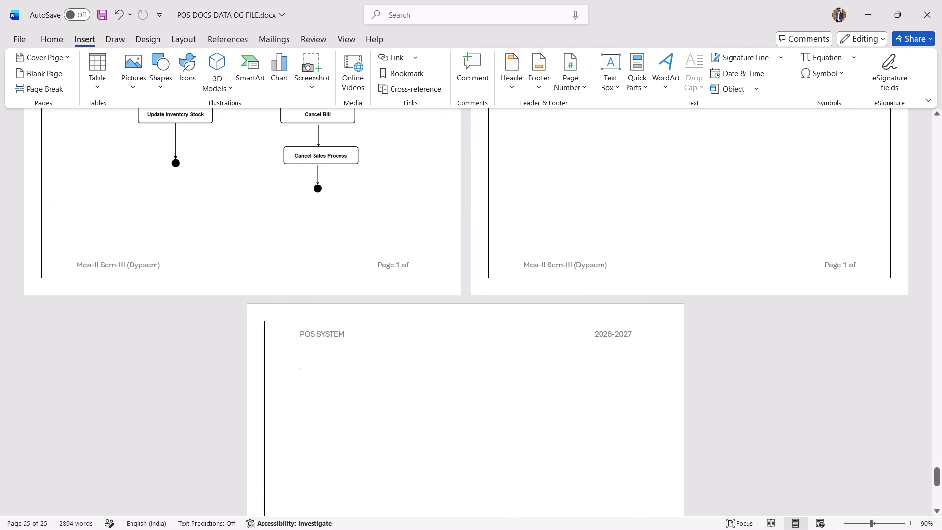
# Add the heading "3.6 Deployment Diagram :" with a line below it on the new page.
pyautogui.write('3.6 delp')
pyautogui.press('BackSpace')
pyautogui.press('BackSpace')
pyautogui.press('BackSpace')
pyautogui.press('BackSpace')
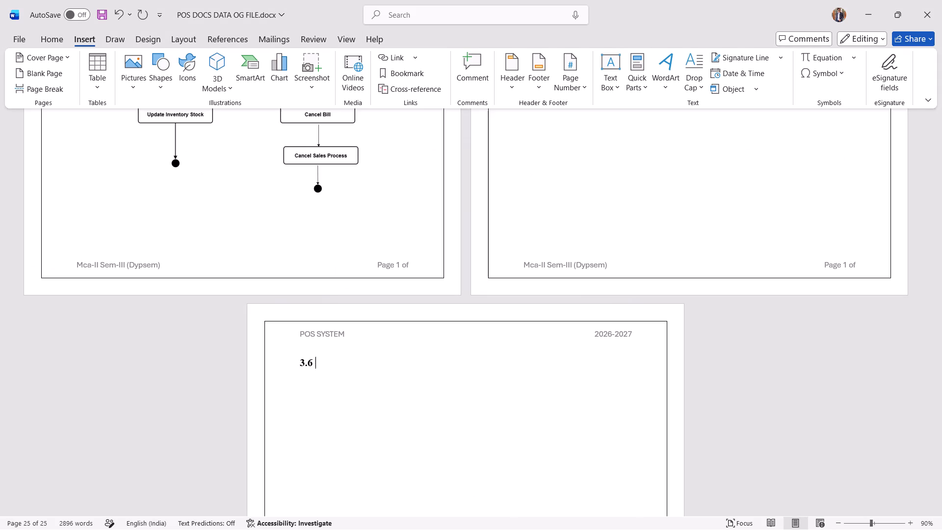
pyautogui.hotkey('shift', 'd')
pyautogui.press('e')
pyautogui.write('ployment')
pyautogui.press('space')
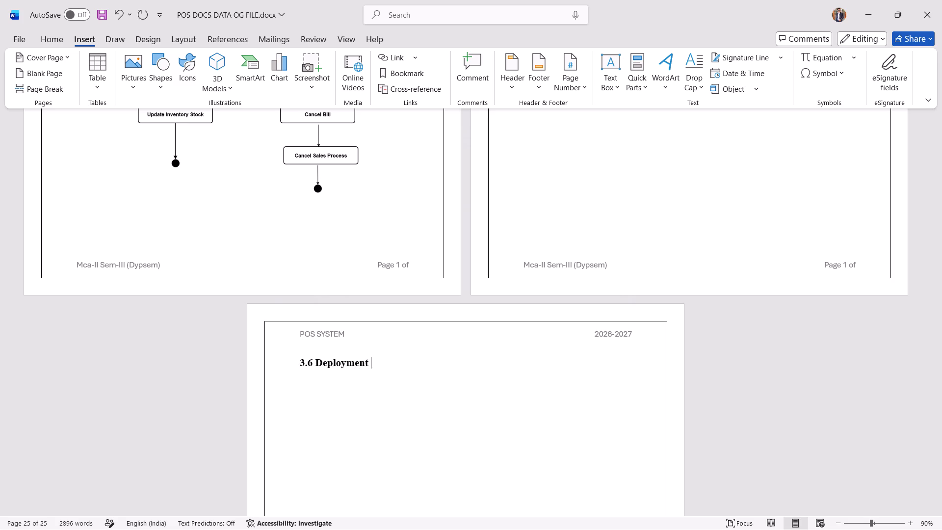
pyautogui.write('Diagram')
pyautogui.press('space')
pyautogui.hotkey('shift', ':')
pyautogui.press('Return')
# Copy POS System Deployment Architecture.png from the digrams folder in File Explorer and paste it below the 3.6 heading in Word.
pyautogui.hotkey('alt', 'Tab')
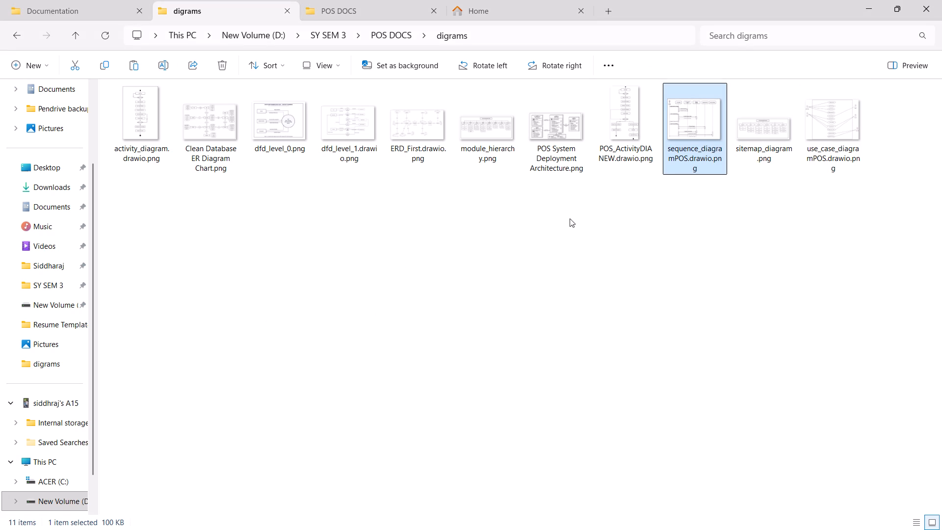
pyautogui.click(547, 139)
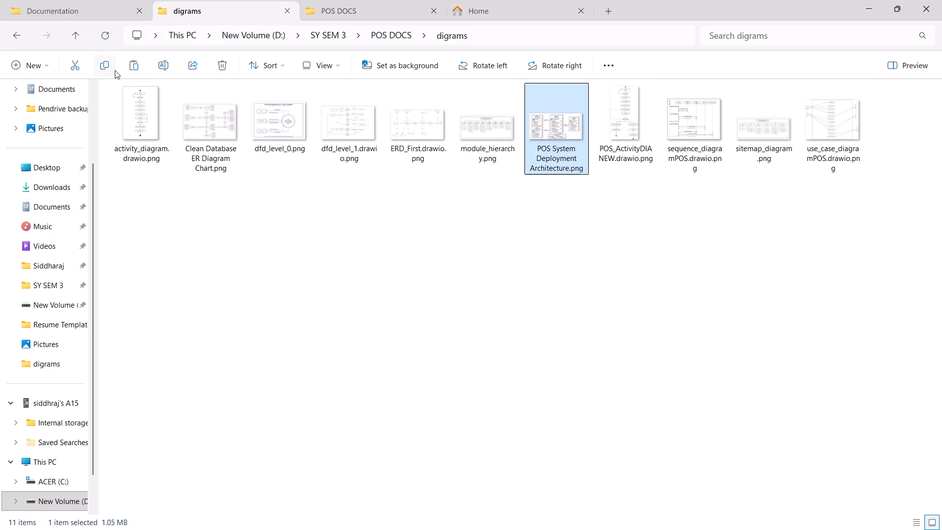
pyautogui.click(114, 70)
pyautogui.hotkey('alt', 'Tab')
pyautogui.hotkey('ctrl', 'v')
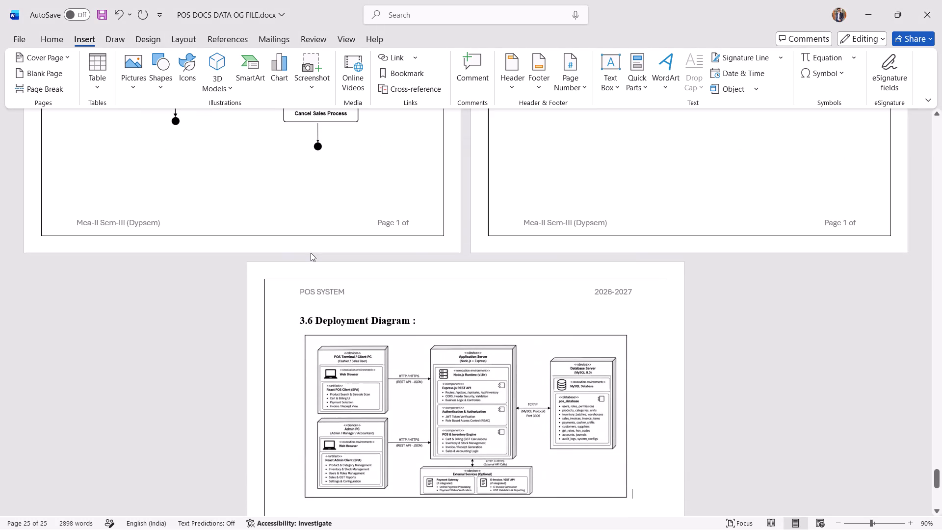
# Add five blank lines between the 3.6 heading and the deployment diagram.
pyautogui.click(452, 320)
pyautogui.press('Return')
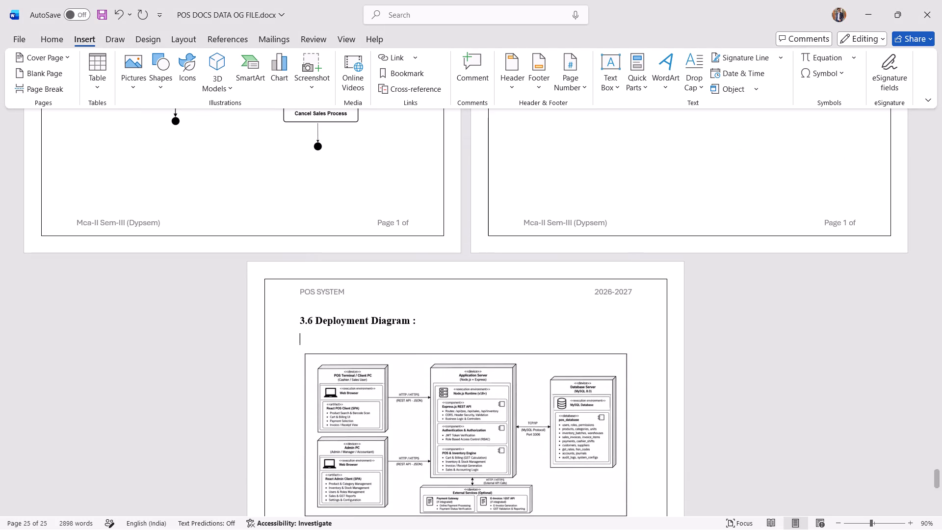
pyautogui.press('Return')
pyautogui.press('Return')
pyautogui.press('Return')
pyautogui.press('Return')
pyautogui.scroll(-5, 452, 320)
pyautogui.scroll(-3, 510, 347)
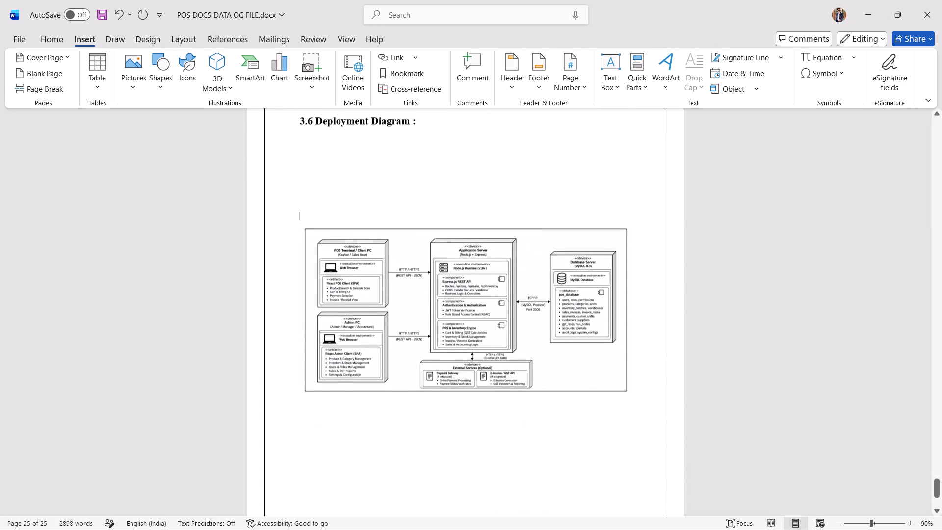
pyautogui.scroll(-8, 510, 347)
pyautogui.scroll(9, 510, 348)
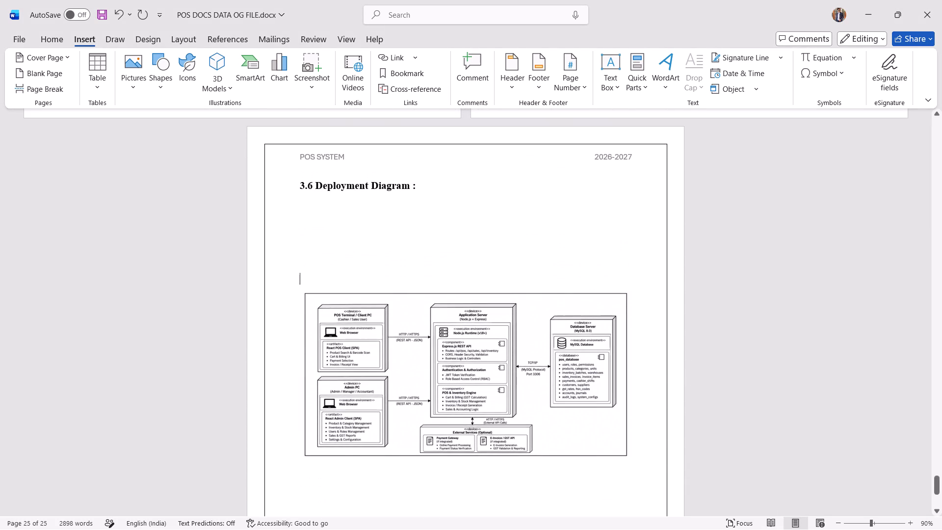
# Centre-align the blank line directly above the deployment diagram.
pyautogui.click(64, 36)
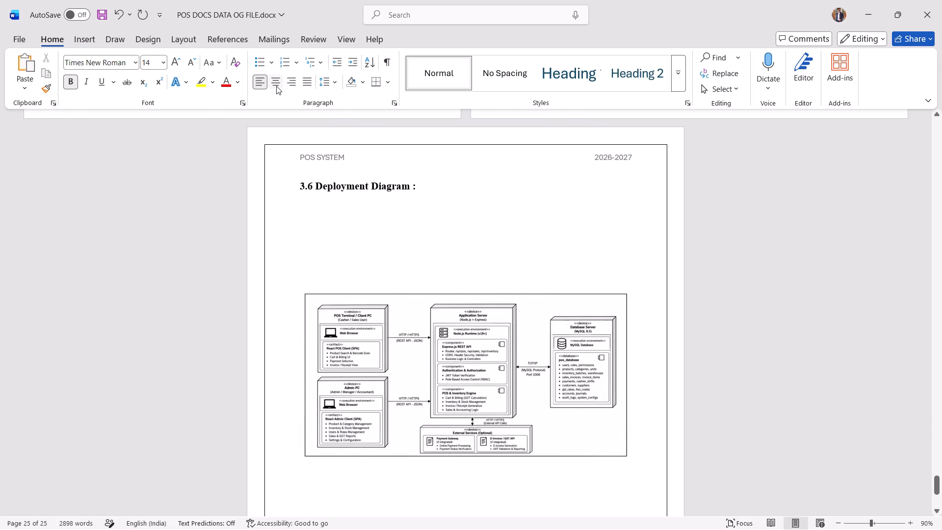
pyautogui.click(276, 86)
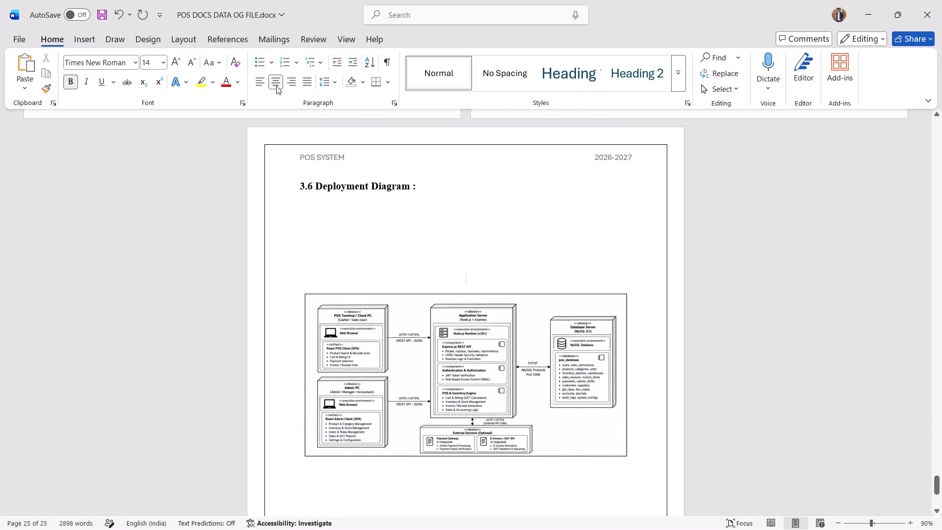
# Consult the outline image in Photos for the entry that follows Deployment Diagram, and return to Word.
pyautogui.hotkey('alt', 'Tab')
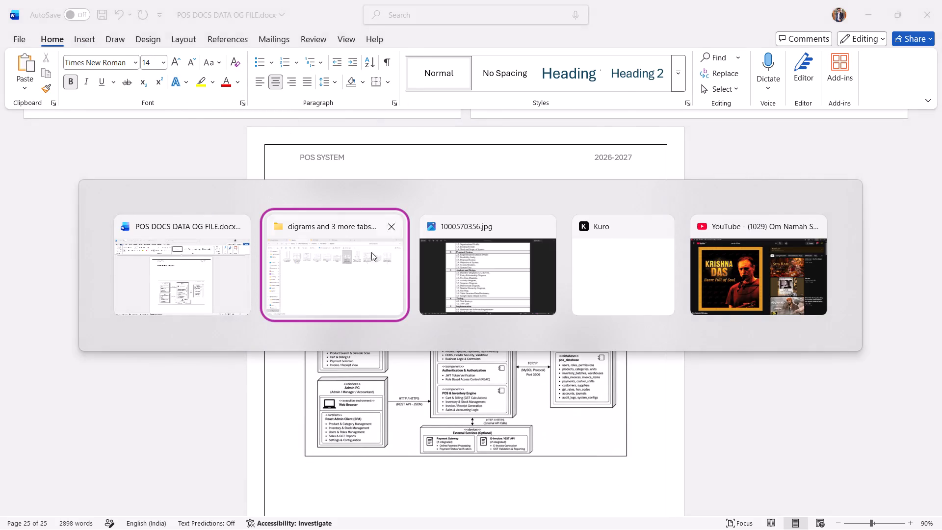
pyautogui.click(370, 219)
pyautogui.hotkey('alt', 'Tab')
pyautogui.hotkey('alt', 'Tab')
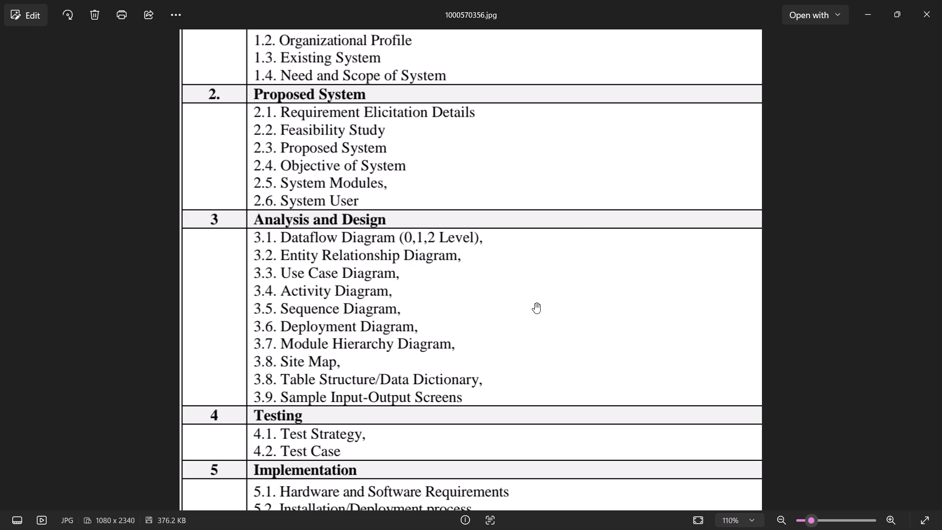
pyautogui.hotkey('alt', 'Tab')
pyautogui.hotkey('alt', 'Tab')
pyautogui.hotkey('alt', 'Tab')
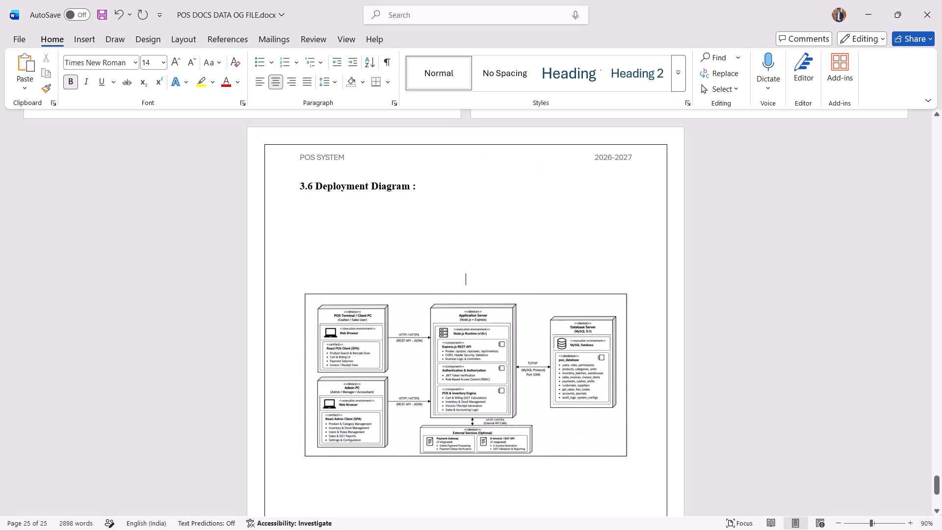
# Insert a page break after the deployment diagram to start a new page.
pyautogui.scroll(-5, 538, 344)
pyautogui.click(561, 380)
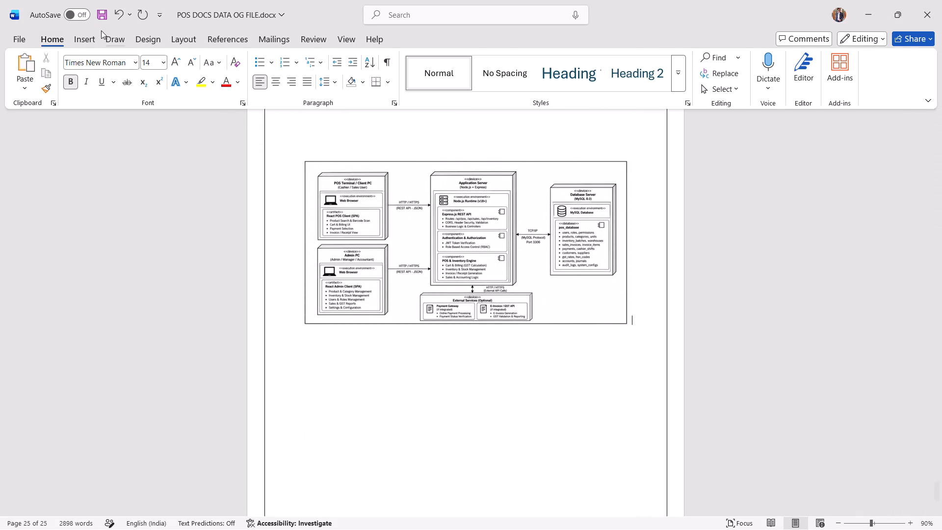
pyautogui.click(80, 43)
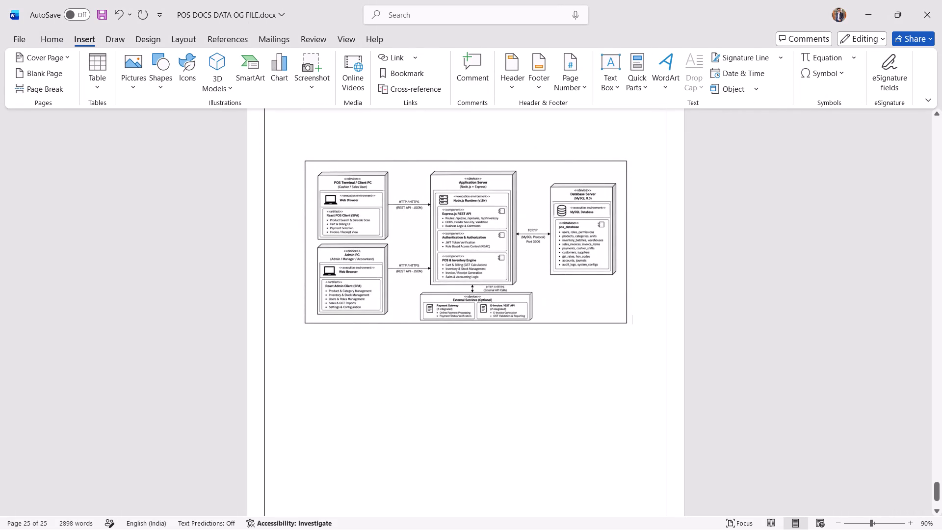
pyautogui.scroll(-3, 481, 325)
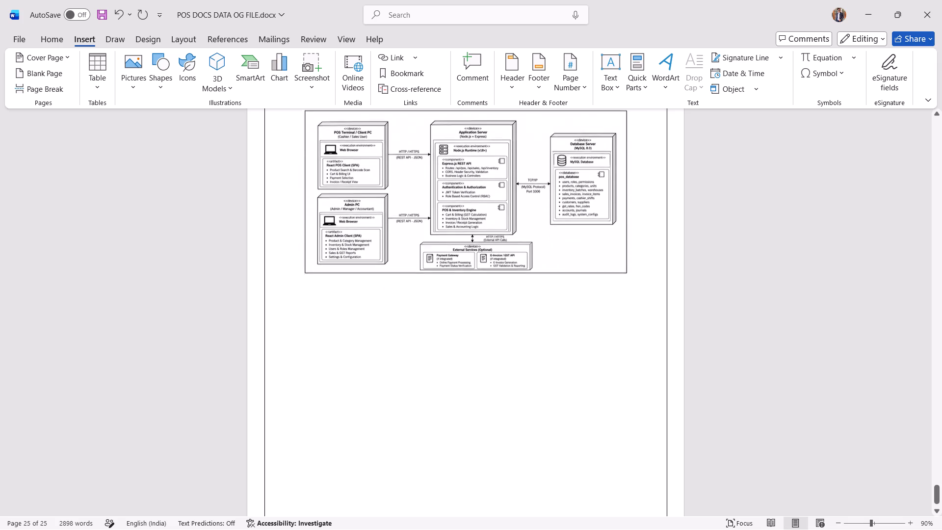
pyautogui.scroll(-1, 481, 325)
pyautogui.scroll(-4, 436, 445)
pyautogui.click(41, 88)
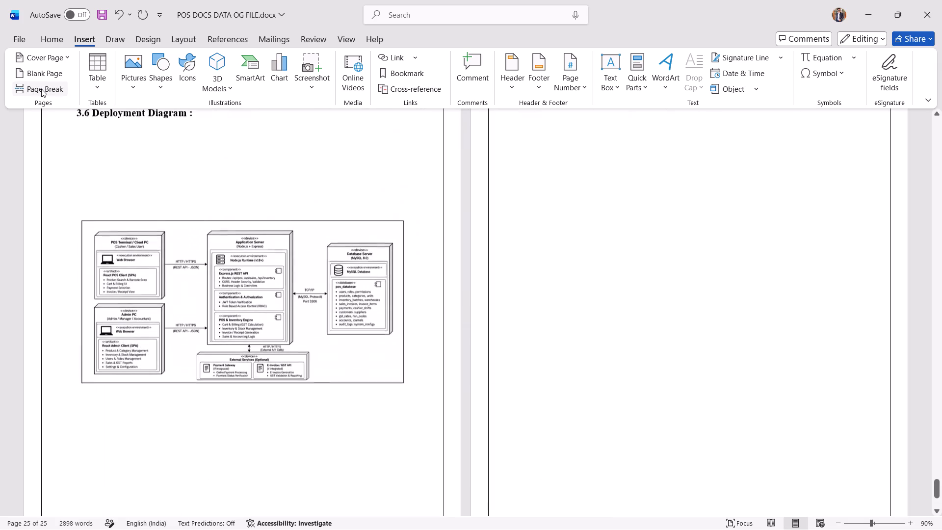
pyautogui.scroll(5, 333, 174)
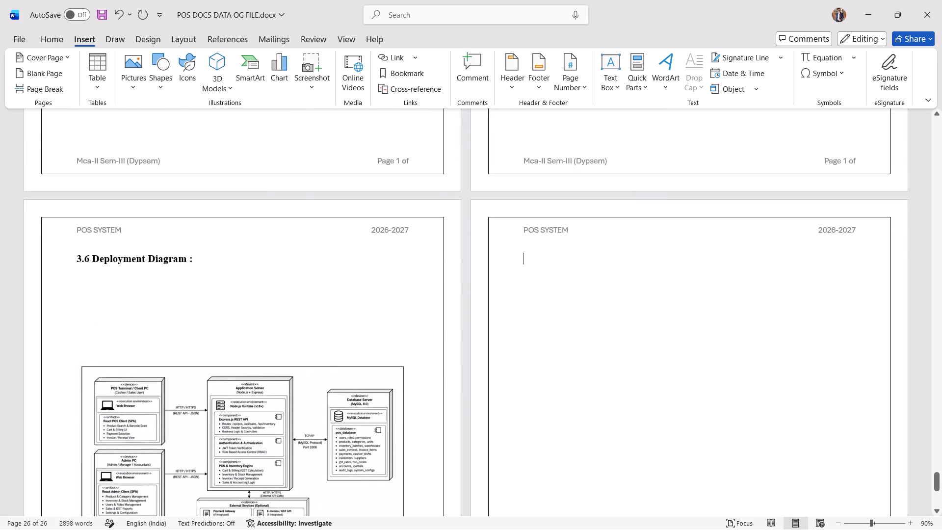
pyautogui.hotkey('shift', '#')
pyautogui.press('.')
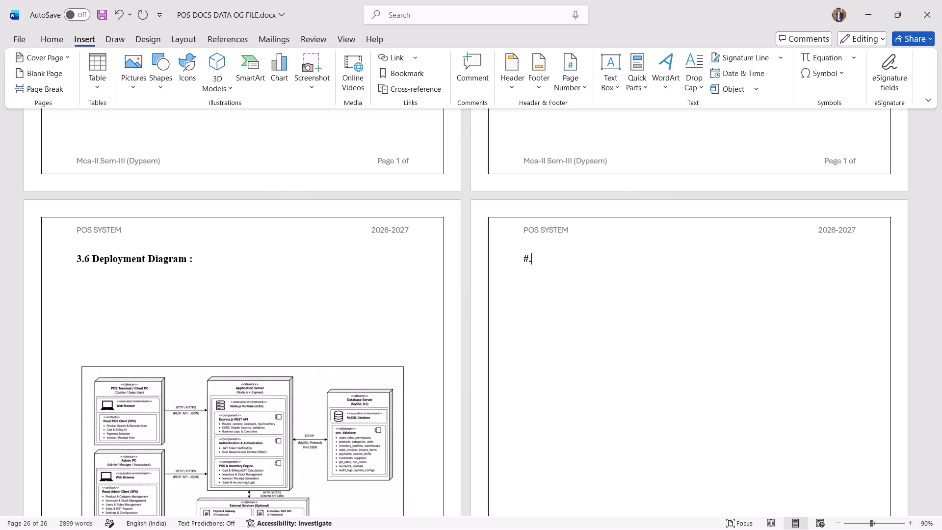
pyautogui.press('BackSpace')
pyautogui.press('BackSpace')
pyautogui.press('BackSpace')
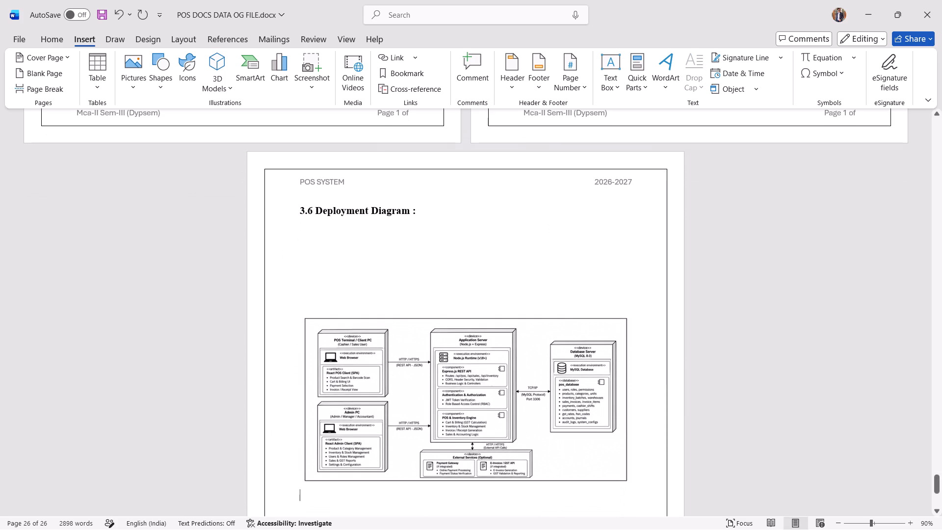
# Enter the heading "3.7 Module Hierarchy Diagram" on the page after the deployment diagram and start a new line below it.
pyautogui.press('Return')
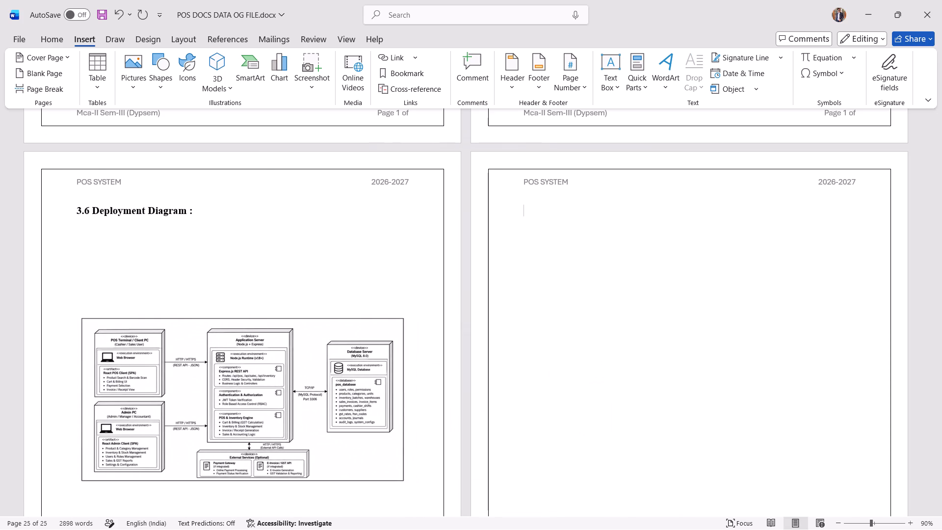
pyautogui.press('3')
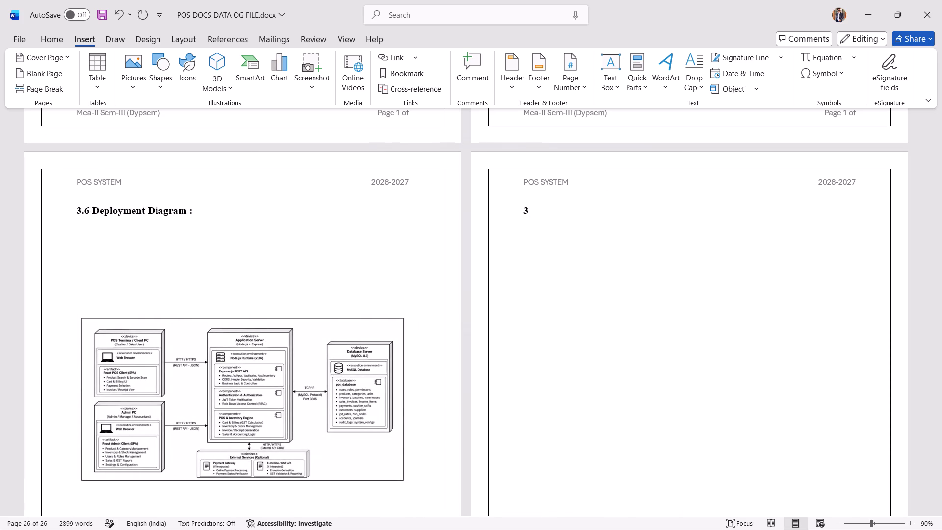
pyautogui.press('.')
pyautogui.write('7 M')
pyautogui.write('od')
pyautogui.write('ule Hir')
pyautogui.press('BackSpace')
pyautogui.write('erarv')
pyautogui.press('BackSpace')
pyautogui.press('c')
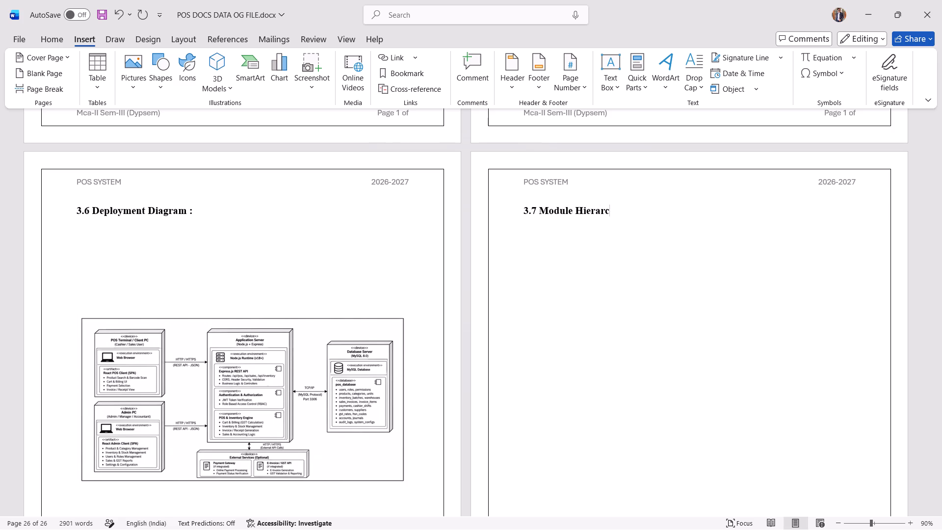
pyautogui.write('hu')
pyautogui.press('BackSpace')
pyautogui.write('y Diam')
pyautogui.press('BackSpace')
pyautogui.write('grzm')
pyautogui.press('space')
pyautogui.press('BackSpace')
pyautogui.press('BackSpace')
pyautogui.press('BackSpace')
pyautogui.write('am')
pyautogui.press('space')
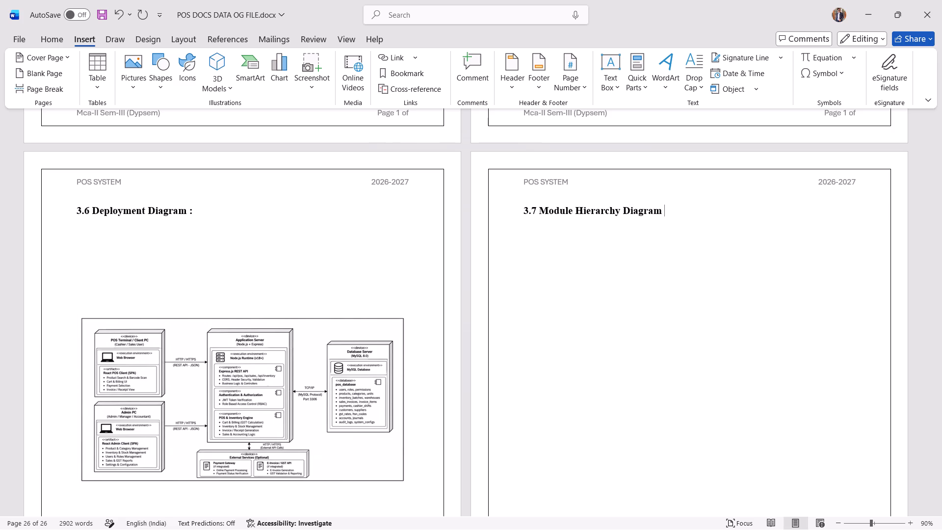
pyautogui.press('Return')
# Copy module_hierarchy.png from the digrams folder in File Explorer and paste it below the 3.7 heading in Word.
pyautogui.hotkey('alt', 'Tab')
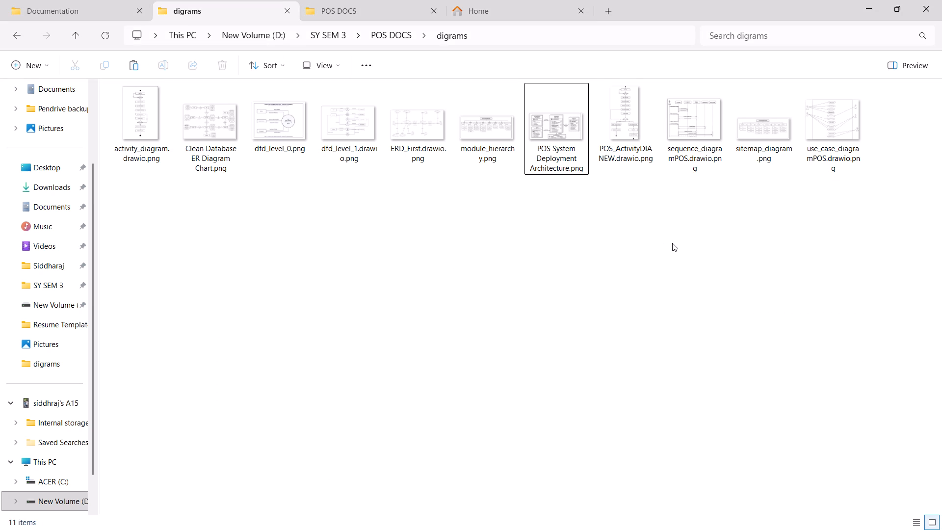
pyautogui.click(473, 159)
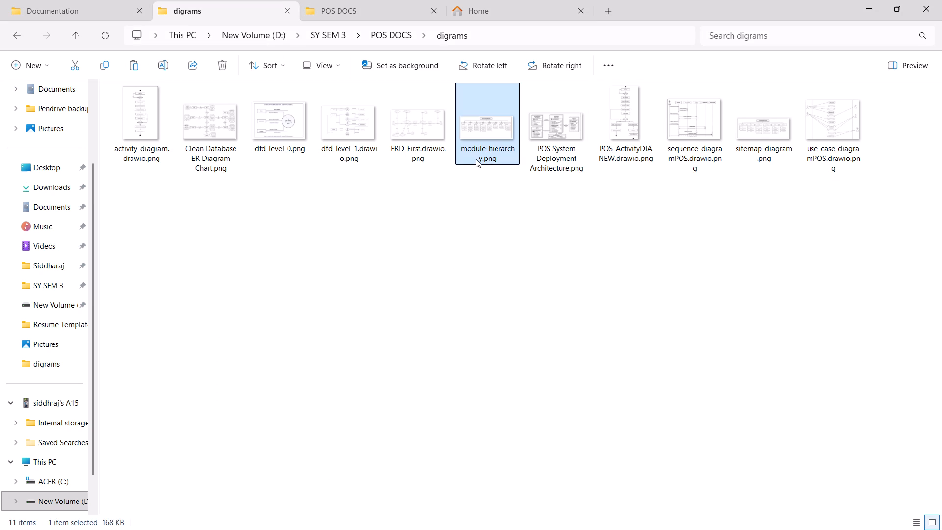
pyautogui.hotkey('ctrl', 'c')
pyautogui.hotkey('alt', 'Tab')
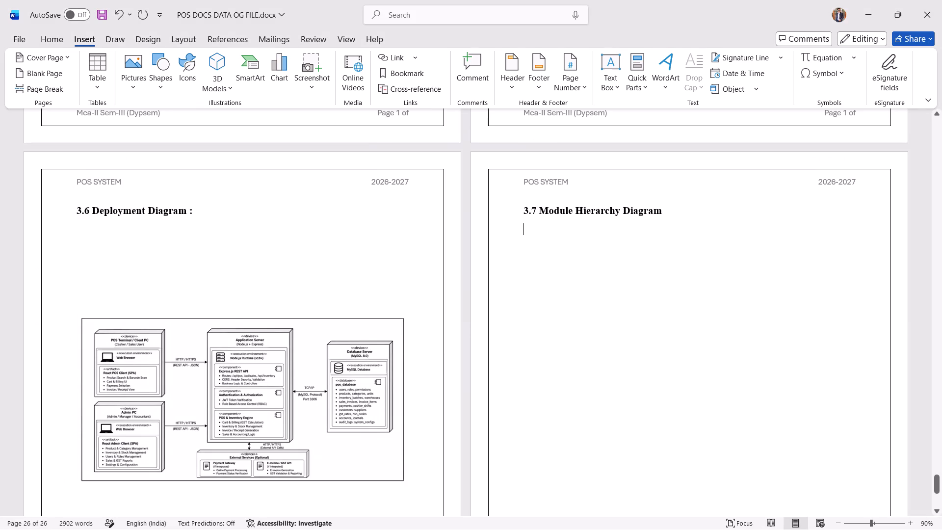
pyautogui.hotkey('ctrl', 'v')
# Add five blank lines between the 3.7 heading and the module hierarchy diagram.
pyautogui.click(663, 218)
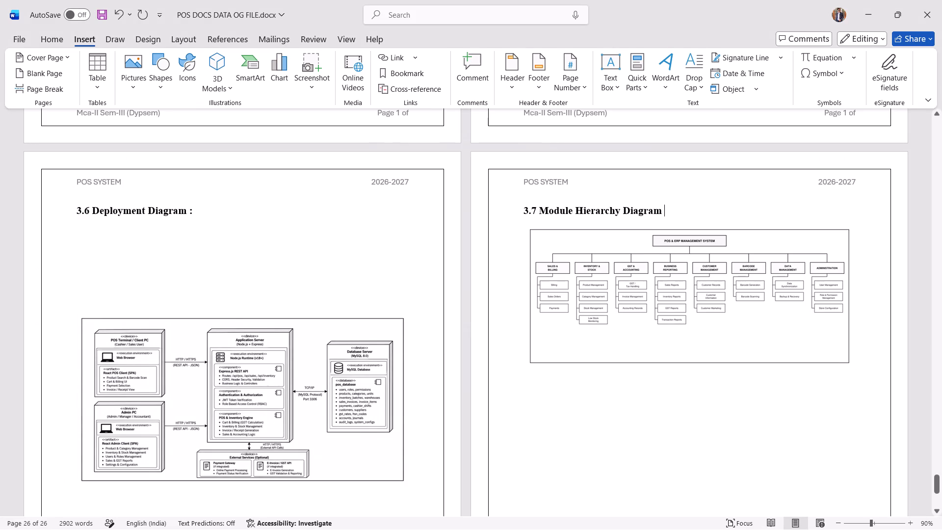
pyautogui.press('Return')
pyautogui.press('Return')
pyautogui.press('Return')
pyautogui.press('Return')
pyautogui.press('Return')
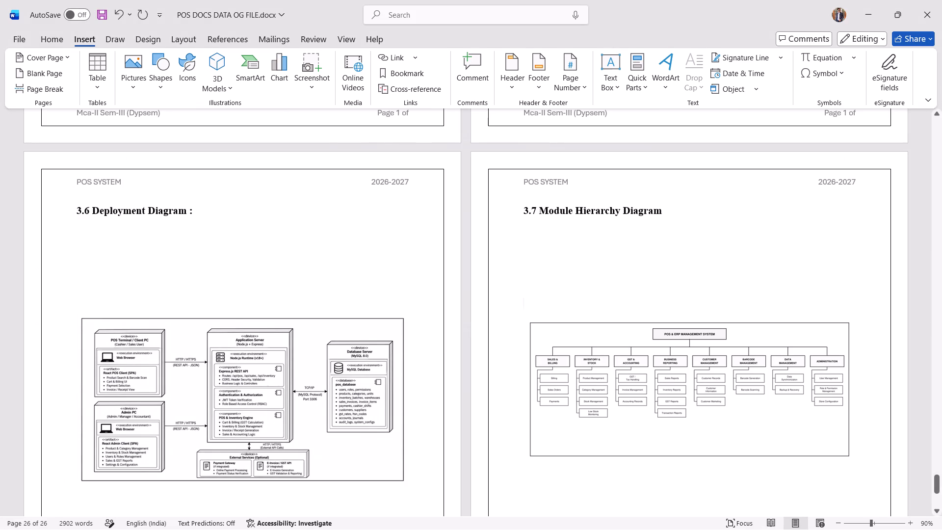
# Centre-align the blank line directly above the module hierarchy diagram.
pyautogui.click(59, 49)
pyautogui.click(60, 45)
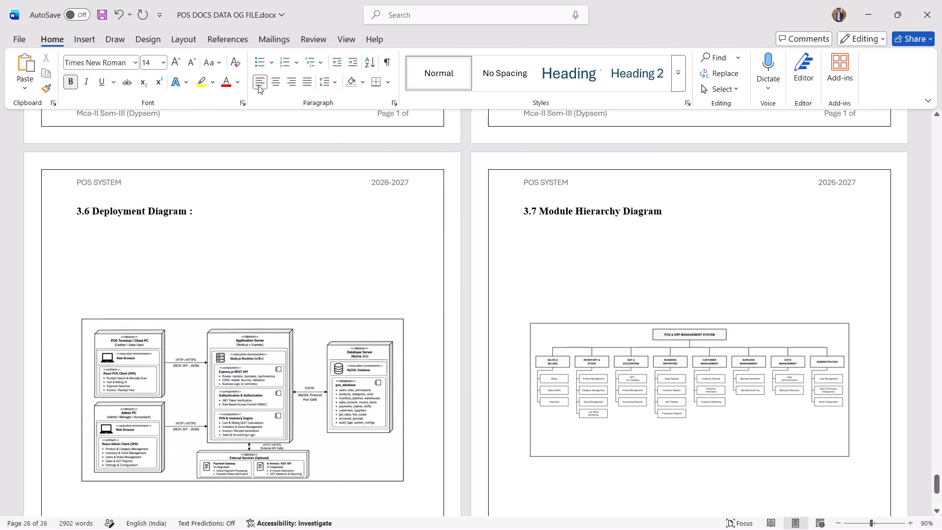
pyautogui.click(274, 85)
# Insert a page break after the module hierarchy diagram to start a new page.
pyautogui.scroll(-10, 638, 296)
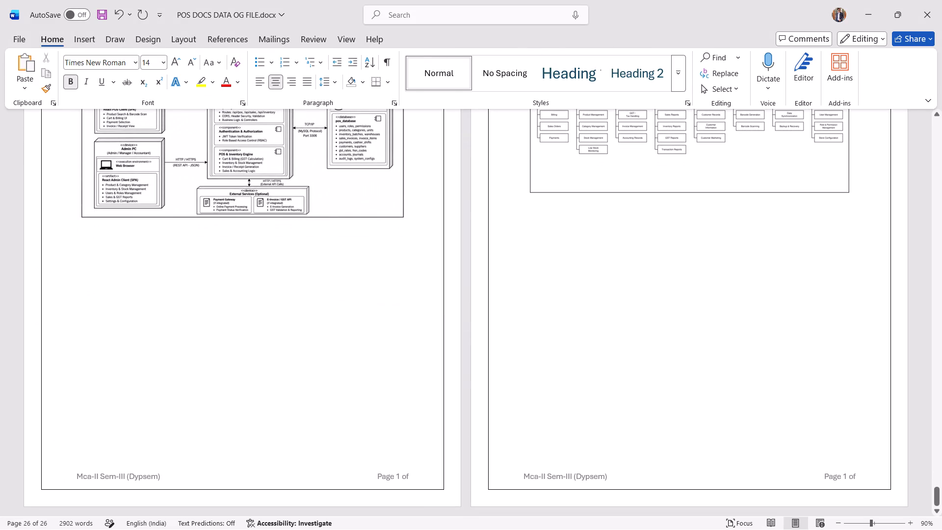
pyautogui.click(890, 203)
pyautogui.click(85, 46)
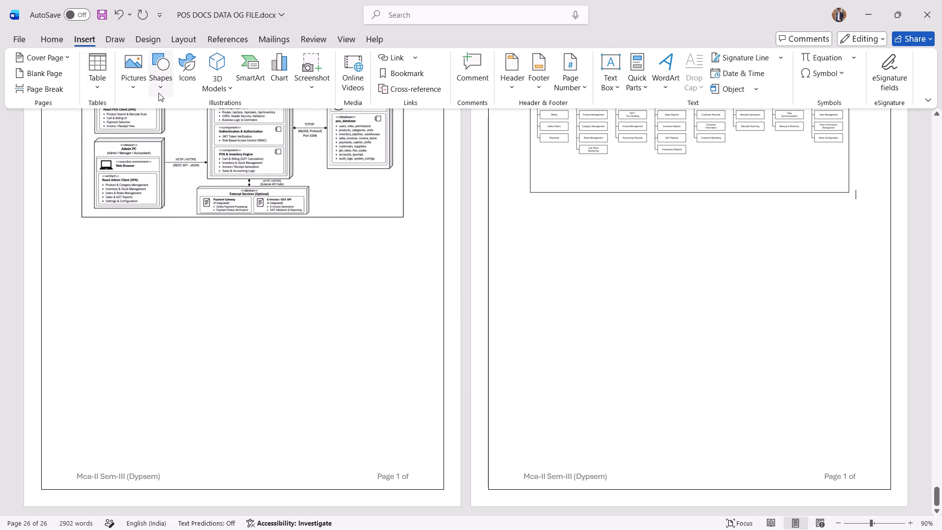
pyautogui.click(55, 92)
# Check the outline image in Photos for the next entry, and enter the heading "3.8 Site Map" on the new page in Word.
pyautogui.scroll(-6, 322, 251)
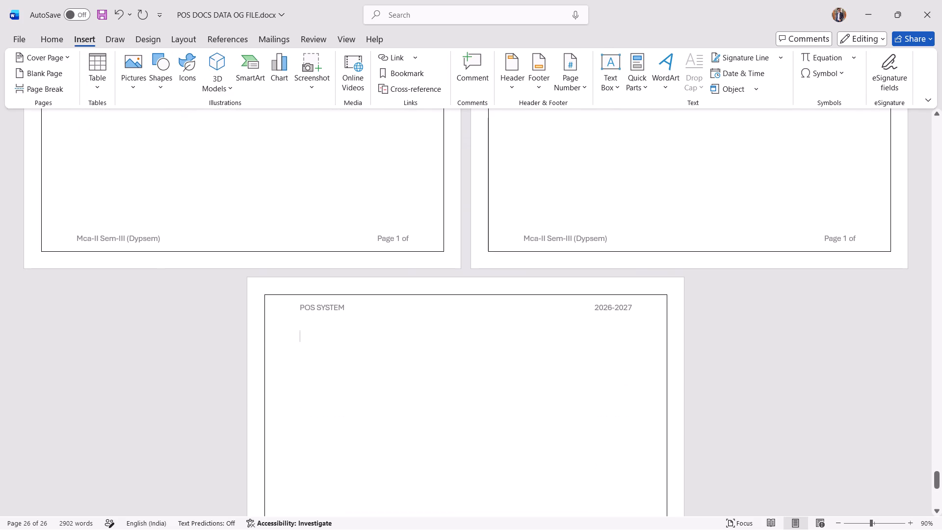
pyautogui.hotkey('alt', 'Tab')
pyautogui.hotkey('alt', 'Tab')
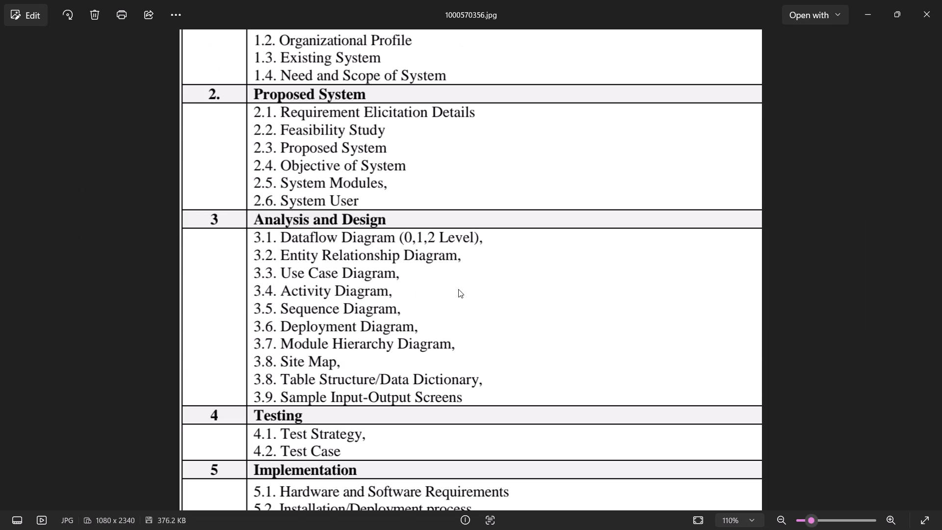
pyautogui.hotkey('alt', 'Tab')
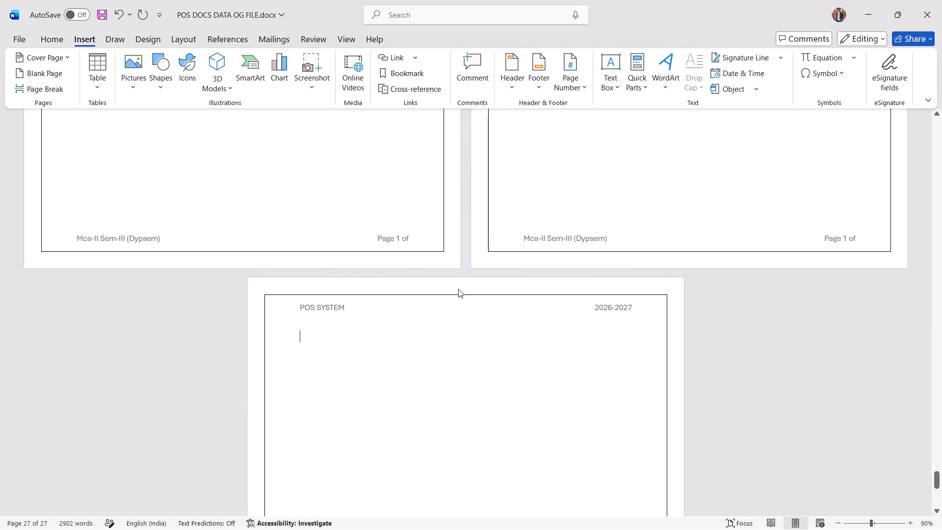
pyautogui.press('3')
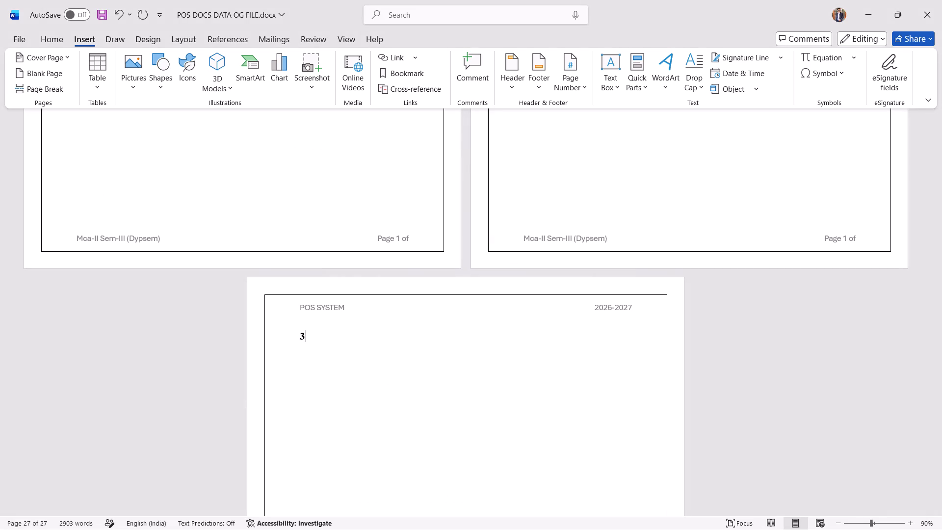
pyautogui.press('.')
pyautogui.write('8 Site Map')
pyautogui.press('space')
pyautogui.press('Return')
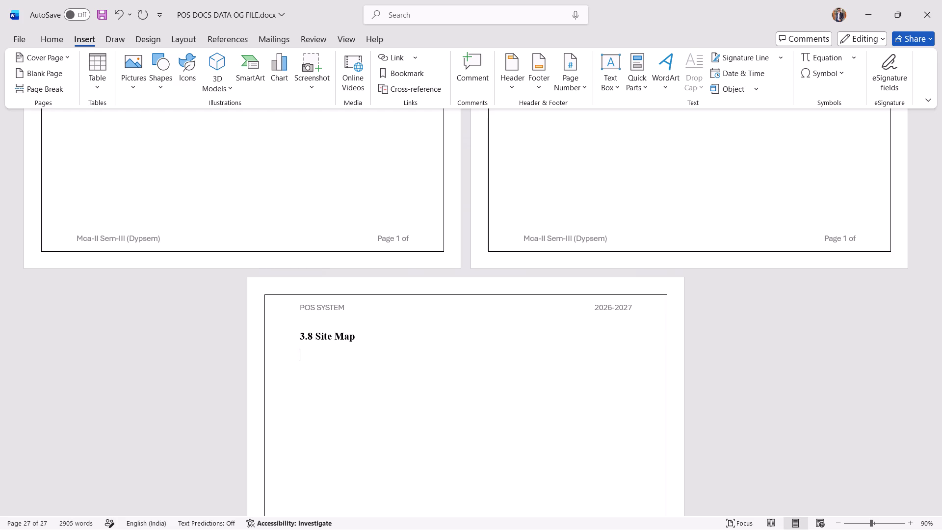
# Remove the trailing colons from the 3.5 Sequence Diagram and 3.4 Activity Diagram headings.
pyautogui.scroll(18, 458, 289)
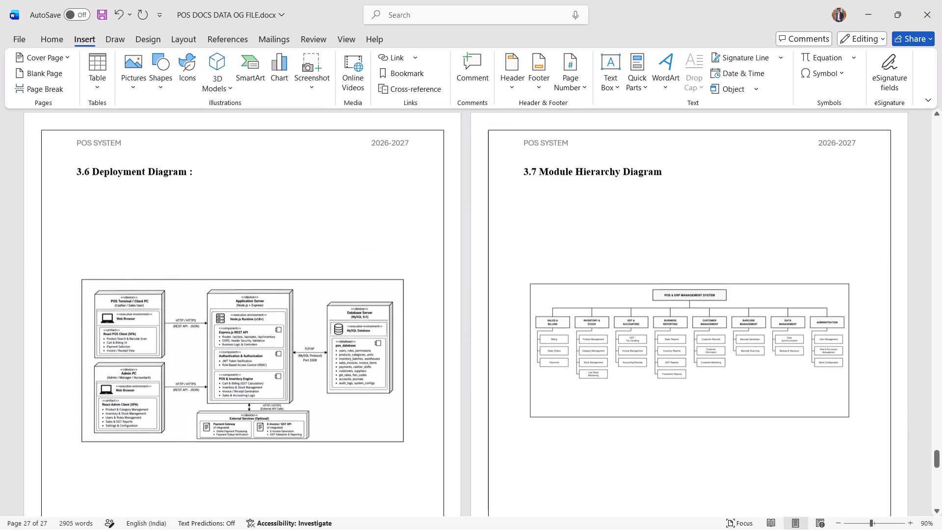
pyautogui.scroll(12, 319, 205)
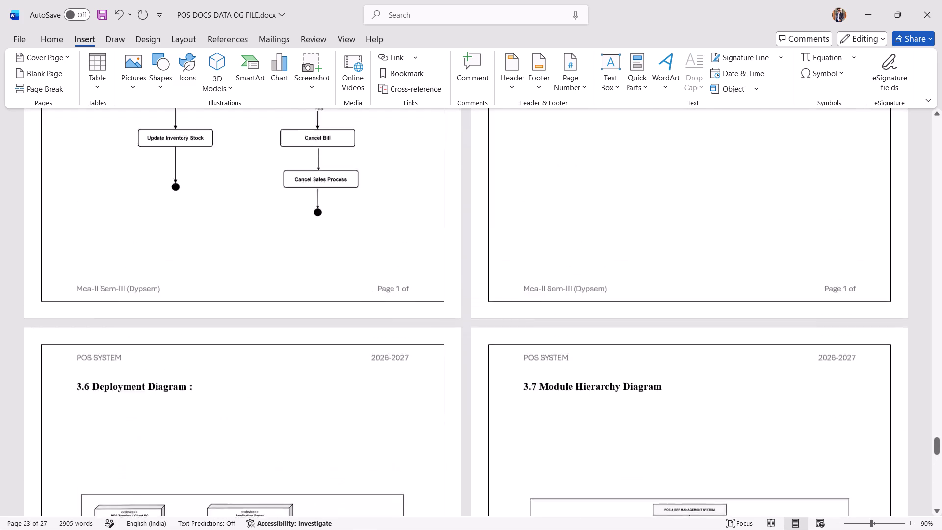
pyautogui.moveTo(940, 443); pyautogui.dragTo(941, 330)
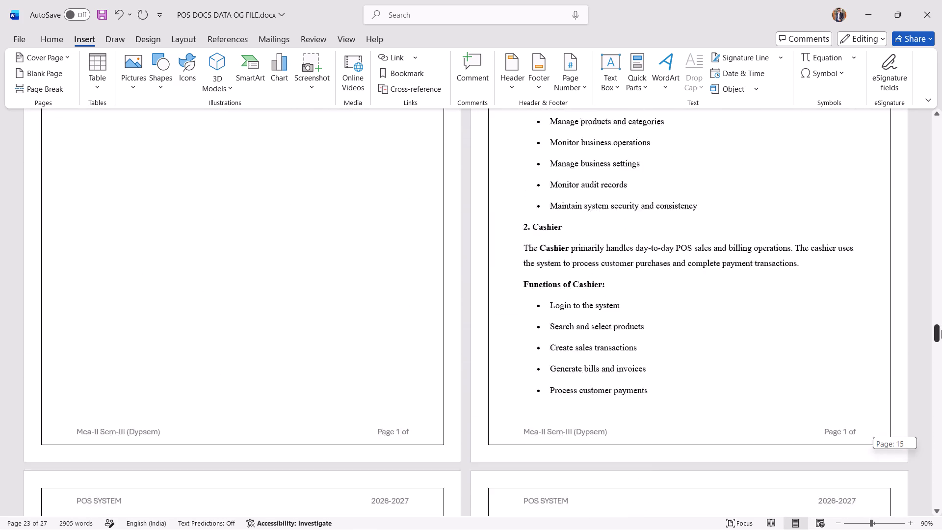
pyautogui.moveTo(941, 330); pyautogui.dragTo(932, 475)
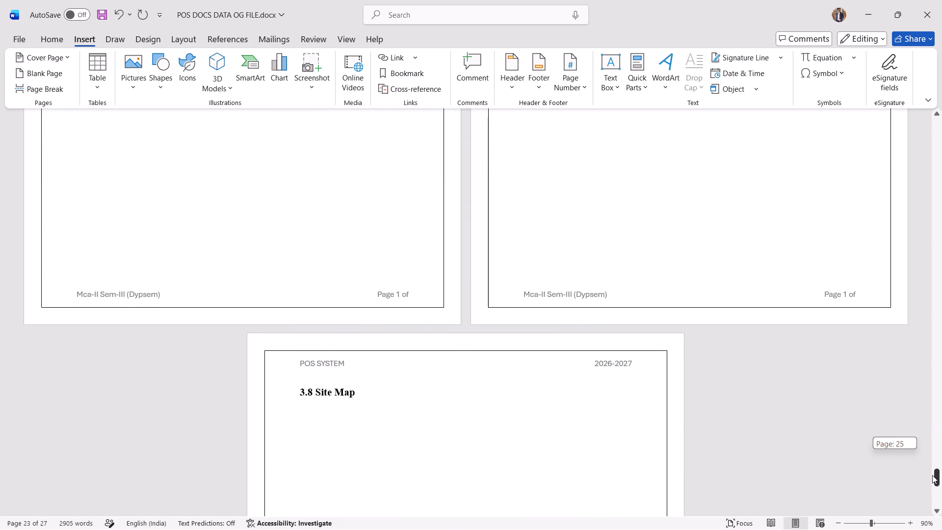
pyautogui.moveTo(932, 475); pyautogui.dragTo(930, 425)
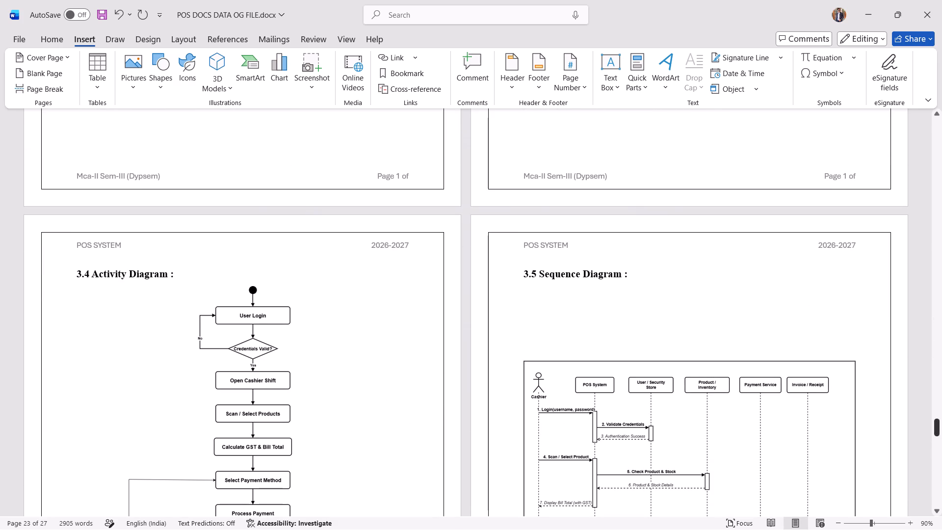
pyautogui.click(637, 273)
pyautogui.press('BackSpace')
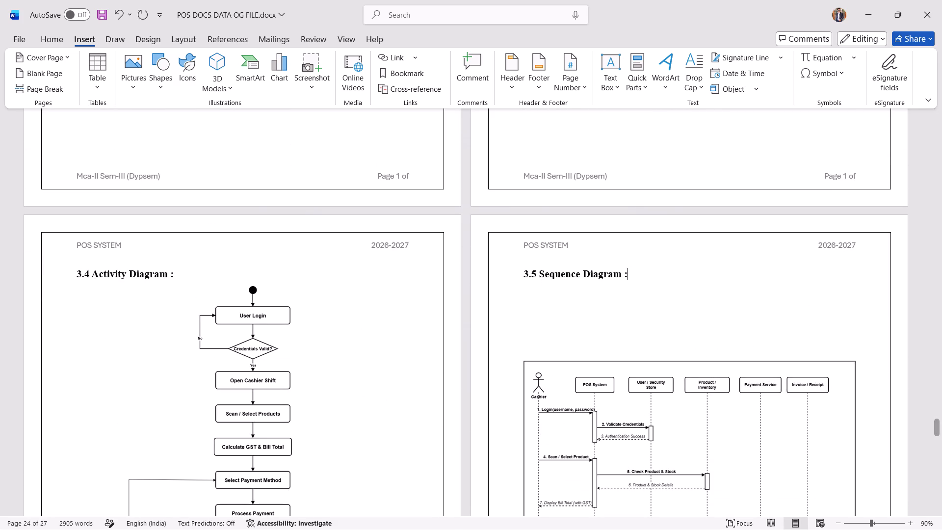
pyautogui.press('BackSpace')
pyautogui.click(177, 278)
pyautogui.press('BackSpace')
# Remove the trailing colons from the 3.2 Entity Relation Diagram and 3.3 Use Case Diagram headings.
pyautogui.scroll(20, 441, 284)
pyautogui.scroll(3, 441, 284)
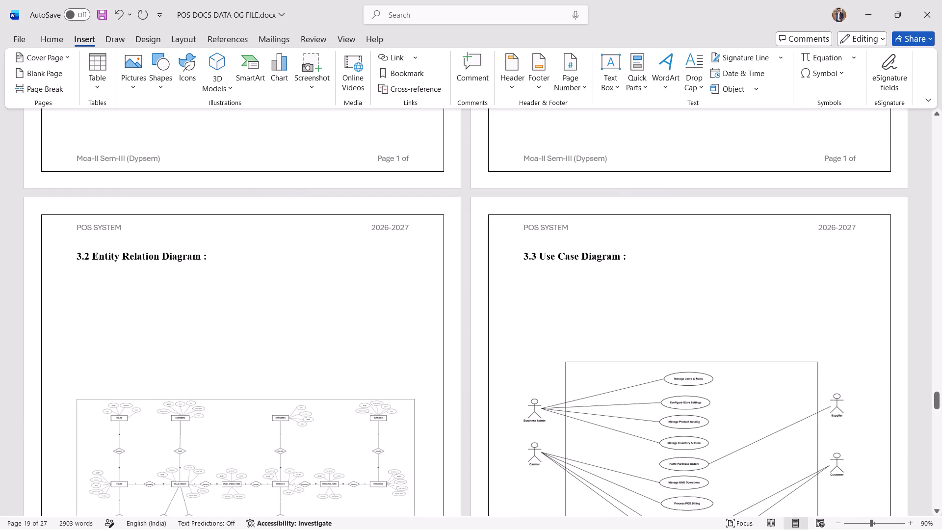
pyautogui.click(208, 258)
pyautogui.press('BackSpace')
pyautogui.click(626, 256)
pyautogui.press('BackSpace')
pyautogui.scroll(5, 640, 265)
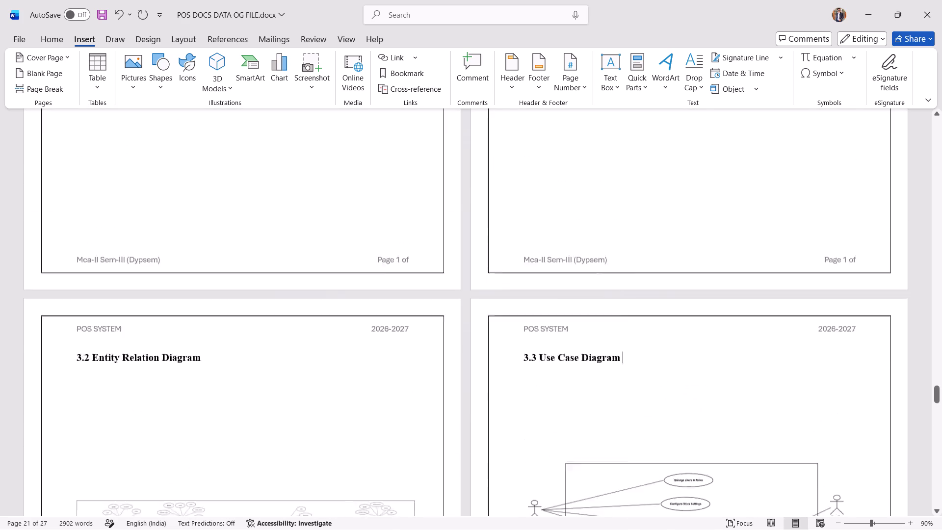
pyautogui.scroll(14, 640, 265)
pyautogui.scroll(3, 494, 265)
pyautogui.scroll(-3, 494, 265)
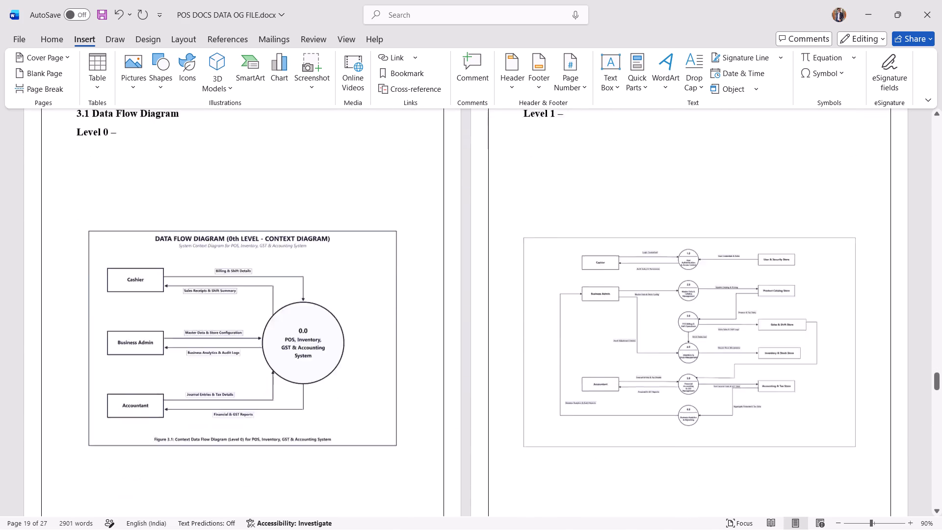
pyautogui.scroll(-19, 494, 265)
# Paste the copied module hierarchy image on the blank line below the 3.8 Site Map heading.
pyautogui.moveTo(935, 403); pyautogui.dragTo(938, 423)
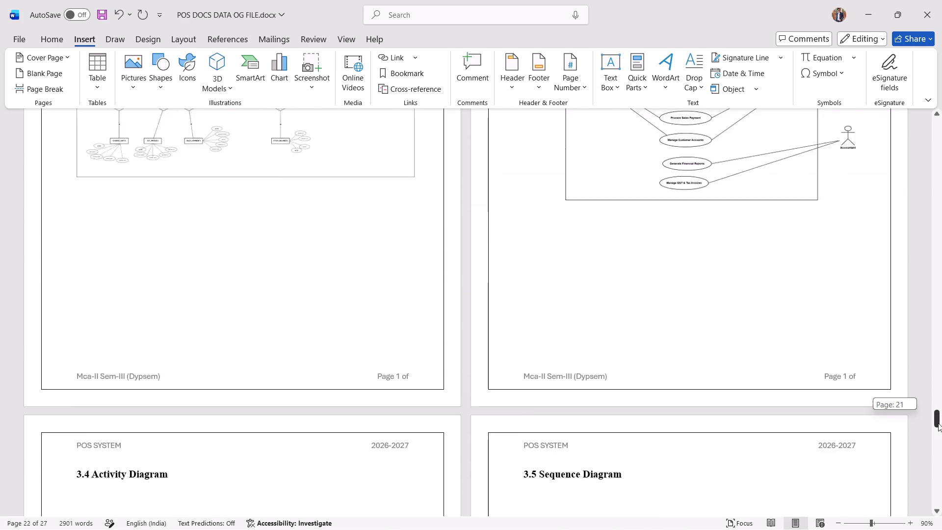
pyautogui.moveTo(938, 423); pyautogui.dragTo(940, 427)
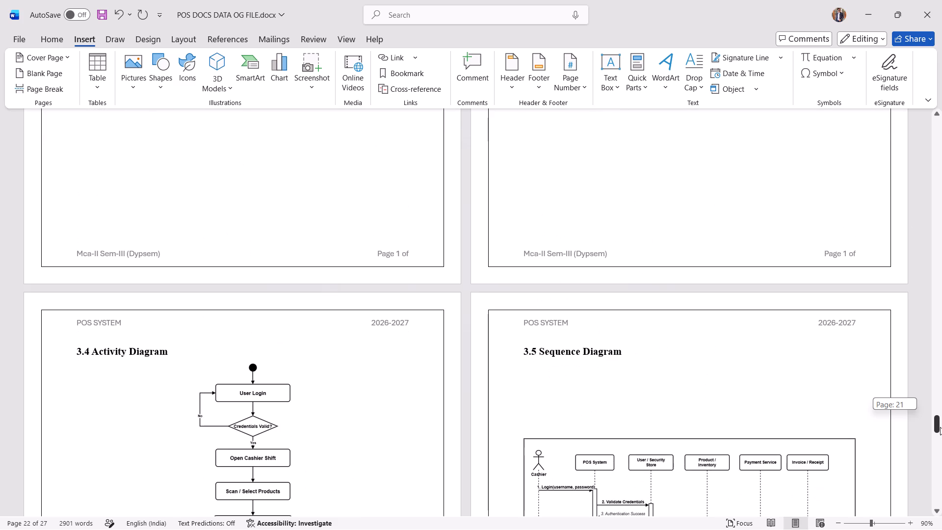
pyautogui.moveTo(940, 427); pyautogui.dragTo(941, 492)
pyautogui.scroll(4, 429, 417)
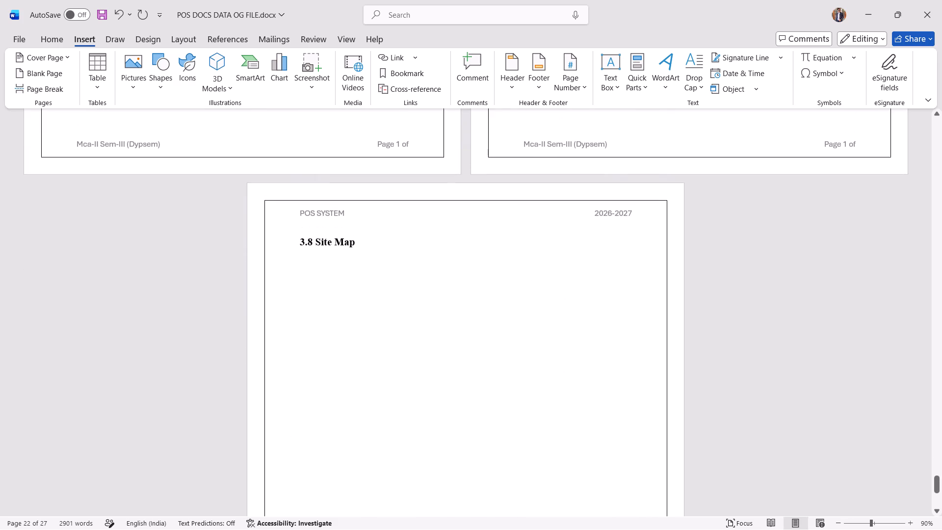
pyautogui.click(374, 265)
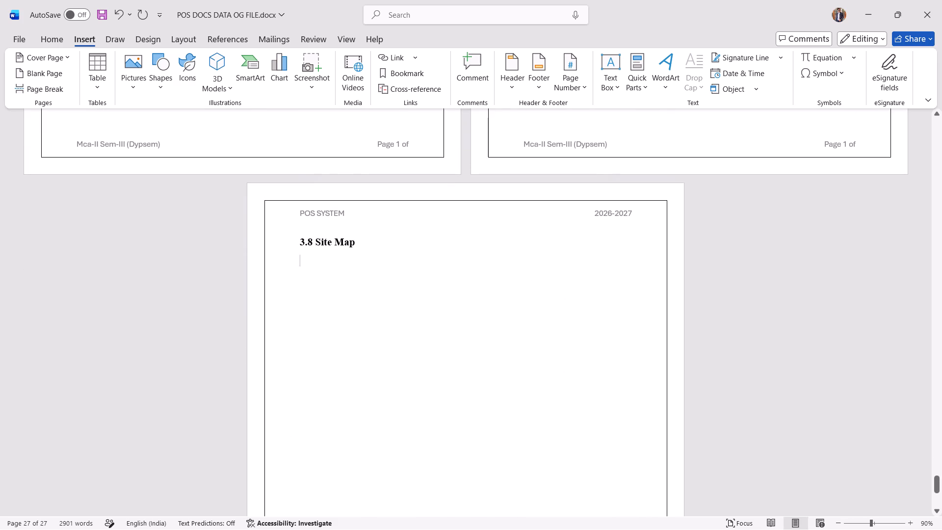
pyautogui.hotkey('ctrl', 'v')
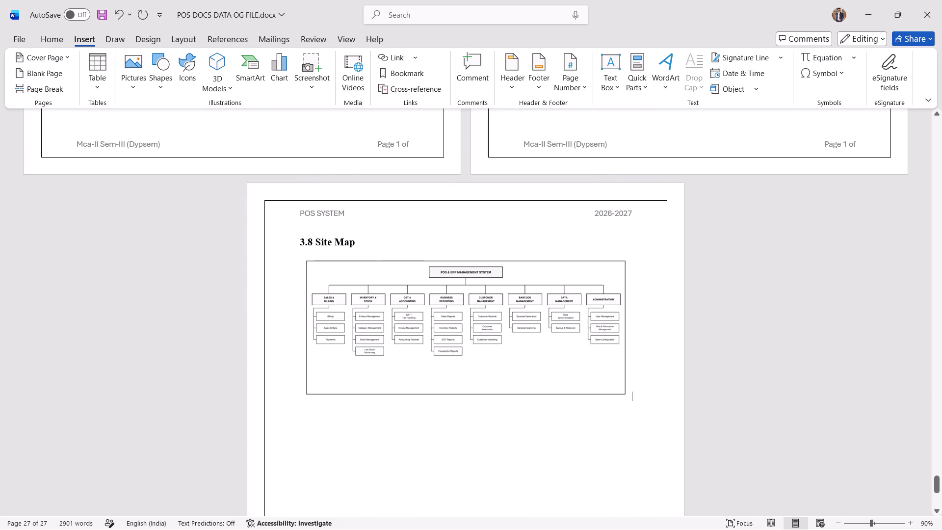
pyautogui.keyDown('ctrl'); pyautogui.scroll(7, 507, 360); pyautogui.keyUp('ctrl')
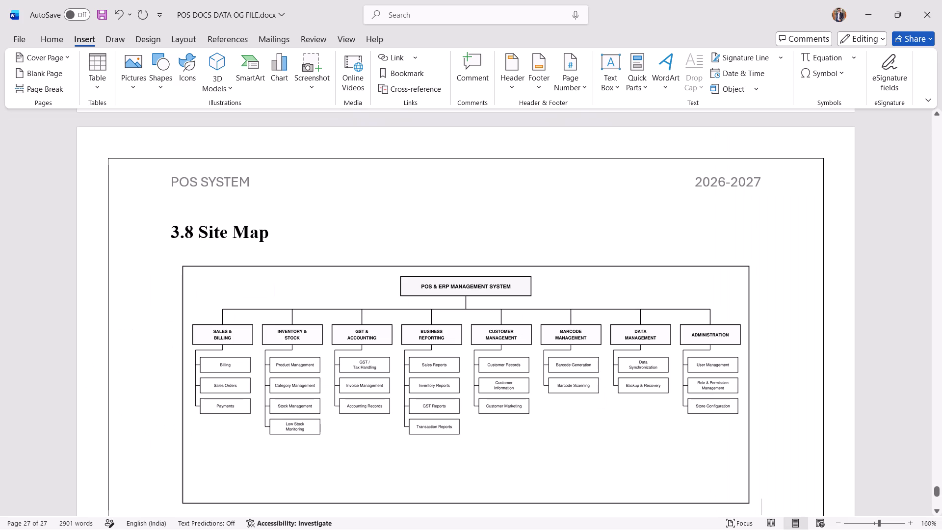
# Replace the module hierarchy image under the 3.8 Site Map heading with sitemap_diagram.png from the digrams folder.
pyautogui.click(507, 360)
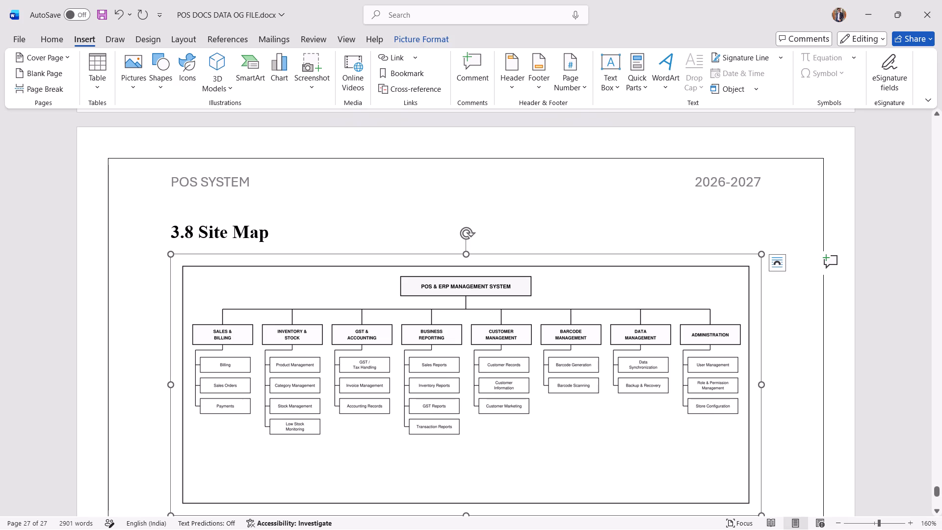
pyautogui.hotkey('alt', 'Tab')
pyautogui.keyDown('alt'); pyautogui.click(467, 271); pyautogui.keyUp('alt')
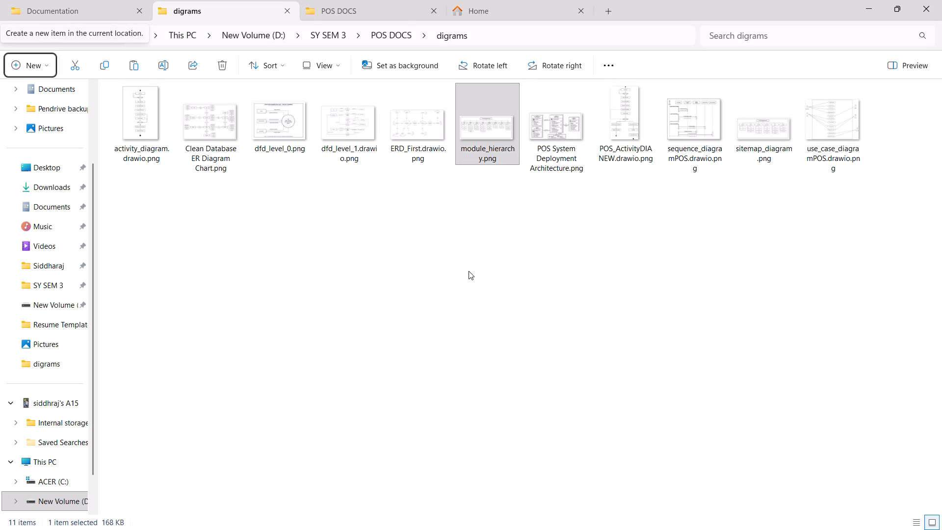
pyautogui.hotkey('alt', 'Tab')
pyautogui.click(503, 311)
pyautogui.press('BackSpace')
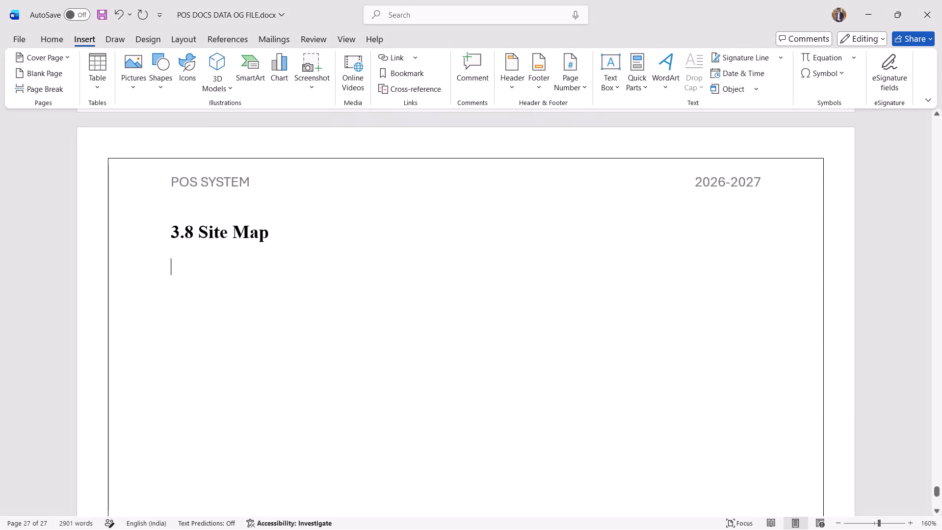
pyautogui.hotkey('alt', 'Tab')
pyautogui.click(758, 152)
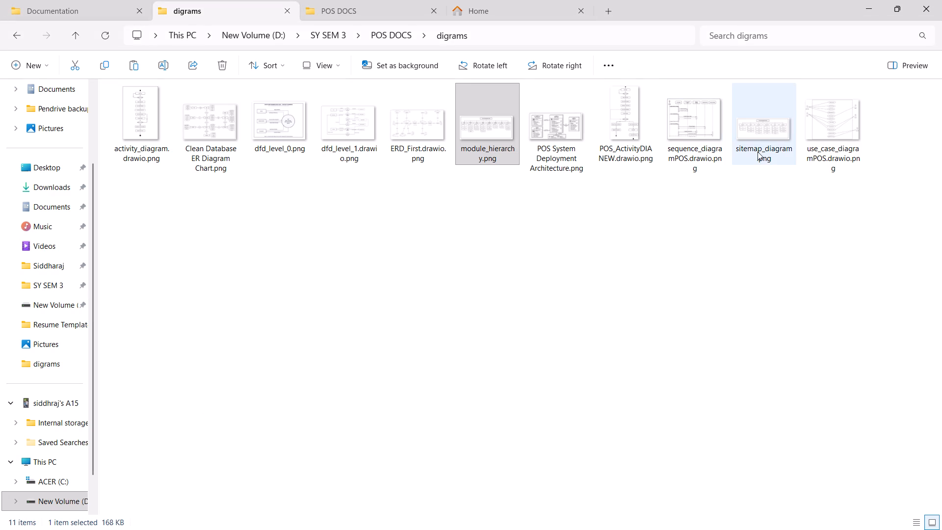
pyautogui.hotkey('ctrl', 'c')
pyautogui.hotkey('alt', 'Tab')
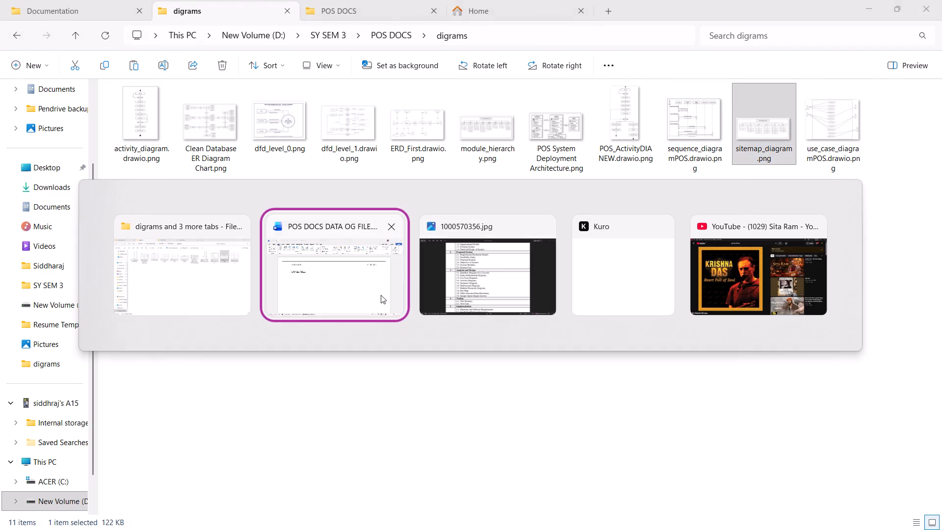
pyautogui.hotkey('ctrl', 'v')
# Insert four blank lines between the 3.8 Site Map heading and its diagram, and centre the last blank line.
pyautogui.click(333, 225)
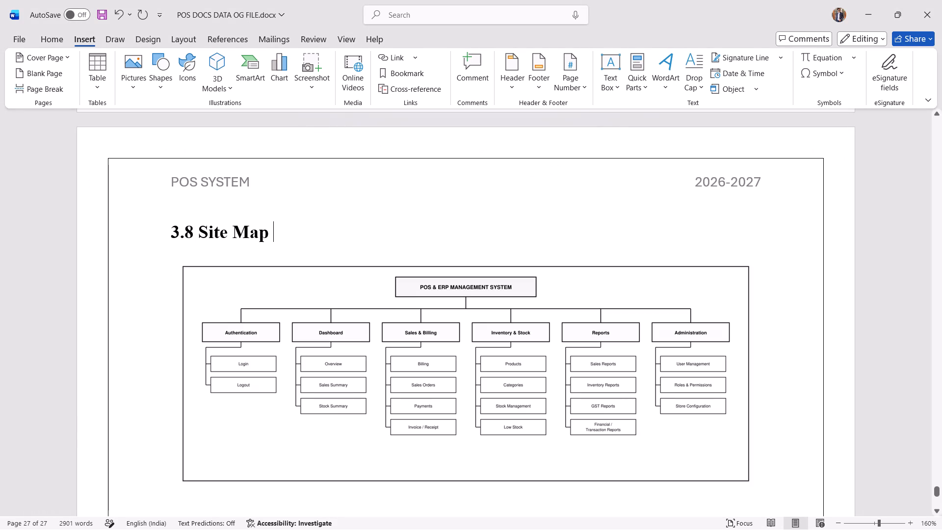
pyautogui.press('Return')
pyautogui.press('Return')
pyautogui.press('Return')
pyautogui.press('Return')
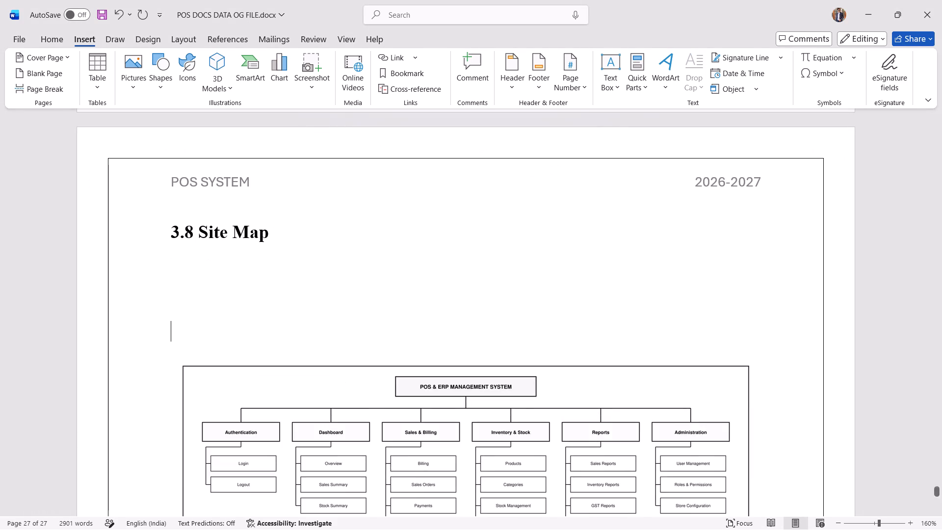
pyautogui.click(63, 46)
pyautogui.click(273, 85)
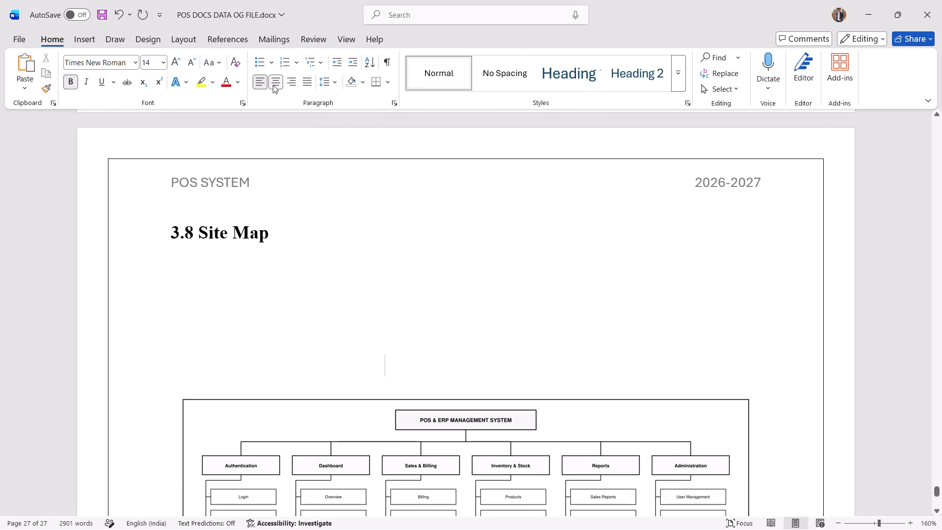
# Centre the site map diagram horizontally on its page.
pyautogui.scroll(-5, 475, 211)
pyautogui.click(484, 271)
pyautogui.scroll(2, 314, 214)
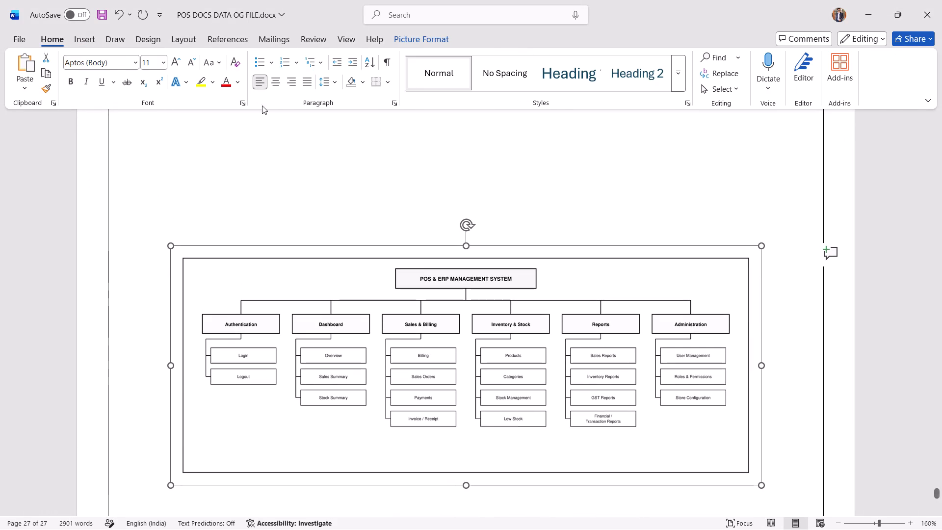
pyautogui.click(284, 81)
pyautogui.click(275, 82)
pyautogui.scroll(-2, 397, 343)
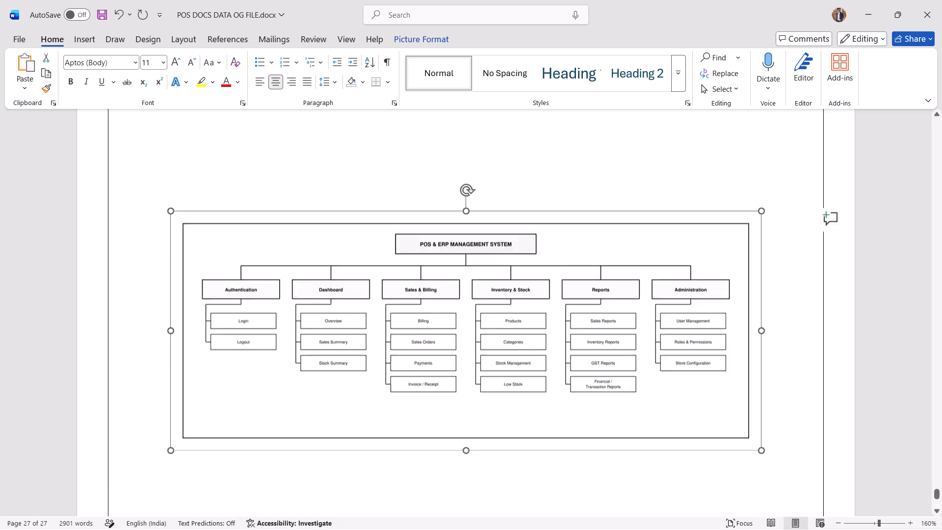
# Add one more blank line above the site map diagram to lower it on the page.
pyautogui.scroll(-1, 397, 343)
pyautogui.scroll(5, 481, 318)
pyautogui.keyDown('ctrl'); pyautogui.scroll(-10, 482, 322); pyautogui.keyUp('ctrl')
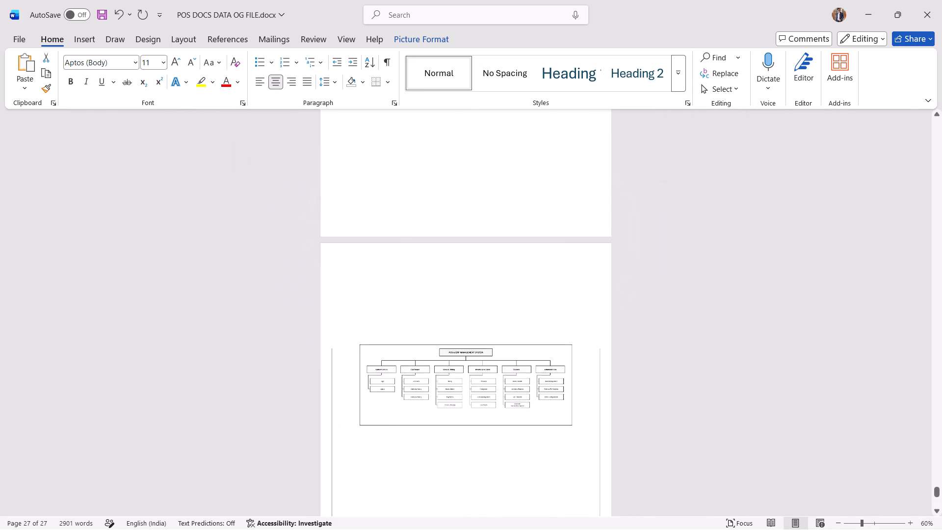
pyautogui.click(679, 336)
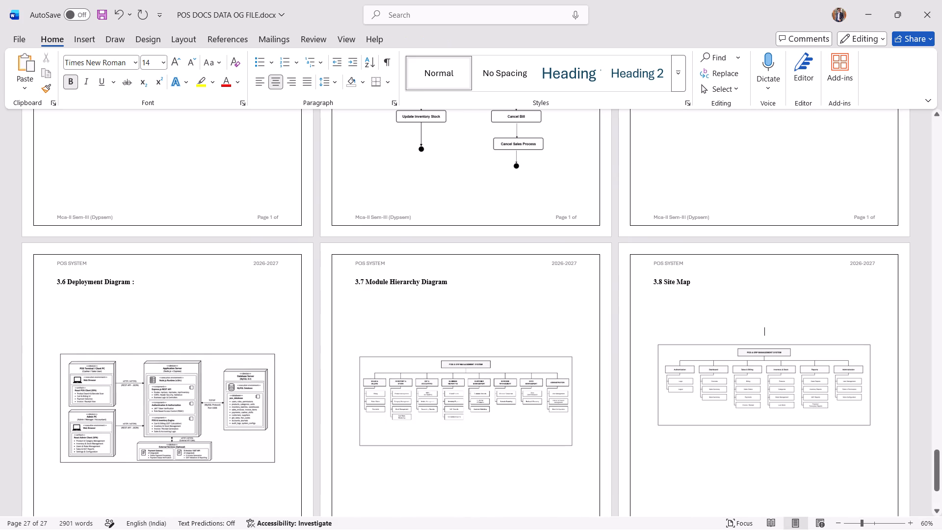
pyautogui.press('Return')
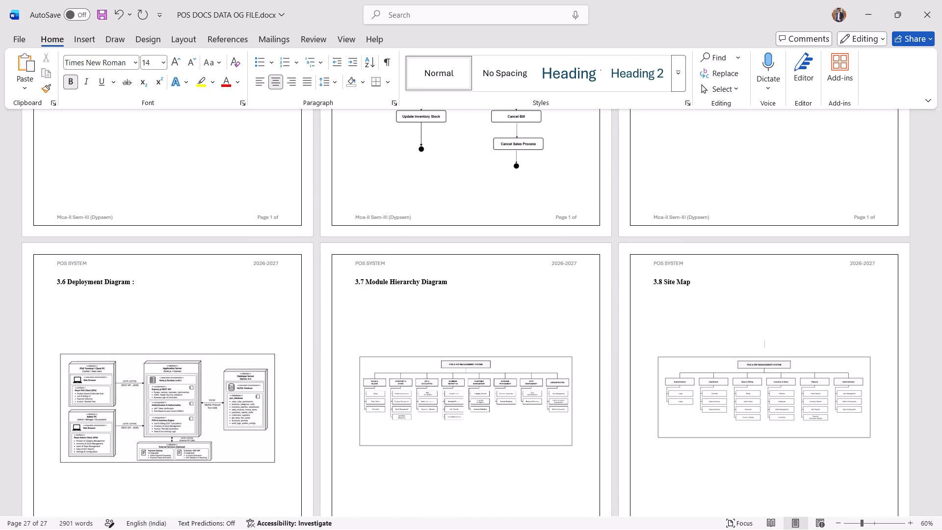
# Compare the layout of the preceding diagram pages, and insert a page break after the site map diagram.
pyautogui.scroll(3, 375, 371)
pyautogui.click(394, 396)
pyautogui.scroll(6, 437, 401)
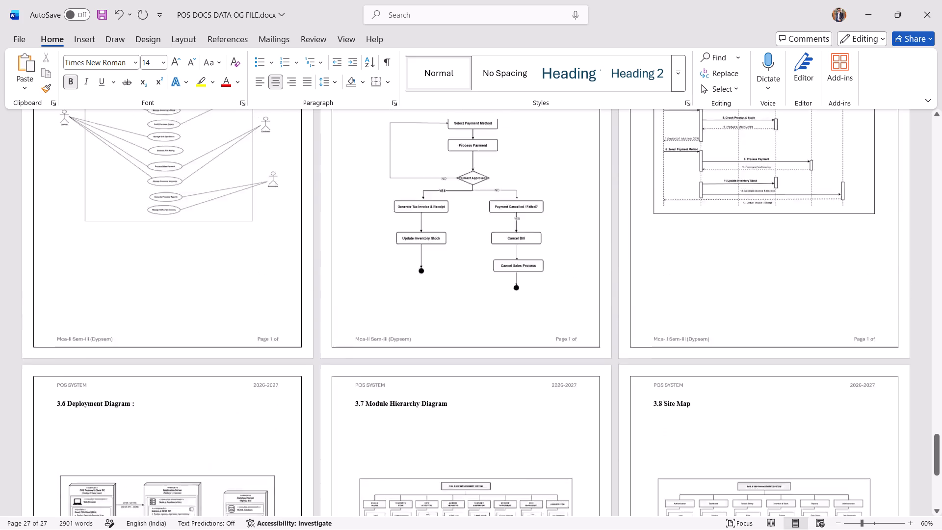
pyautogui.scroll(9, 437, 401)
pyautogui.scroll(-6, 458, 391)
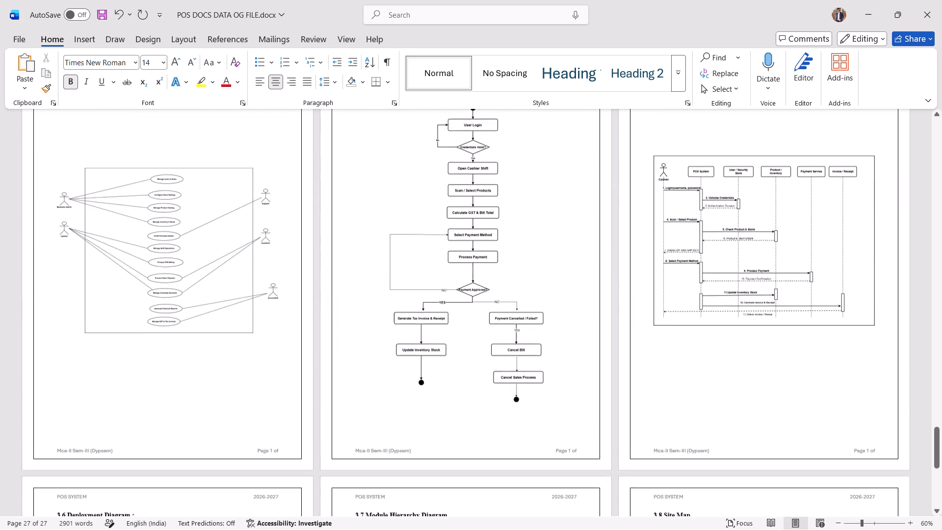
pyautogui.scroll(-17, 457, 392)
pyautogui.click(866, 359)
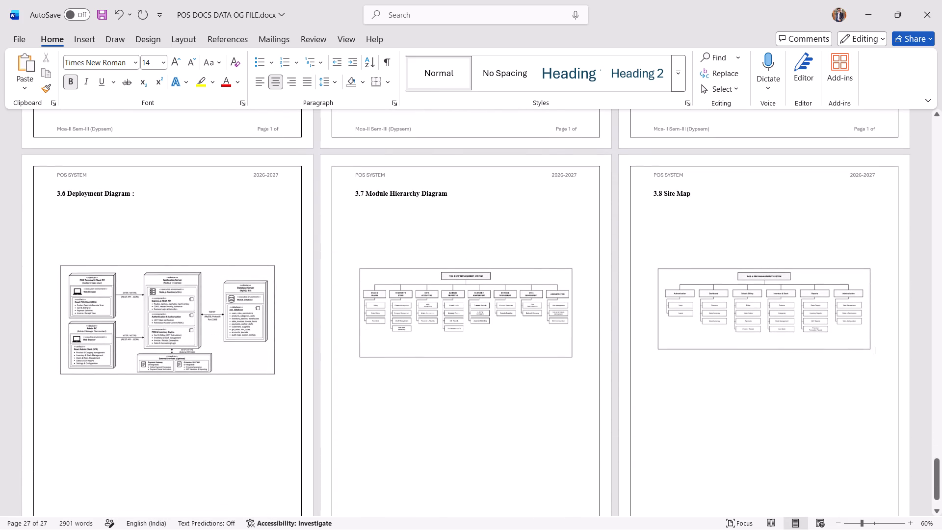
pyautogui.click(69, 29)
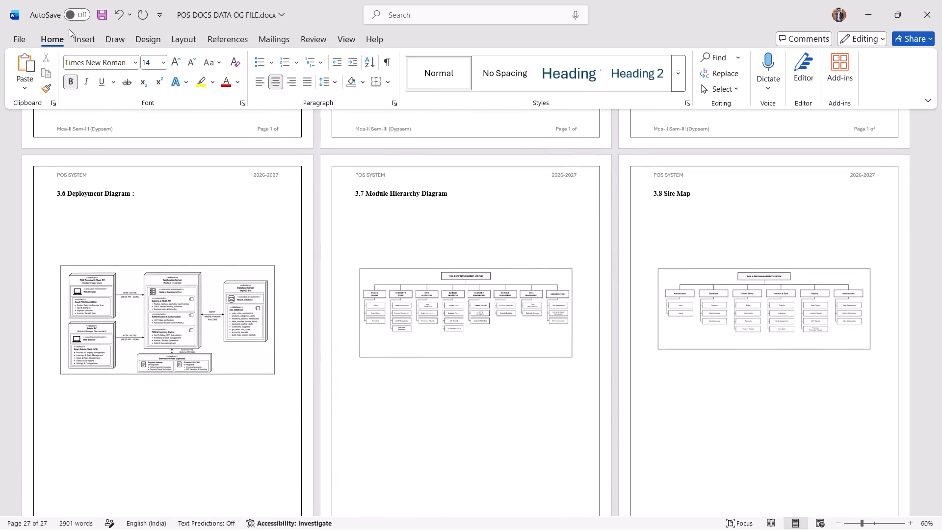
pyautogui.click(80, 40)
pyautogui.click(69, 86)
pyautogui.click(47, 90)
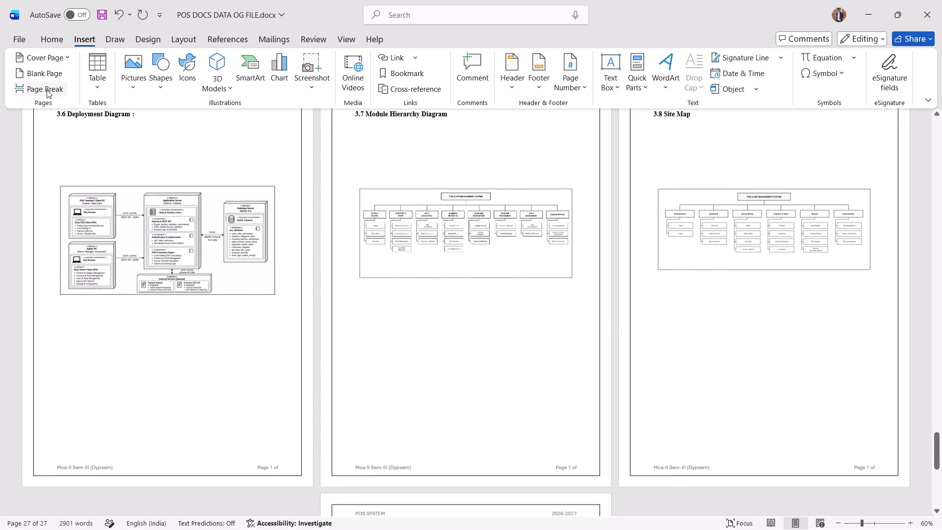
# Left-align the first line of the new page after the site map and enter the heading number 3.9.
pyautogui.scroll(-11, 250, 306)
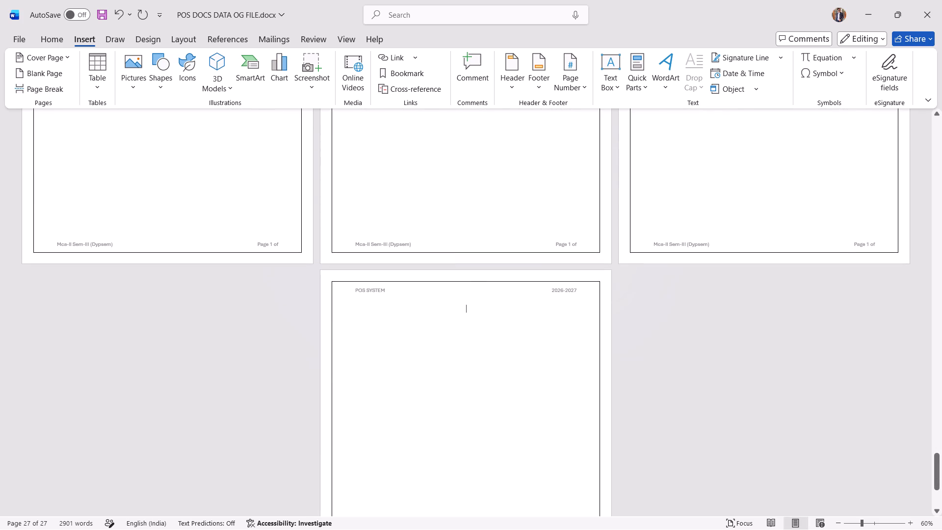
pyautogui.click(48, 41)
pyautogui.click(256, 85)
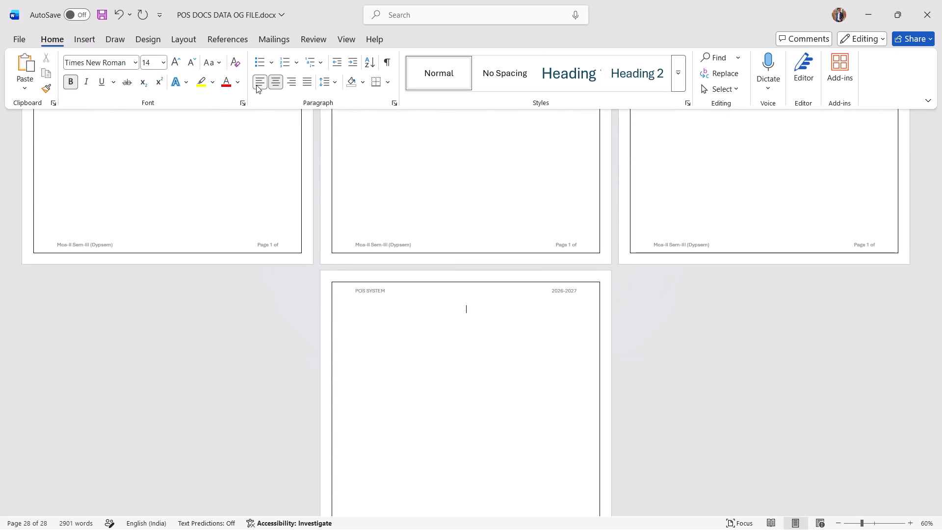
pyautogui.scroll(17, 380, 273)
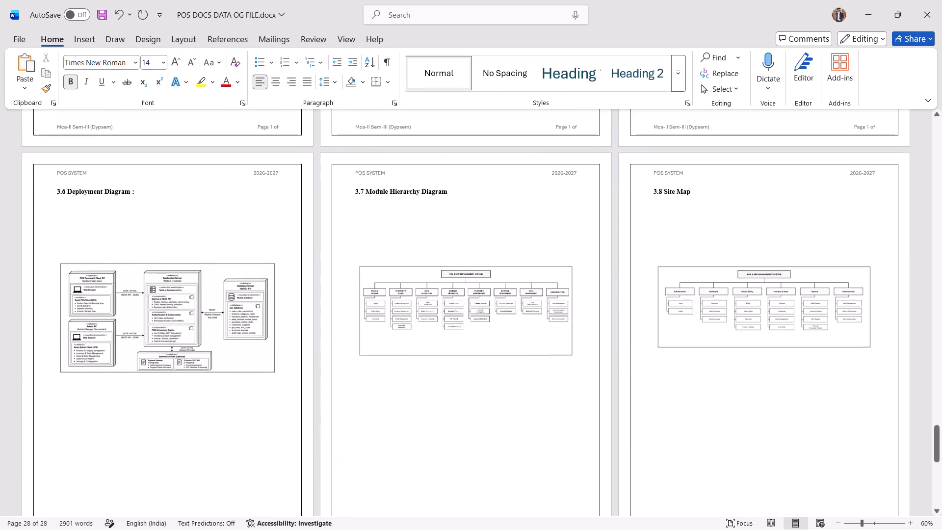
pyautogui.scroll(-18, 380, 273)
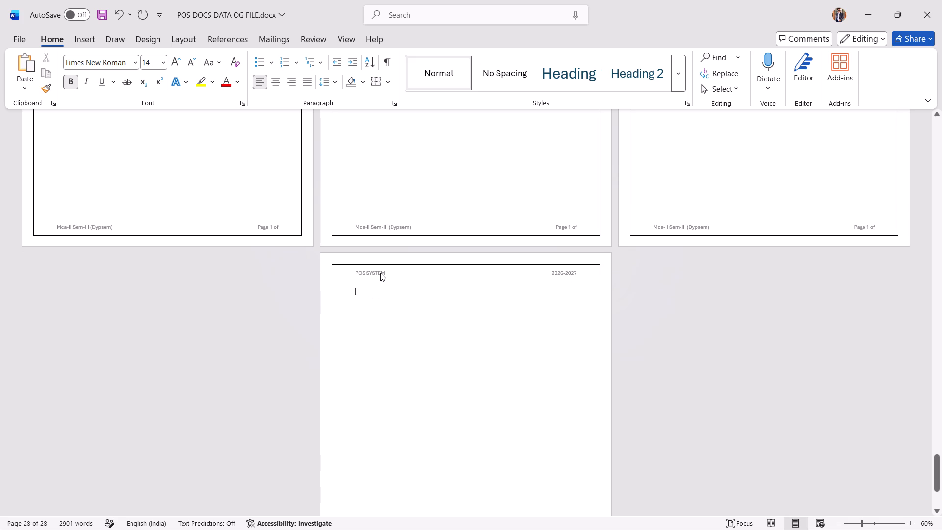
pyautogui.write('3.9')
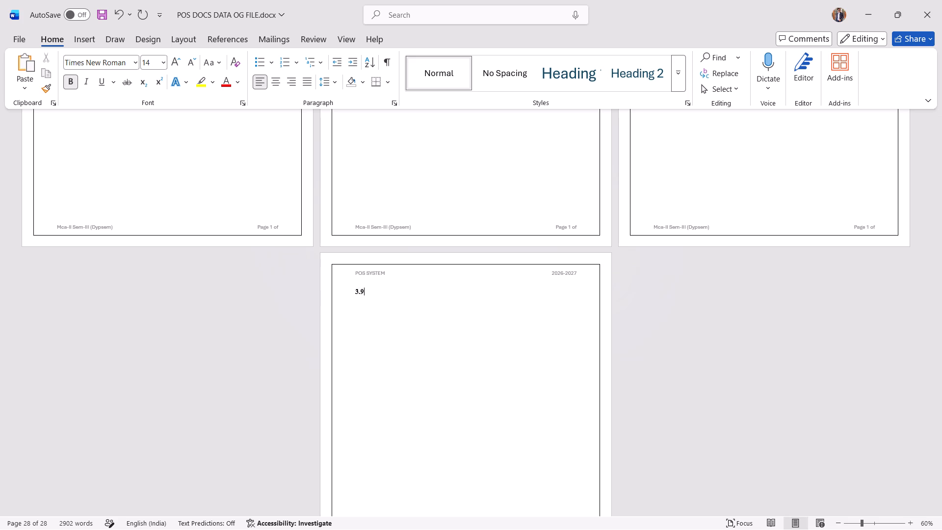
pyautogui.press('space')
# Check the outline image in Photos for the entry that follows Site Map.
pyautogui.hotkey('alt', 'Tab')
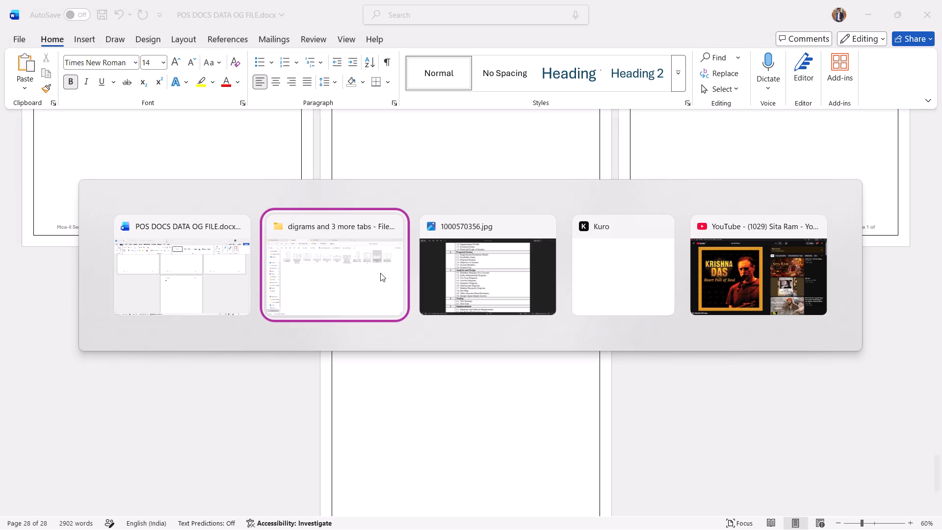
pyautogui.hotkey('alt', 'Tab')
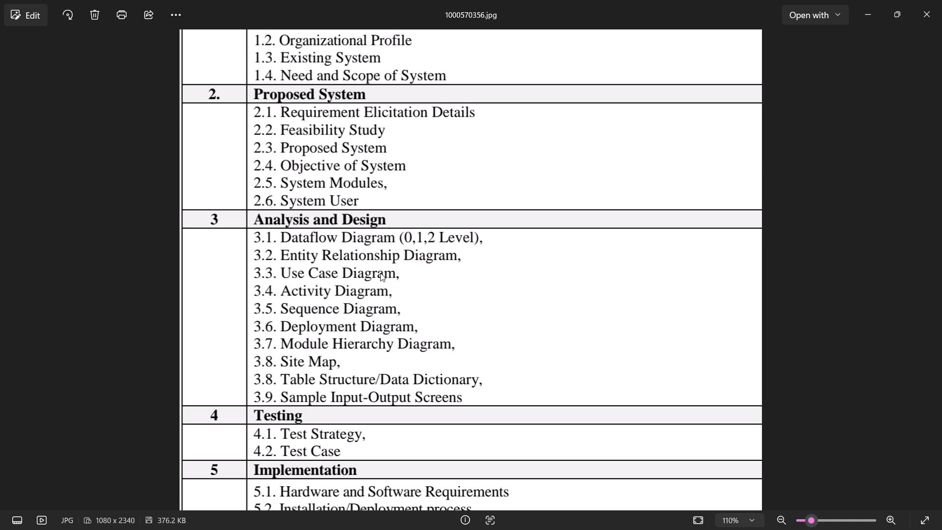
pyautogui.hotkey('alt', 'Tab')
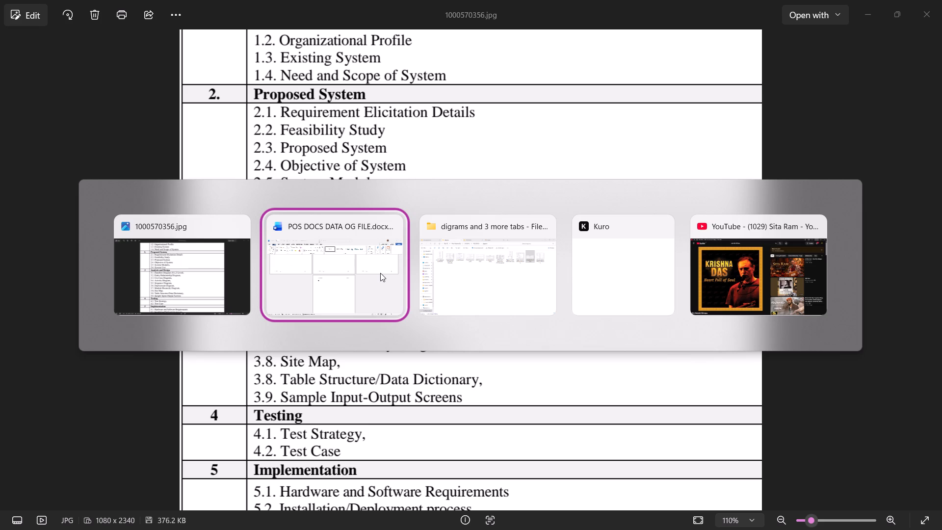
# Look through the POS SYSTEM KS and pos-sem3 folders on the Desktop in File Explorer, including the diagrams subfolder of pos-sem3.
pyautogui.hotkey('alt', 'Tab')
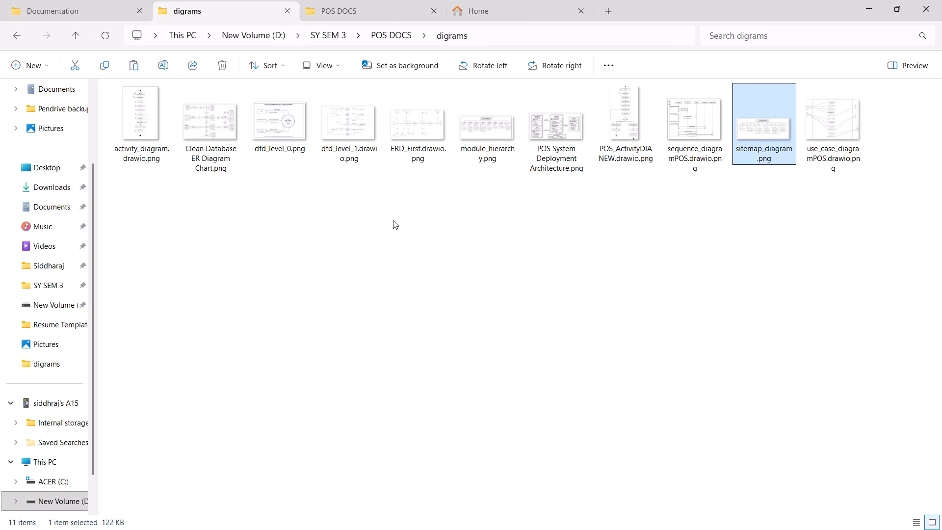
pyautogui.click(358, 282)
pyautogui.scroll(-2, 33, 403)
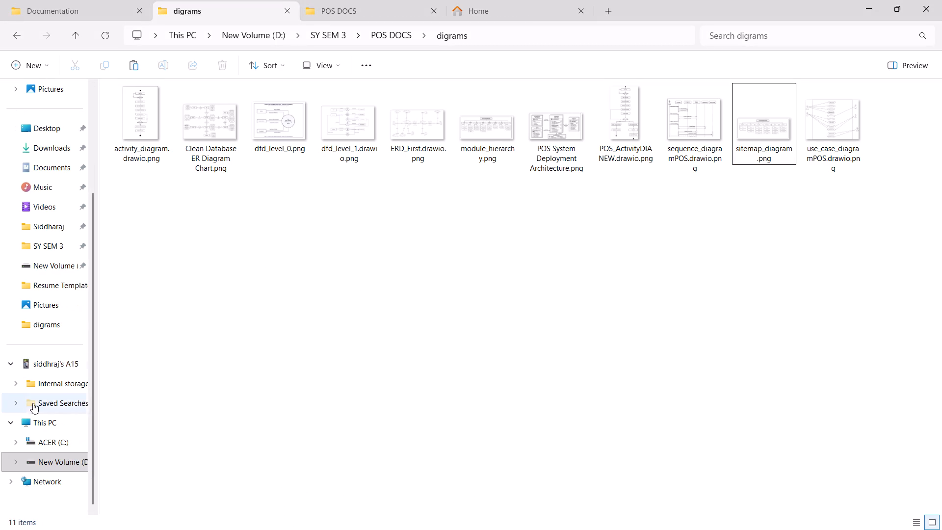
pyautogui.scroll(-1, 33, 403)
pyautogui.scroll(-2, 73, 381)
pyautogui.click(479, 3)
pyautogui.scroll(4, 54, 215)
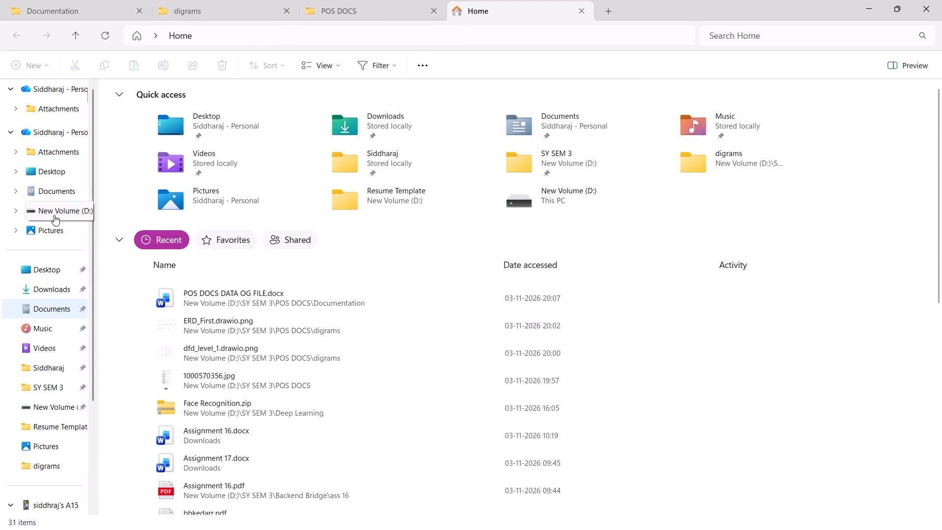
pyautogui.click(61, 271)
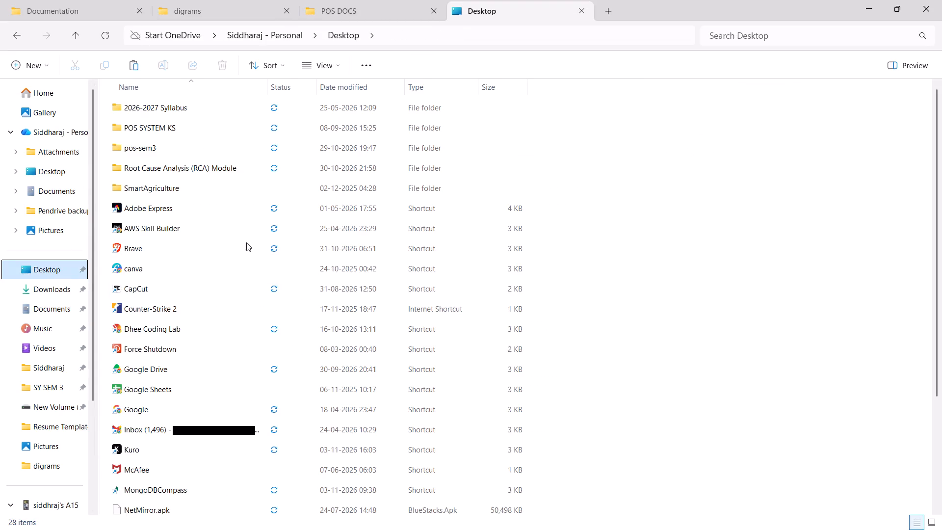
pyautogui.doubleClick(185, 128)
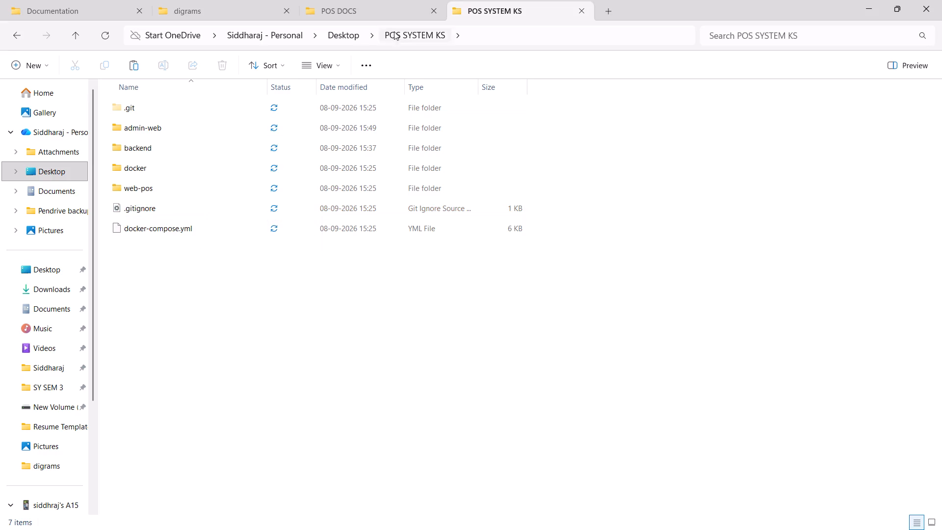
pyautogui.click(18, 28)
pyautogui.click(188, 157)
pyautogui.doubleClick(188, 152)
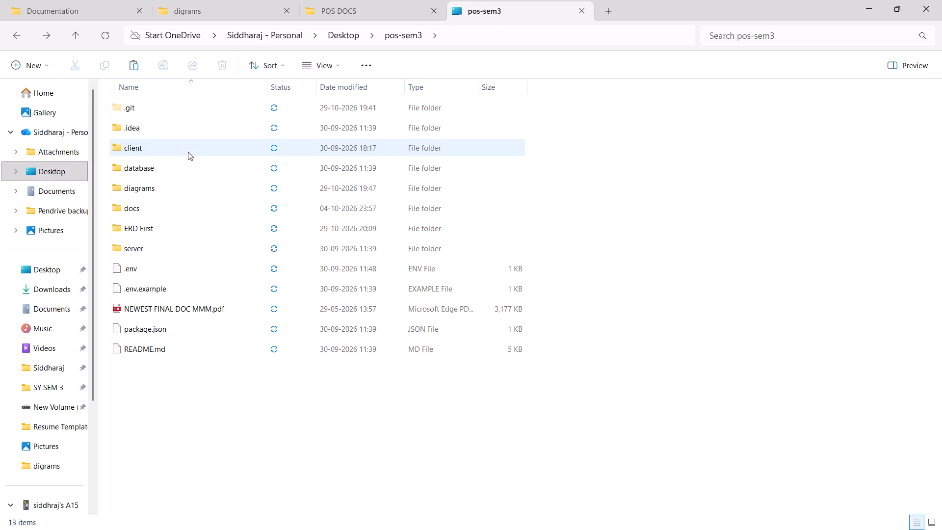
pyautogui.doubleClick(187, 192)
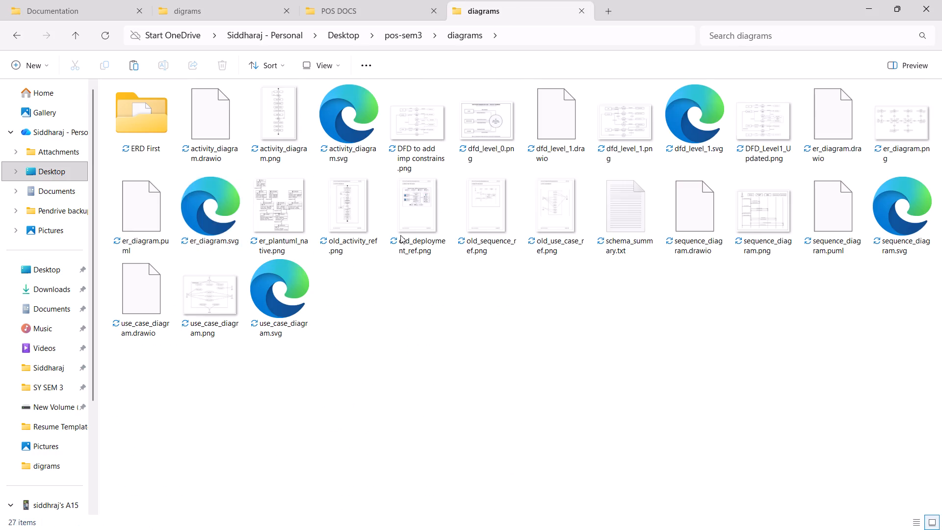
# Open NEWEST FINAL DOC MMM.pdf from the pos-sem3 folder and check its section 3.9 following the site map.
pyautogui.click(427, 303)
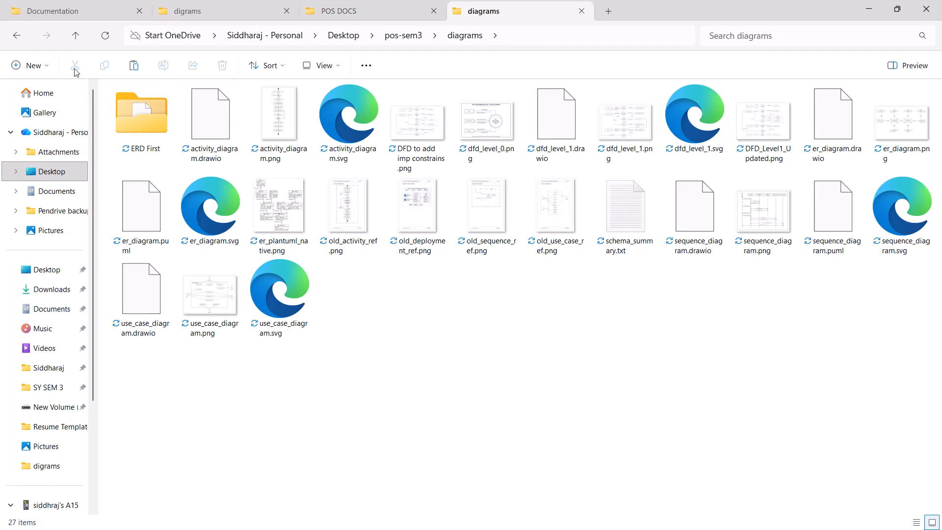
pyautogui.click(16, 38)
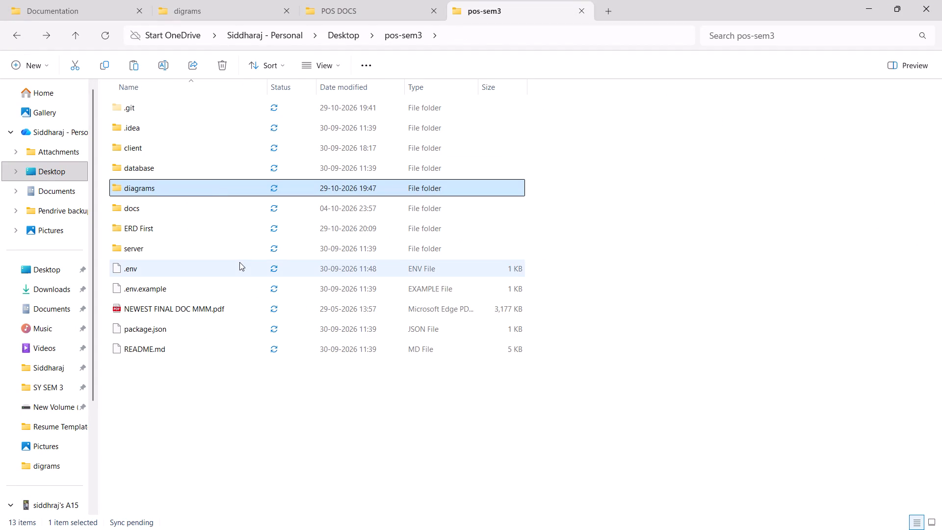
pyautogui.doubleClick(173, 311)
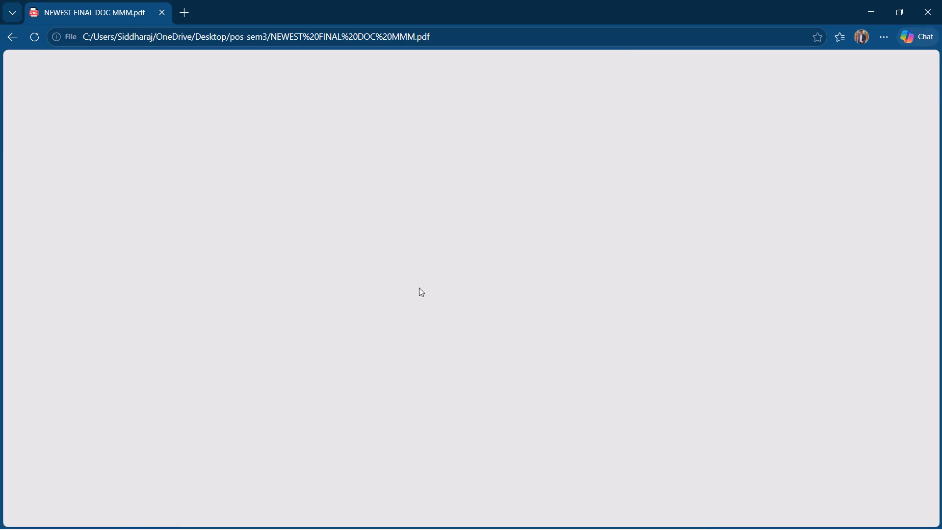
pyautogui.scroll(-12, 407, 318)
pyautogui.scroll(-12, 414, 320)
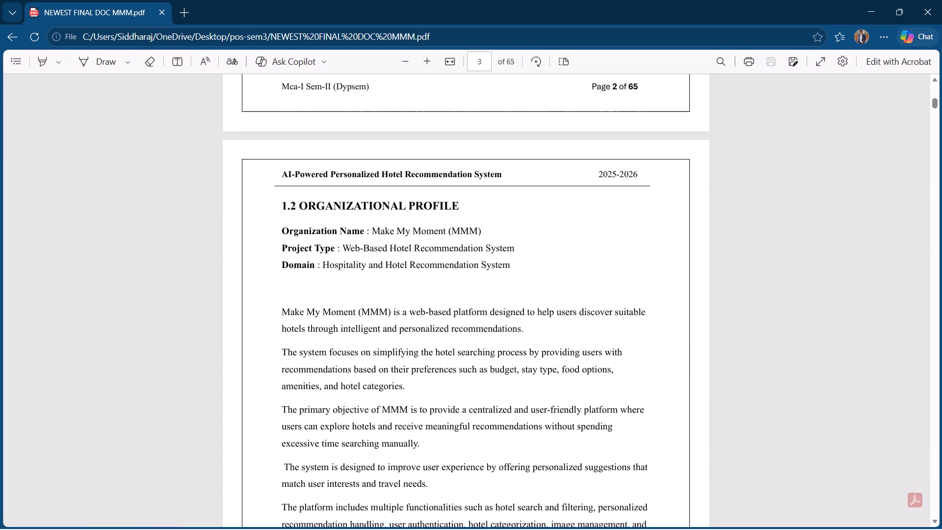
pyautogui.moveTo(934, 106); pyautogui.dragTo(940, 251)
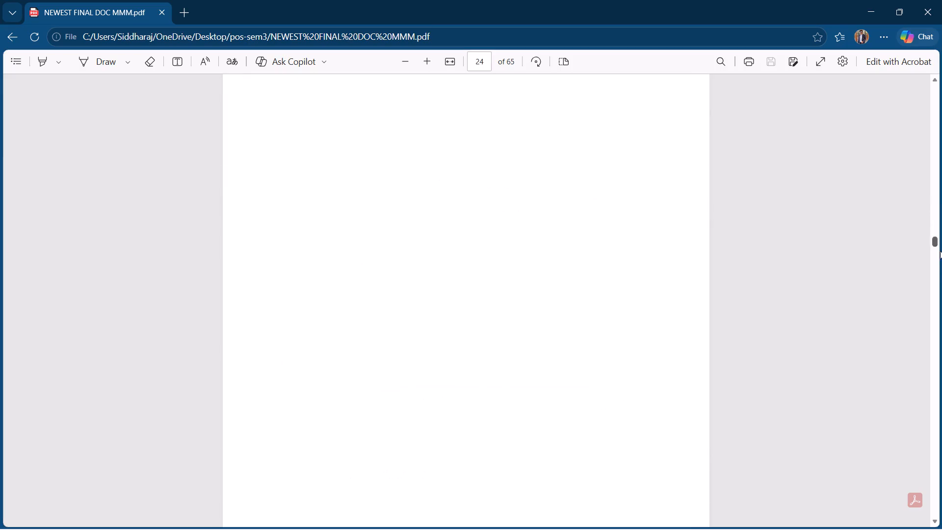
pyautogui.moveTo(940, 251); pyautogui.dragTo(938, 279)
pyautogui.scroll(5, 609, 271)
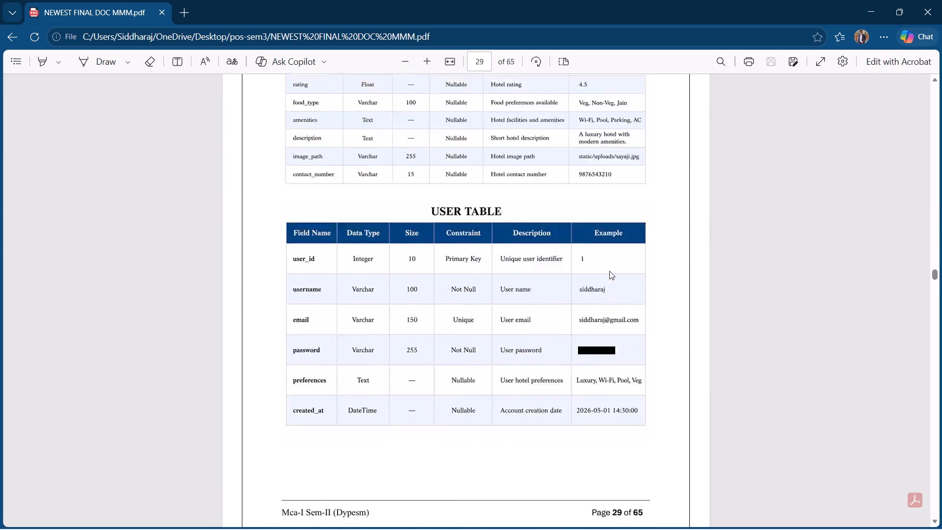
pyautogui.scroll(7, 609, 271)
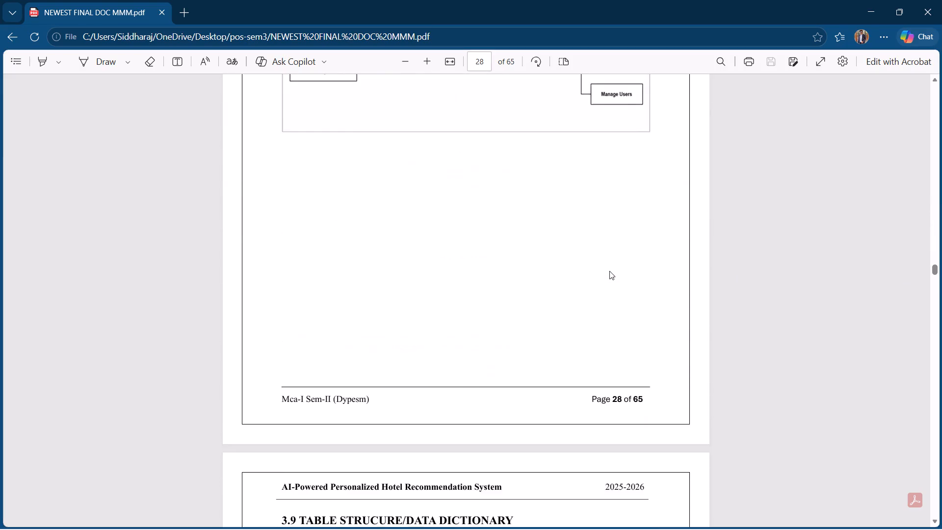
pyautogui.scroll(4, 609, 271)
pyautogui.scroll(-10, 609, 271)
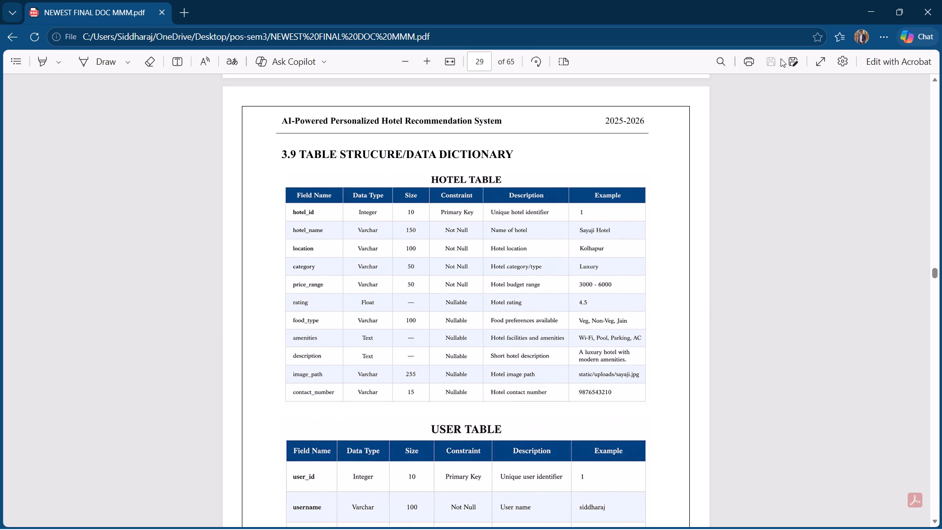
pyautogui.click(870, 17)
# Look through the pos-sem3 subfolders docs, diagrams, database, client, .idea and .git for material for section 3.9.
pyautogui.scroll(-3, 384, 260)
pyautogui.click(311, 407)
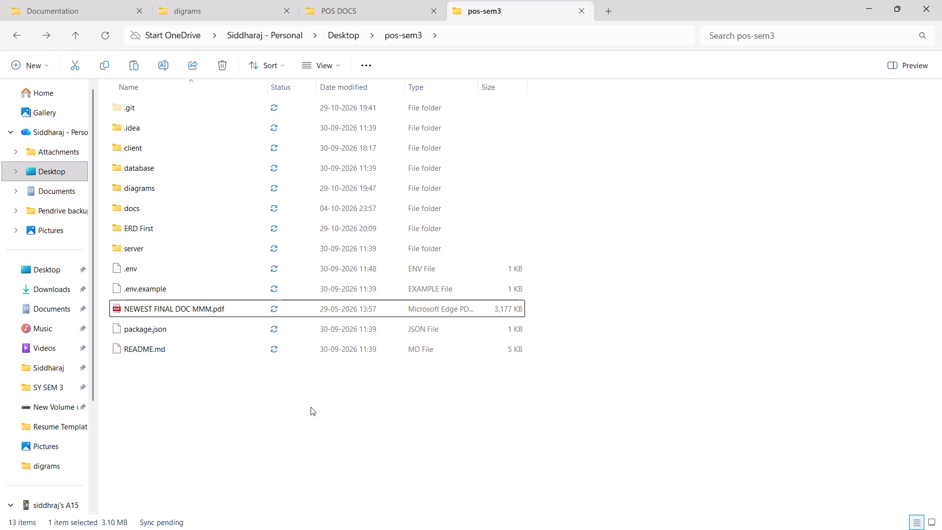
pyautogui.click(225, 245)
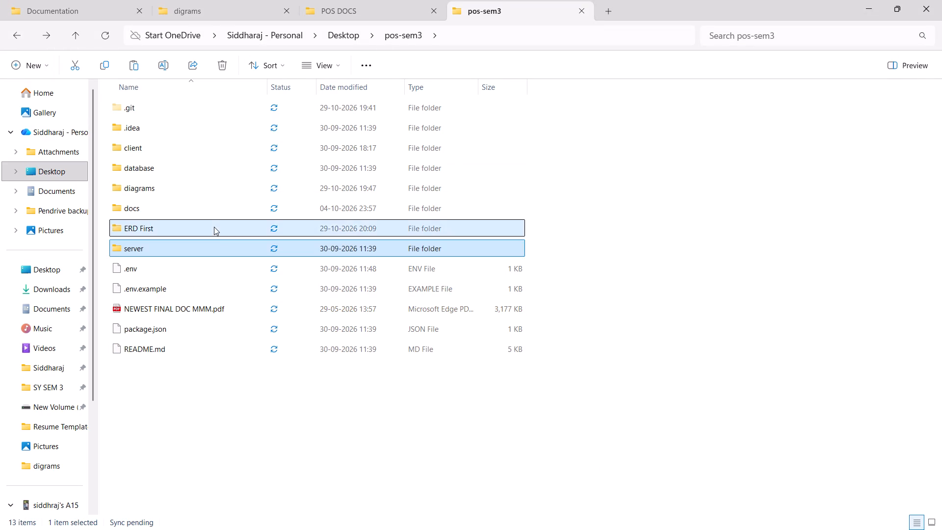
pyautogui.click(214, 227)
pyautogui.click(209, 215)
pyautogui.doubleClick(213, 206)
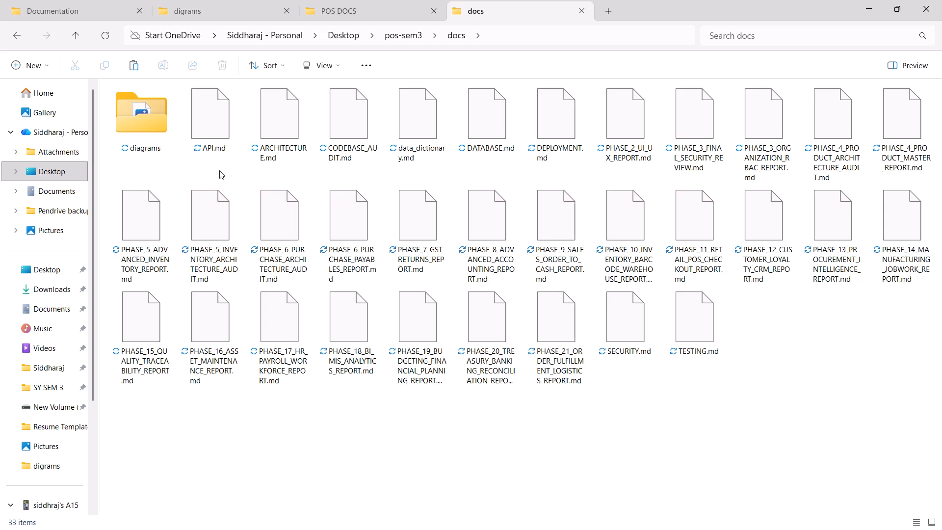
pyautogui.click(23, 34)
pyautogui.click(225, 198)
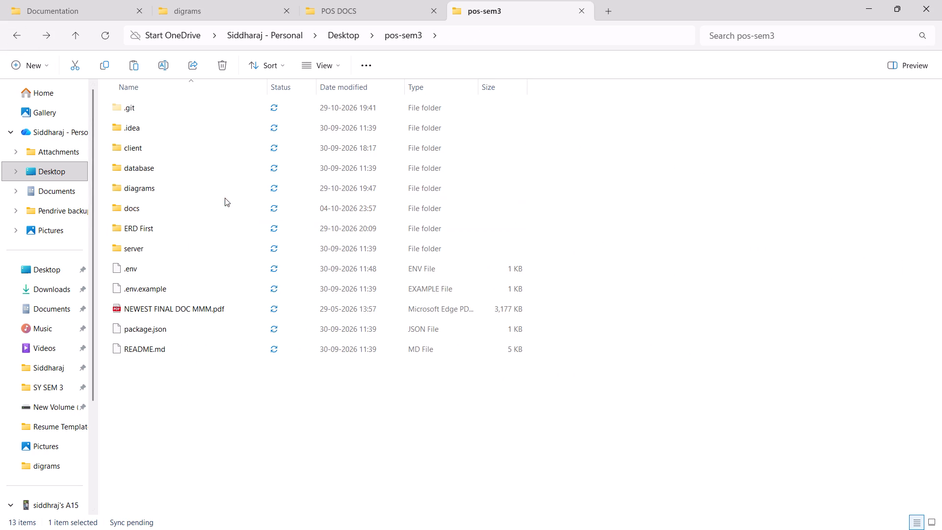
pyautogui.doubleClick(222, 194)
pyautogui.click(21, 35)
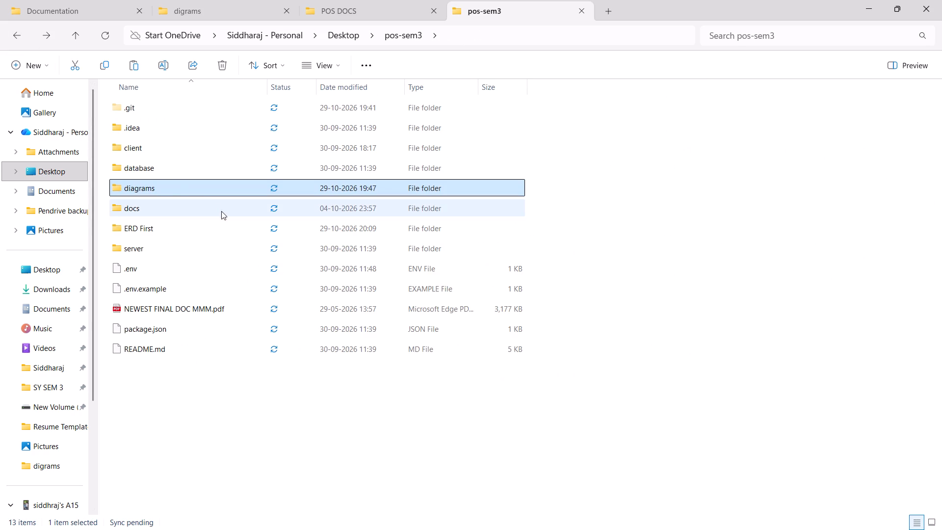
pyautogui.click(177, 179)
pyautogui.doubleClick(168, 172)
pyautogui.click(9, 34)
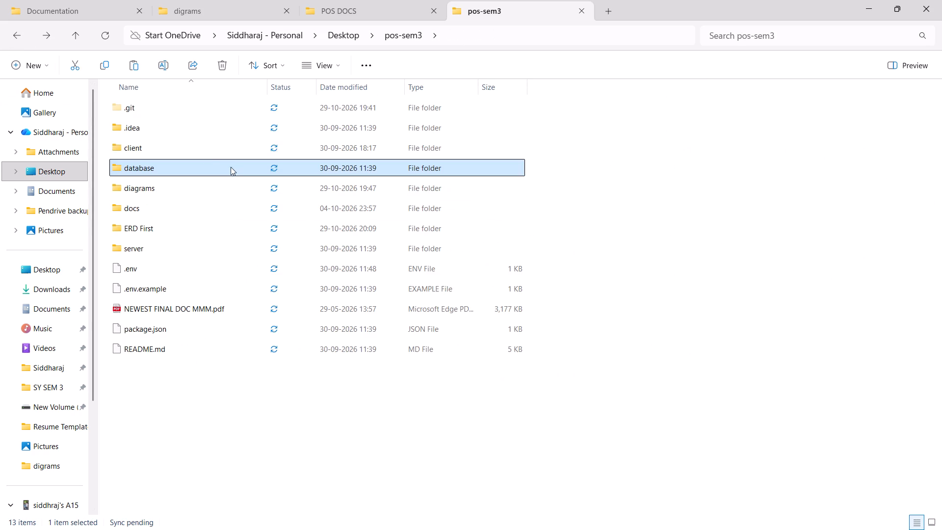
pyautogui.doubleClick(201, 152)
pyautogui.click(30, 34)
pyautogui.click(18, 41)
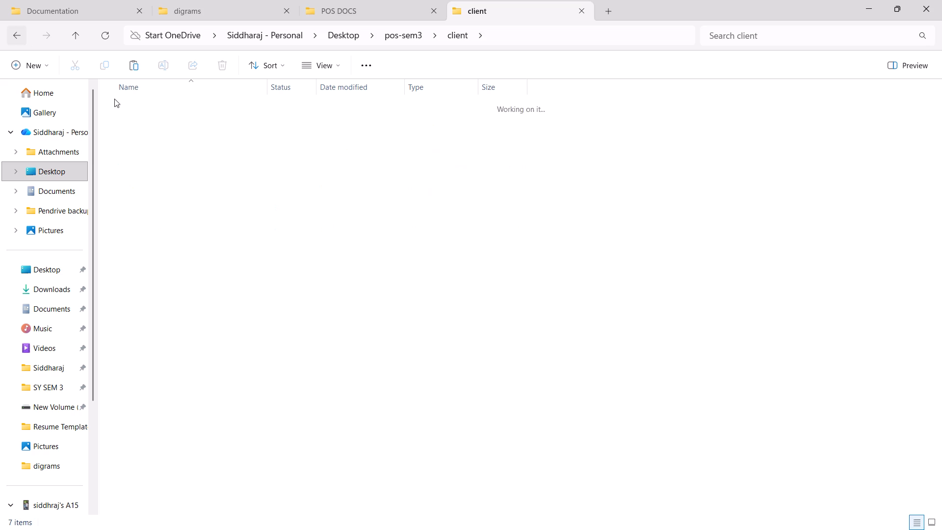
pyautogui.doubleClick(176, 125)
pyautogui.click(18, 40)
pyautogui.doubleClick(177, 114)
pyautogui.click(15, 26)
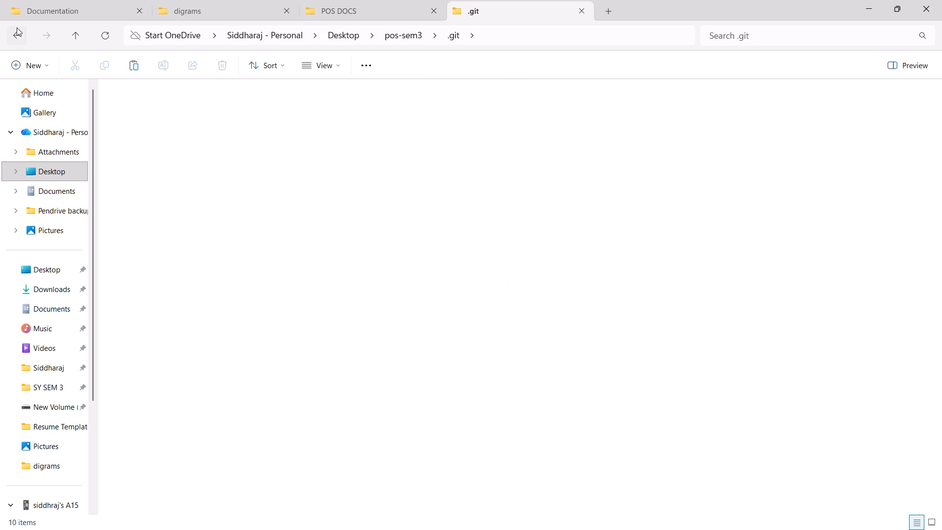
pyautogui.doubleClick(199, 174)
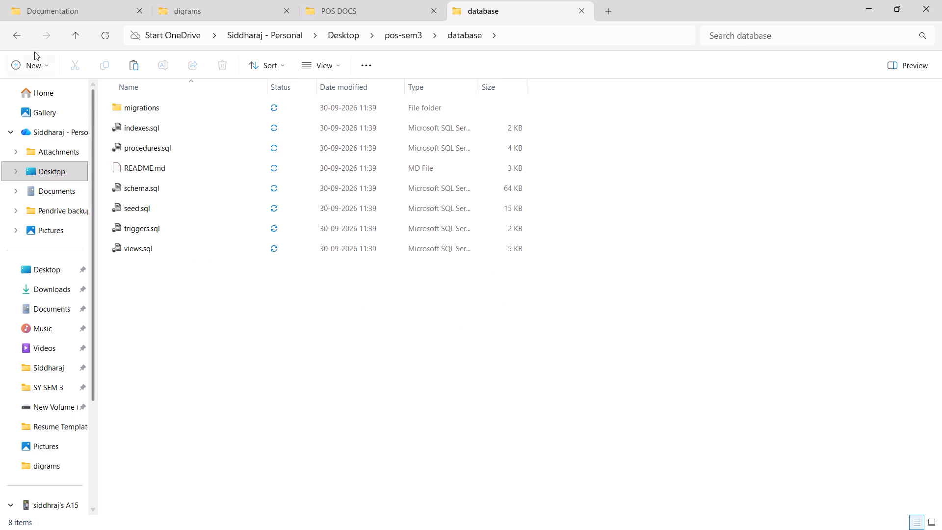
pyautogui.click(24, 39)
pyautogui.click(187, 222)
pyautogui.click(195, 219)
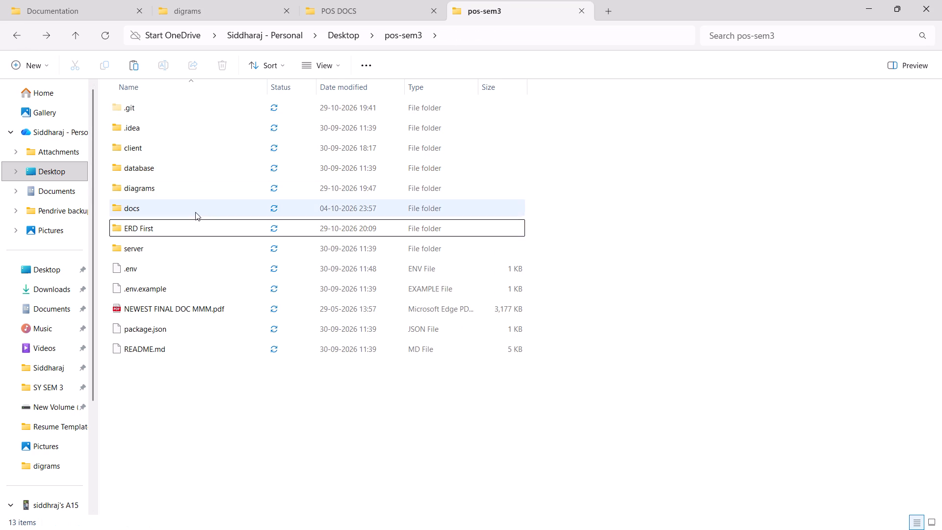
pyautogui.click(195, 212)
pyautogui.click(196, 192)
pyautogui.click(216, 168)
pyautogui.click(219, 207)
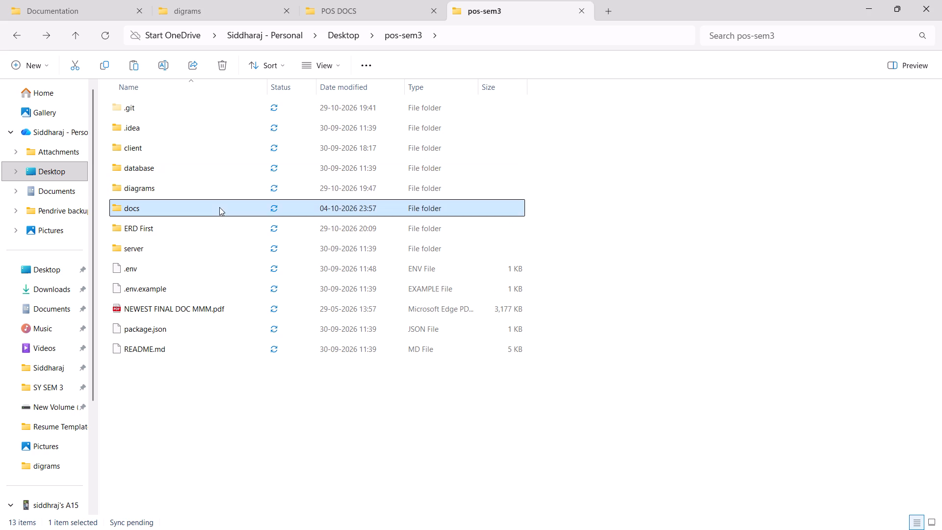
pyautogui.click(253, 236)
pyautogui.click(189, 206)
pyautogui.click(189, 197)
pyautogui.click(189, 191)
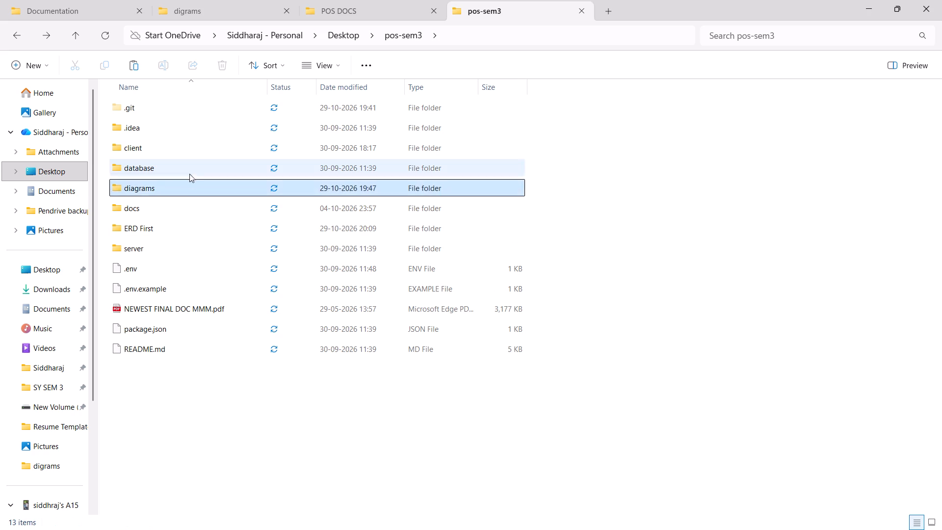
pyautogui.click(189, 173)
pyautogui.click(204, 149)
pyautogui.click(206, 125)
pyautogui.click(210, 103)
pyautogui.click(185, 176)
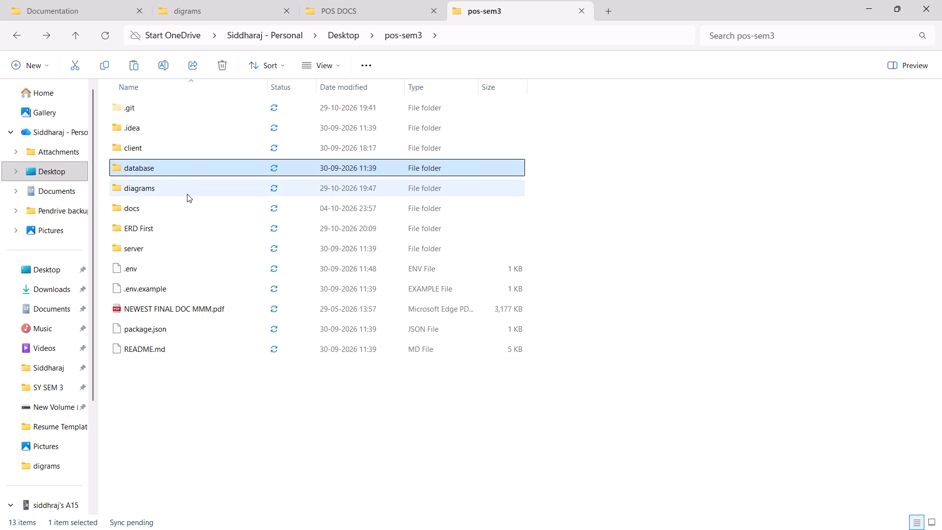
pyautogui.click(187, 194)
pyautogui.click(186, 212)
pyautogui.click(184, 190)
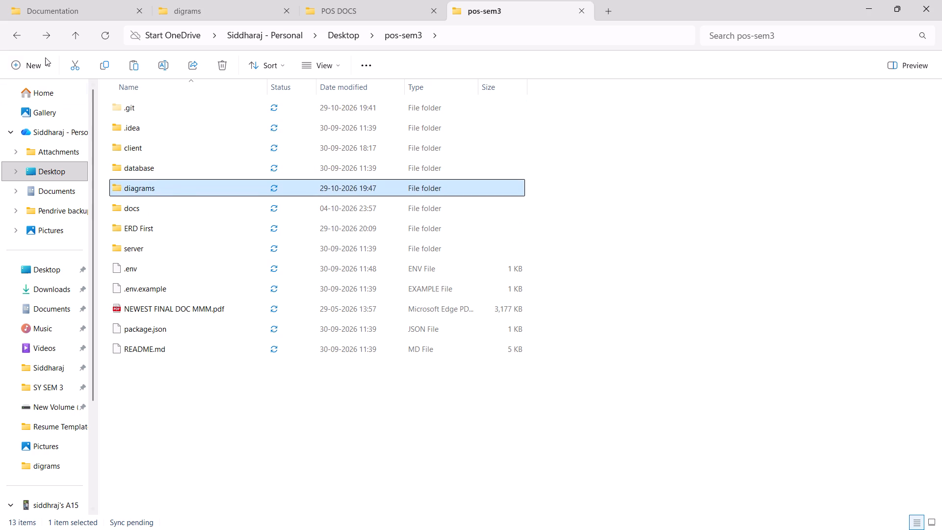
# Review the files in the docs folder of pos-sem3 again and return to the parent folder.
pyautogui.click(221, 212)
pyautogui.doubleClick(232, 216)
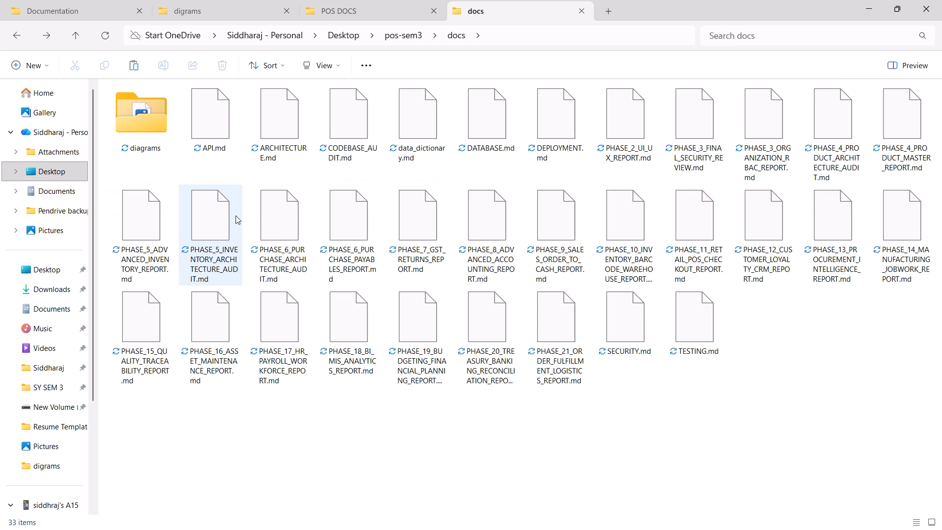
pyautogui.scroll(-4, 297, 266)
pyautogui.scroll(4, 309, 260)
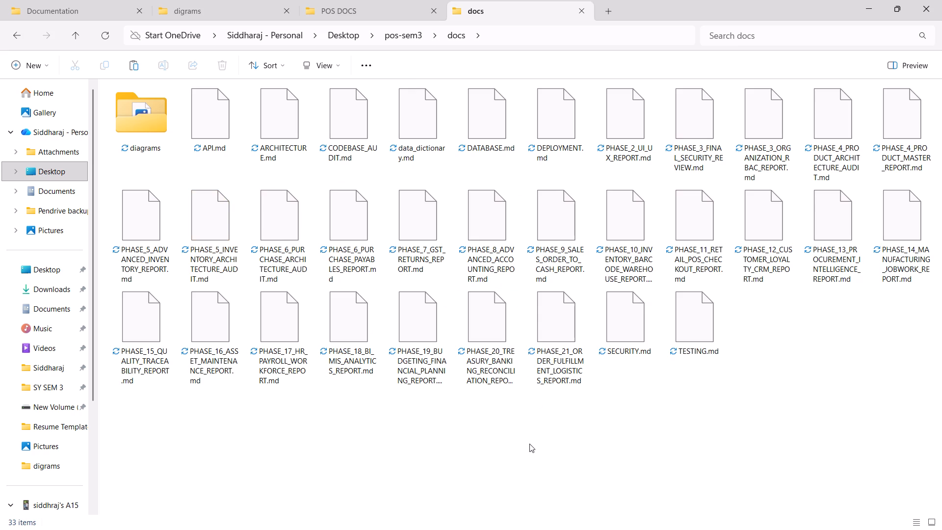
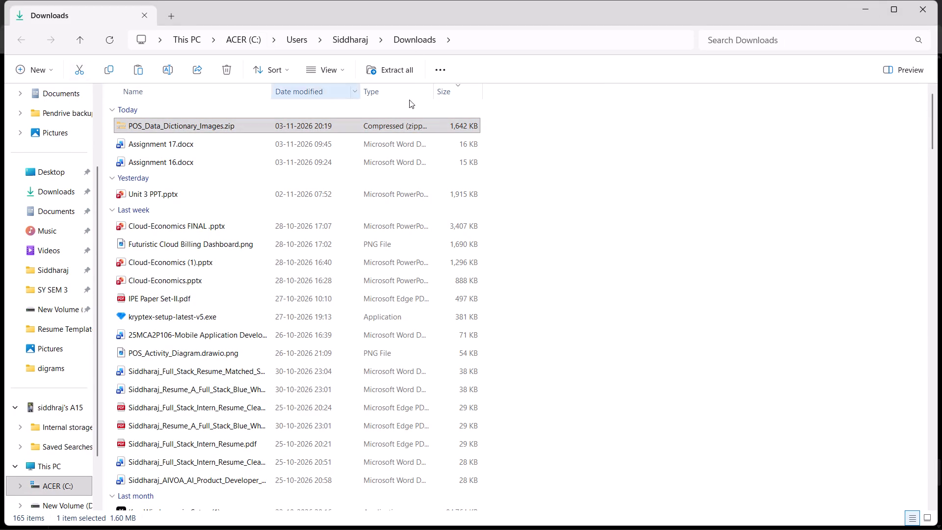
# Move POS_Data_Dictionary_Images.zip from Downloads into the POS DOCS folder in File Explorer.
pyautogui.click(925, 11)
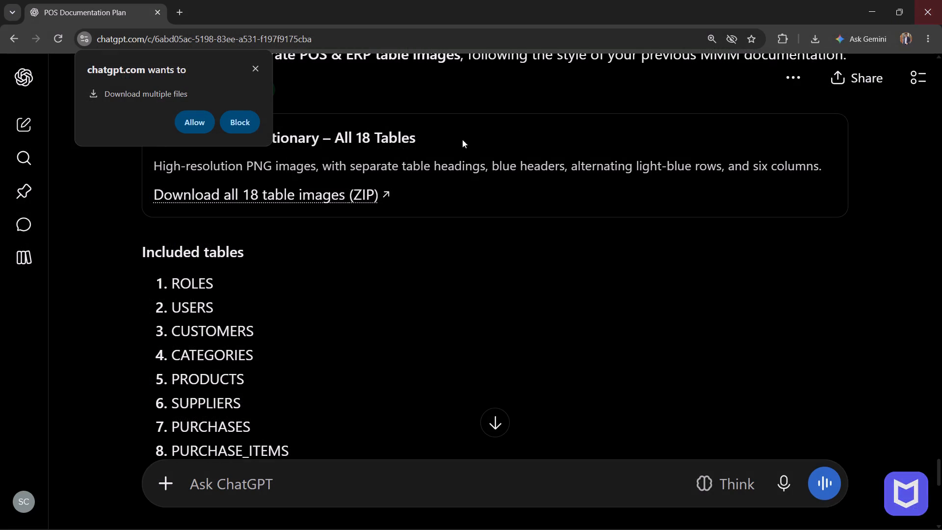
pyautogui.click(556, 512)
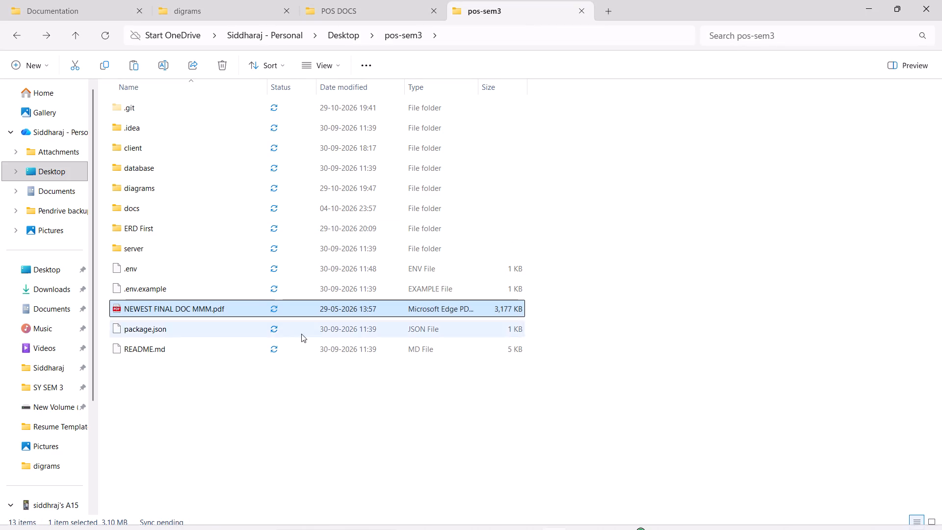
pyautogui.click(96, 10)
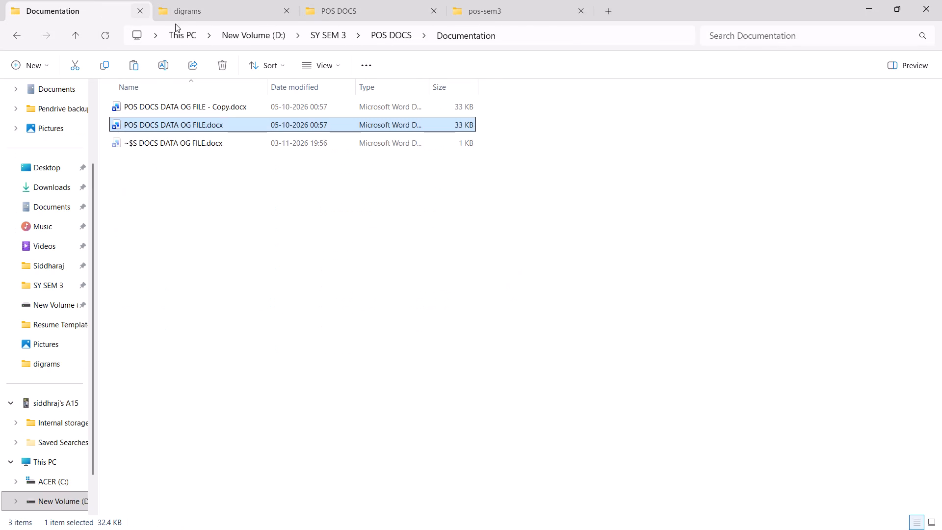
pyautogui.click(183, 11)
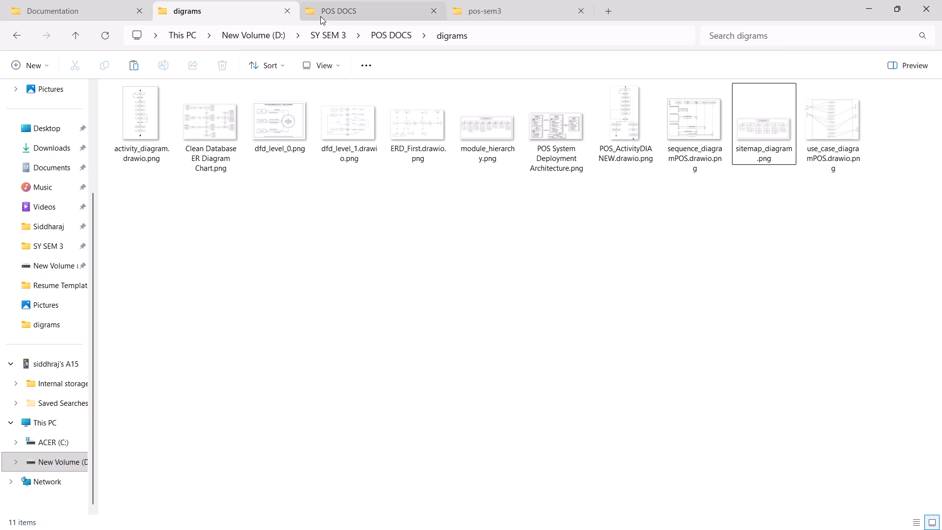
pyautogui.click(320, 16)
pyautogui.click(252, 260)
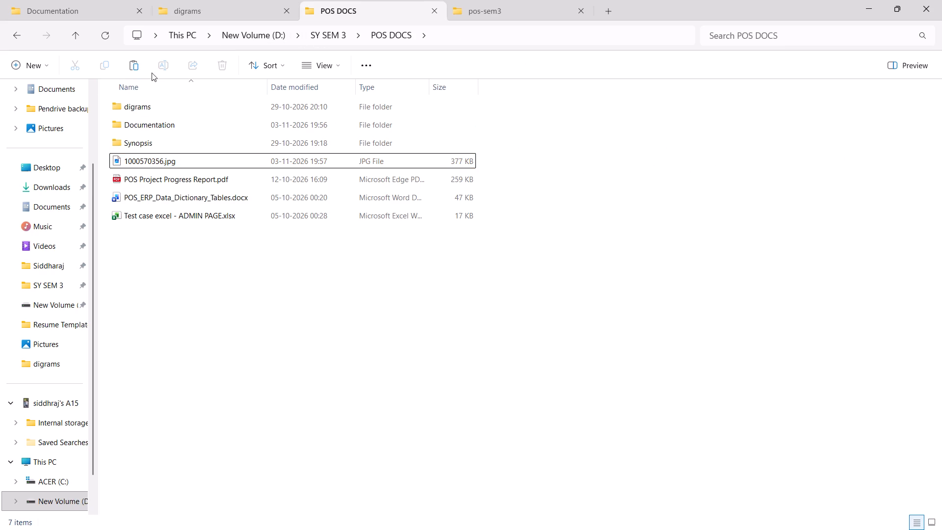
pyautogui.click(138, 67)
# Create a new folder named Data Dictionary in the POS DOCS folder.
pyautogui.rightClick(211, 285)
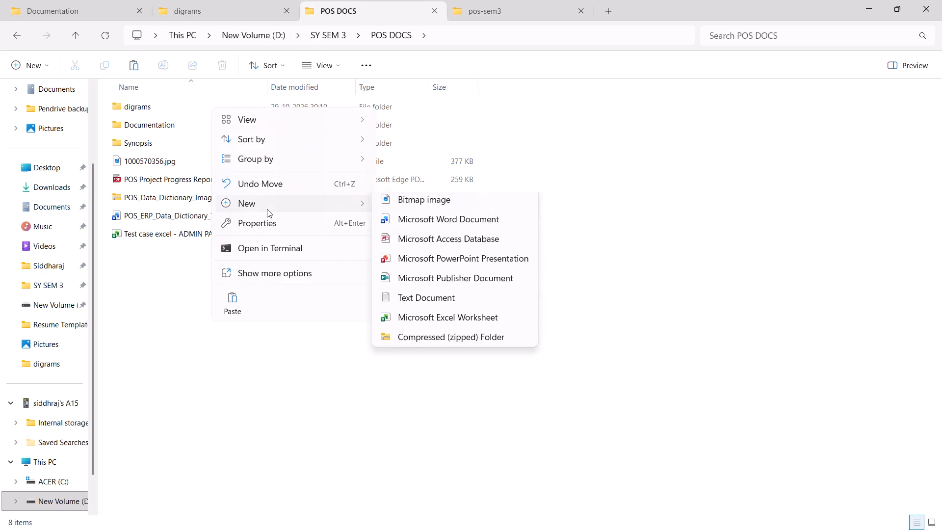
pyautogui.click(372, 210)
pyautogui.click(382, 207)
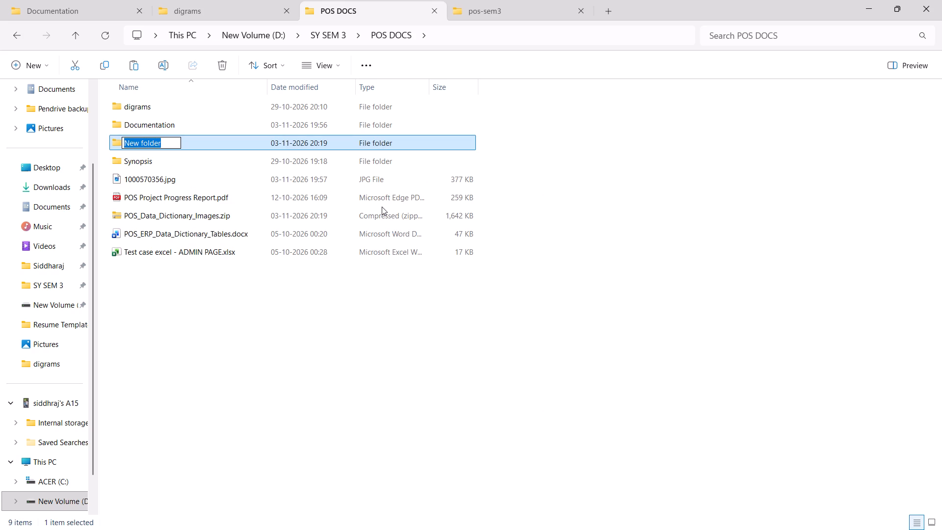
pyautogui.press('BackSpace')
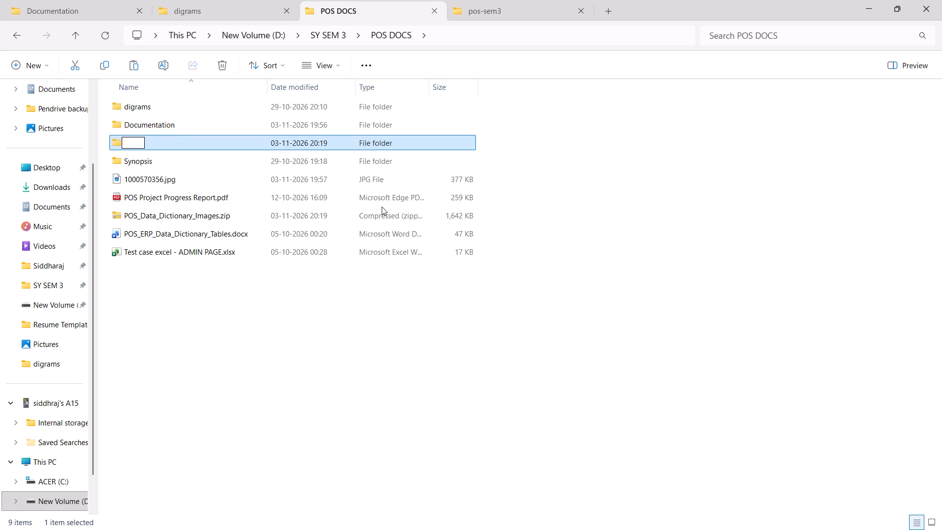
pyautogui.write('Data Dictionary')
pyautogui.press('space')
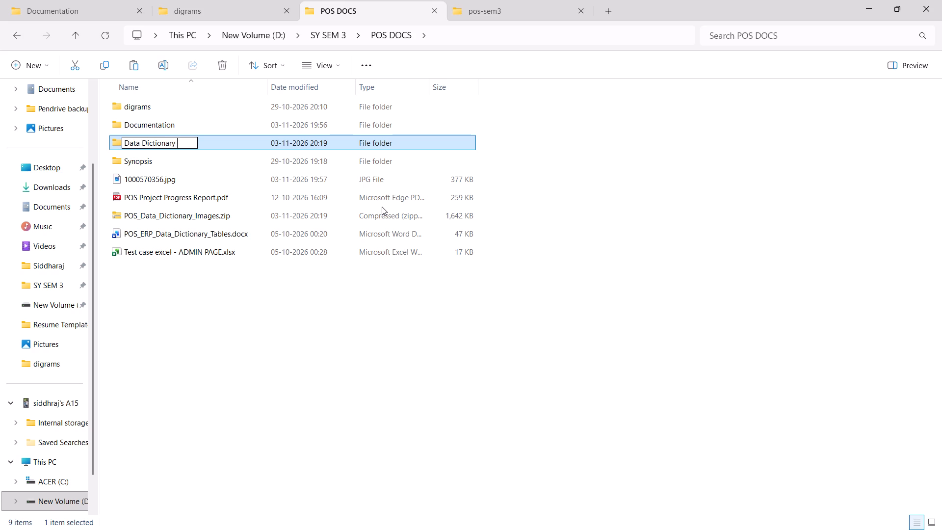
pyautogui.doubleClick(248, 150)
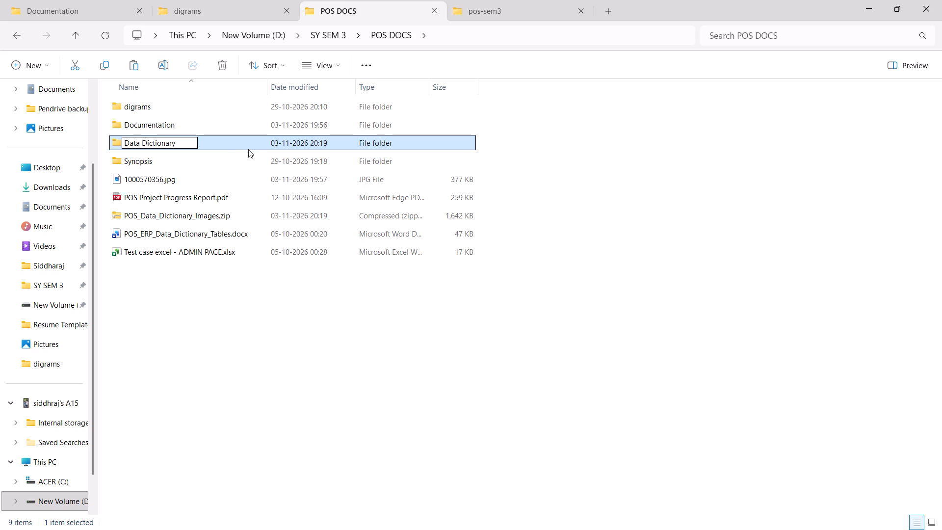
pyautogui.doubleClick(238, 148)
pyautogui.click(19, 42)
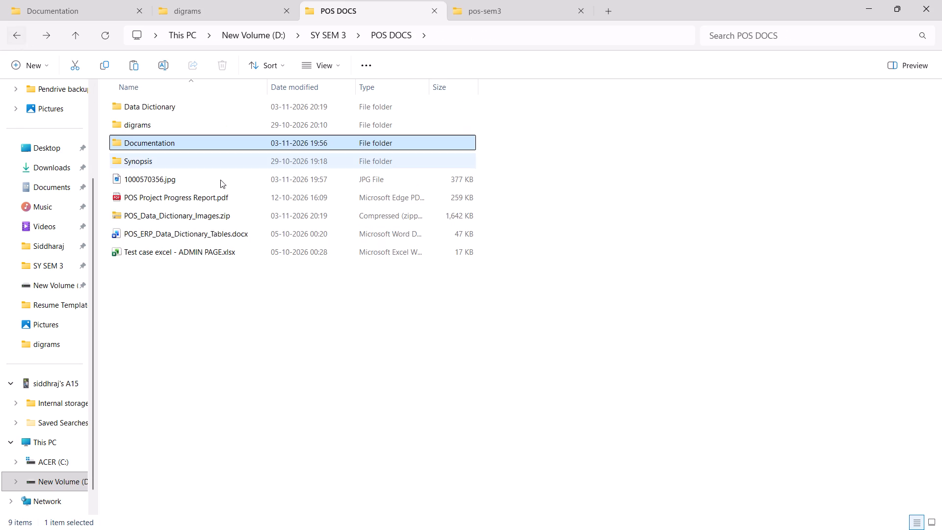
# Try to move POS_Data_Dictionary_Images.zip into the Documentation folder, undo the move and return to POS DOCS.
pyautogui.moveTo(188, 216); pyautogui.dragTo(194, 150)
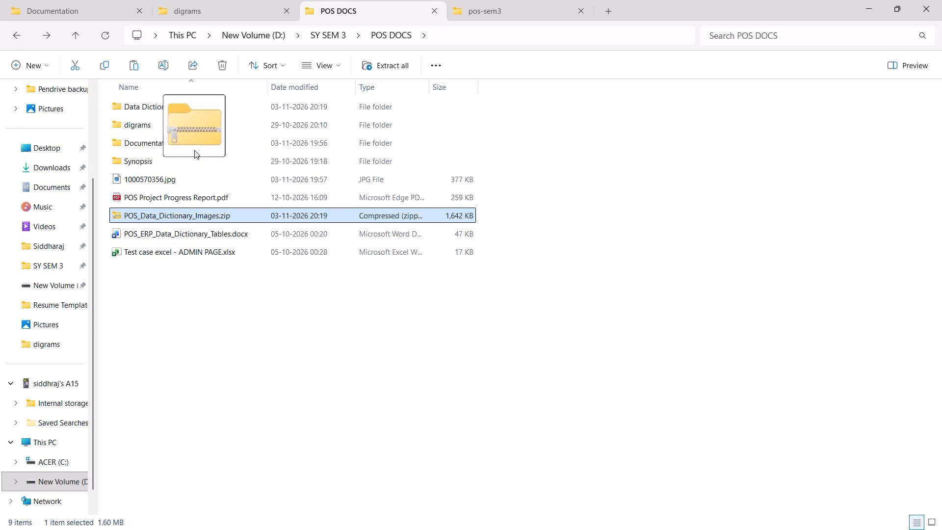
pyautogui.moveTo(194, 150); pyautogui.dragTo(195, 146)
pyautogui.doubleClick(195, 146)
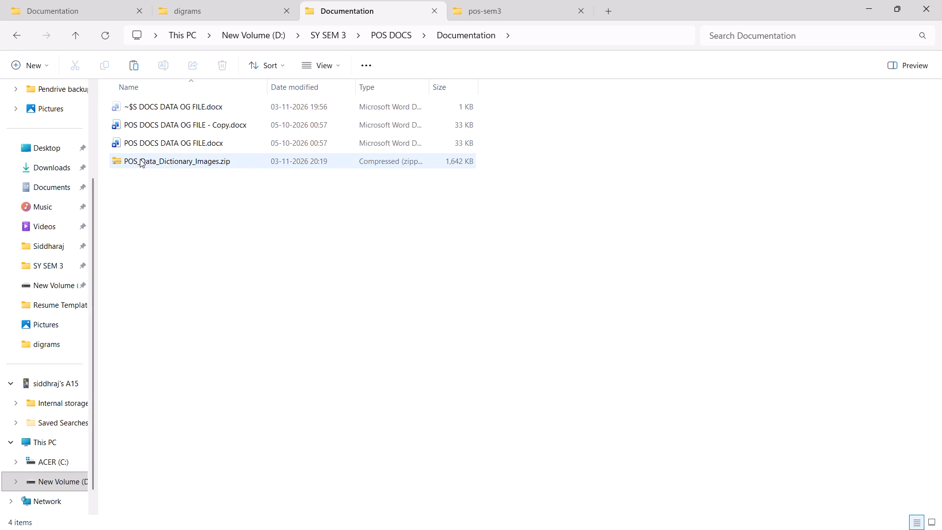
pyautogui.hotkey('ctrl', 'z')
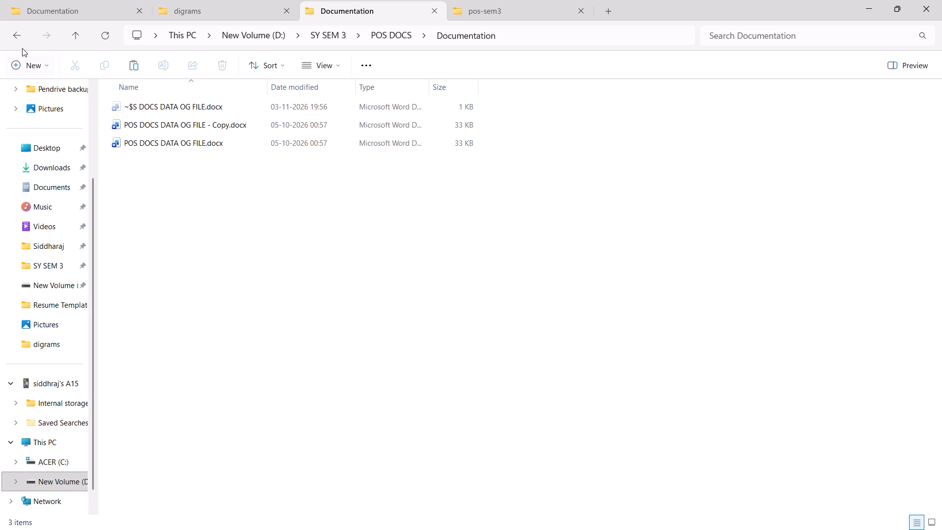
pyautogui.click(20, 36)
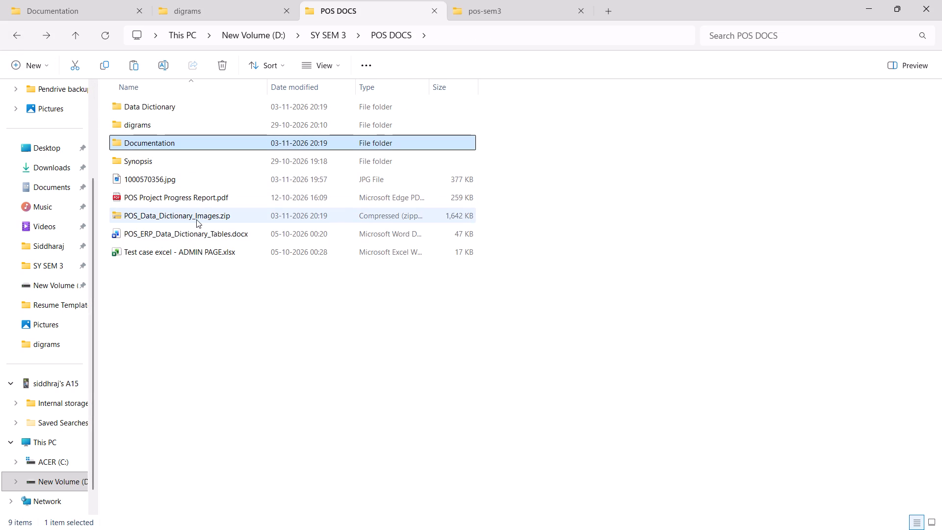
# Move POS_Data_Dictionary_Images.zip from POS DOCS into the Data Dictionary folder and open that folder.
pyautogui.moveTo(196, 219); pyautogui.dragTo(209, 101)
pyautogui.doubleClick(209, 108)
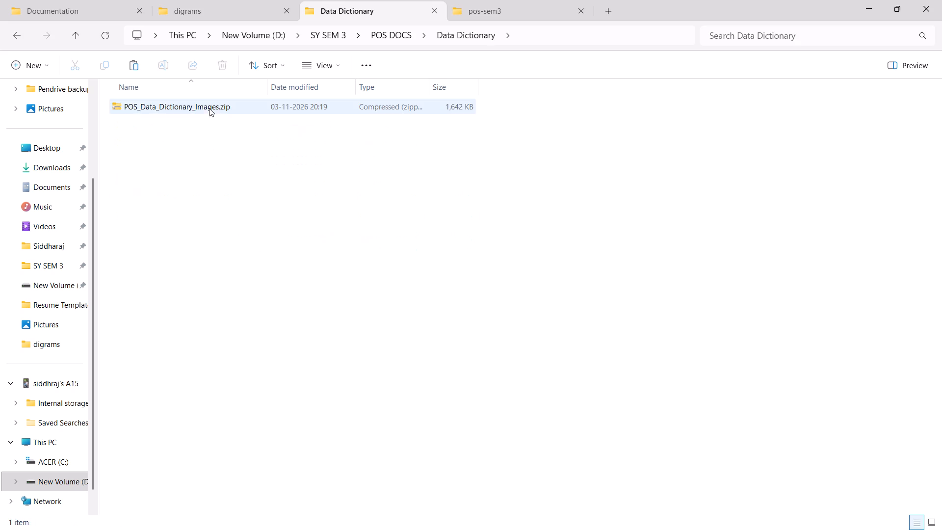
# Extract POS_Data_Dictionary_Images.zip to a POS_Data_Dictionary_Images folder inside Data Dictionary and show the extracted files.
pyautogui.click(198, 105)
pyautogui.click(387, 71)
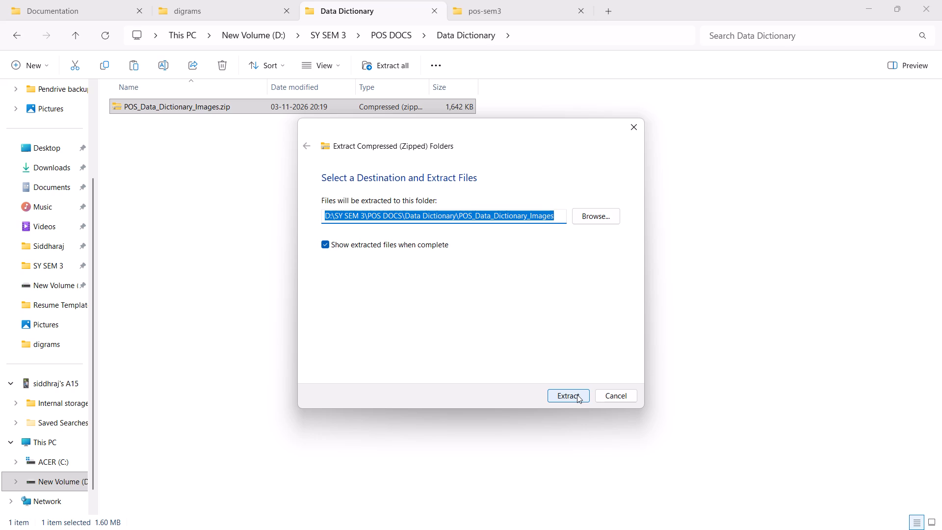
pyautogui.click(577, 395)
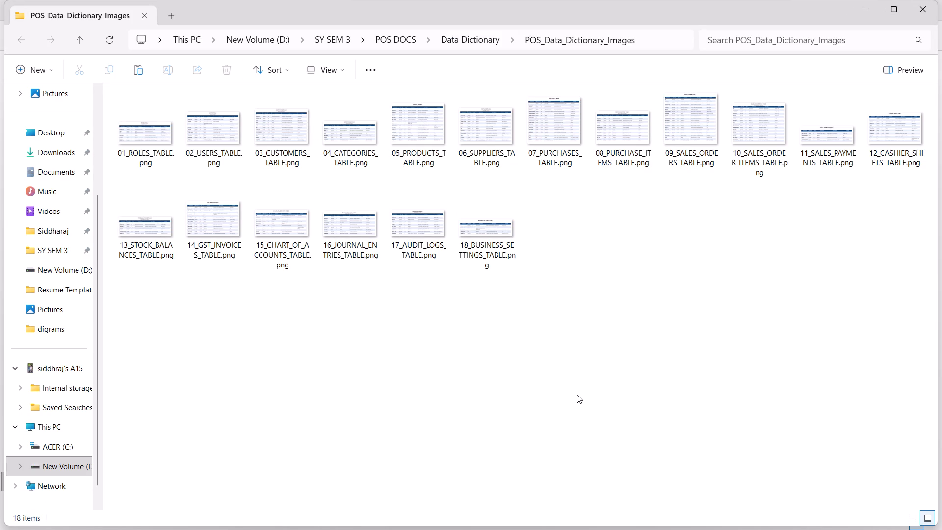
# Examine the extracted 01_ROLES_TABLE.png and 02_USERS_TABLE.png images at full size.
pyautogui.doubleClick(141, 129)
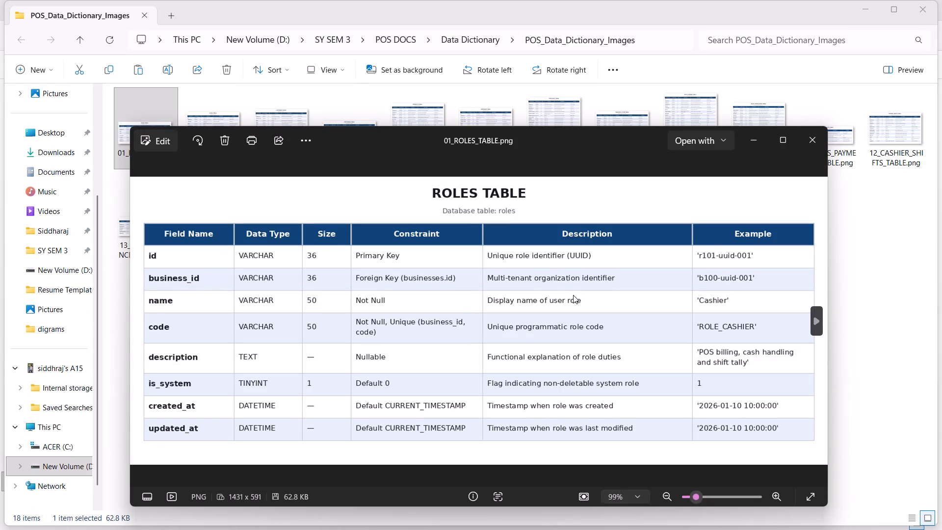
pyautogui.scroll(-1, 573, 295)
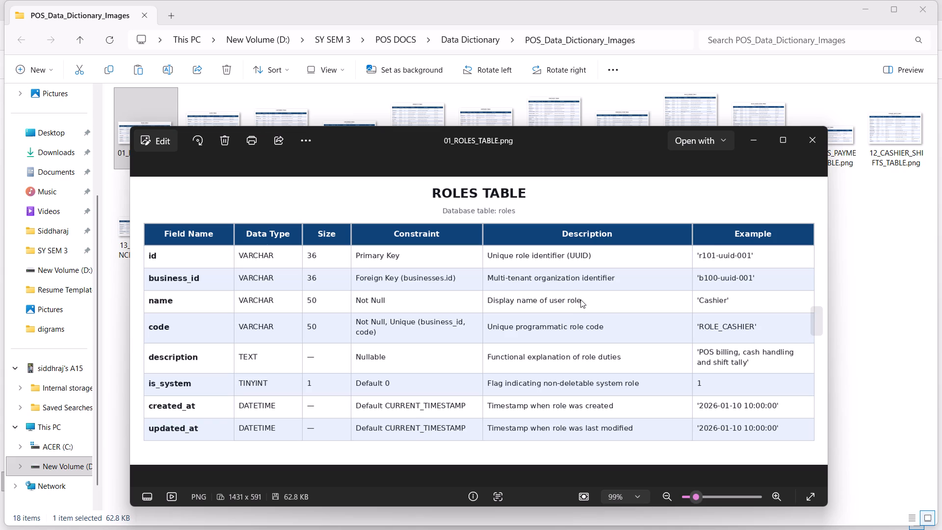
pyautogui.click(773, 144)
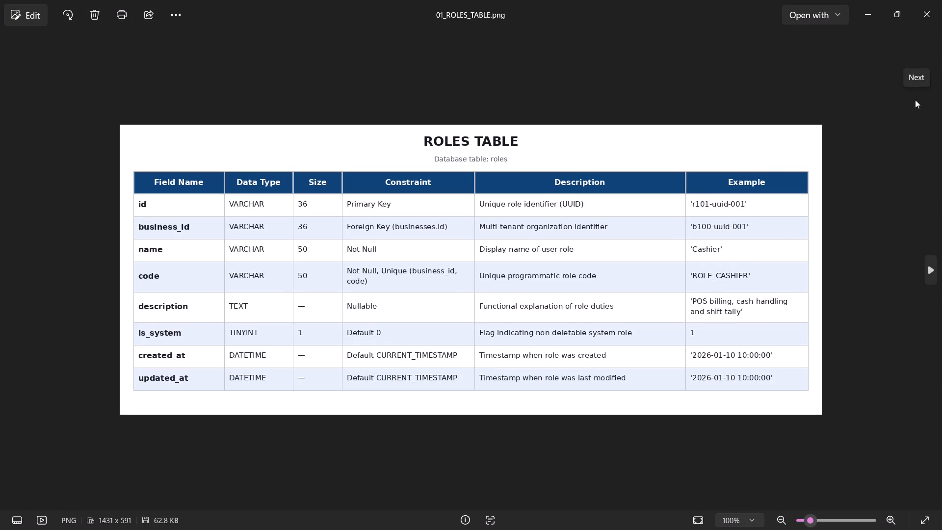
pyautogui.click(932, 7)
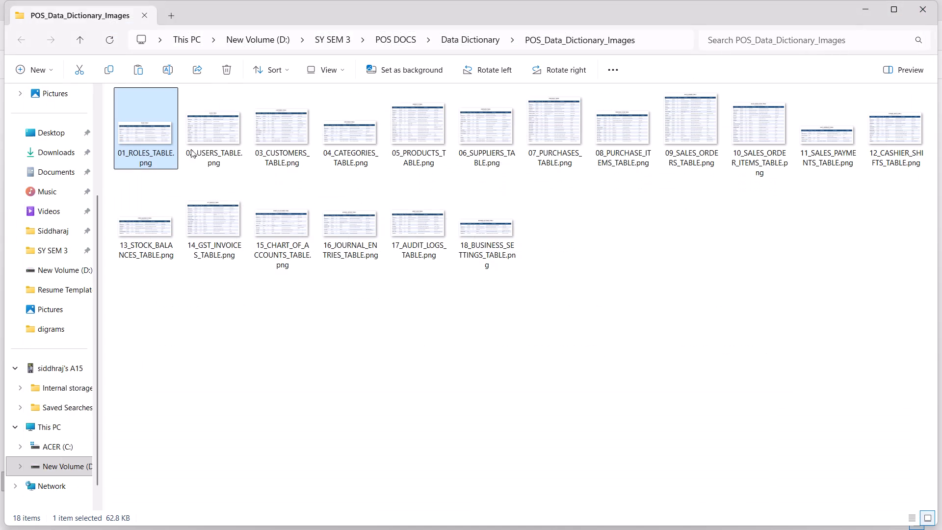
pyautogui.doubleClick(159, 149)
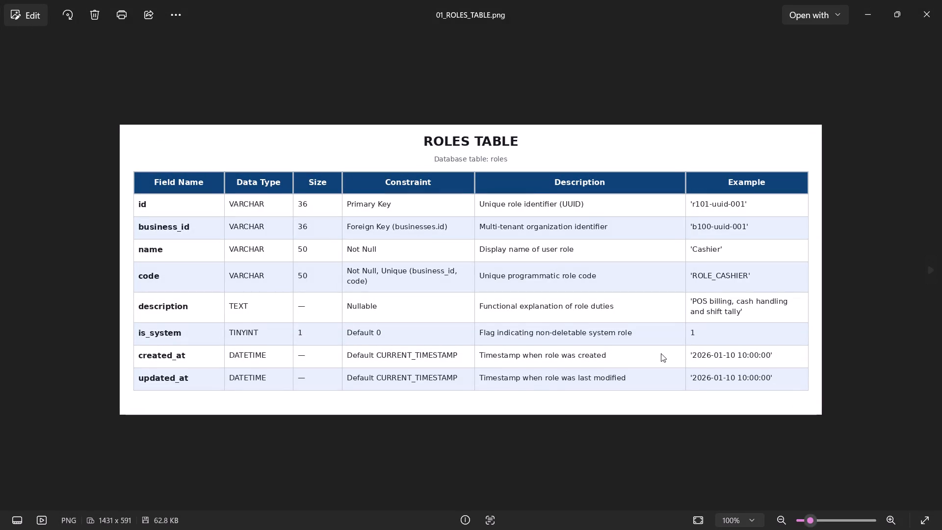
pyautogui.click(931, 23)
pyautogui.click(538, 427)
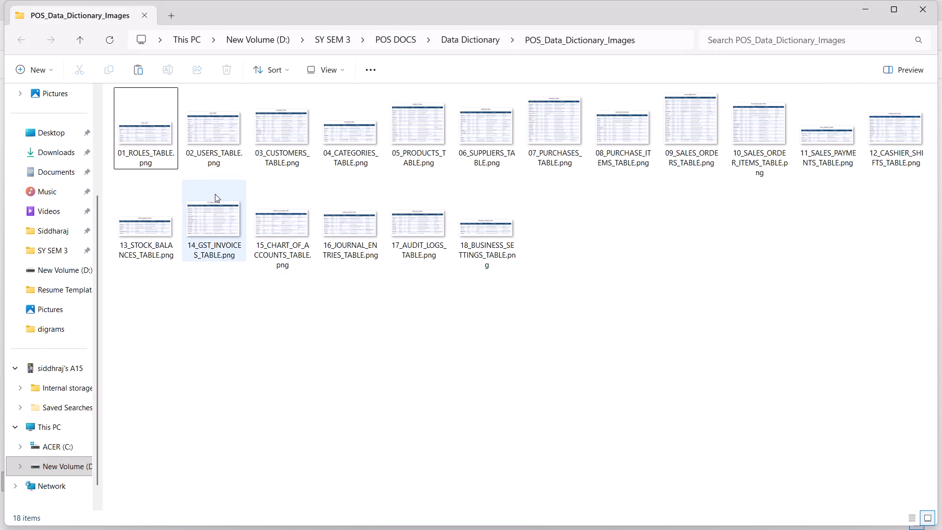
pyautogui.doubleClick(210, 161)
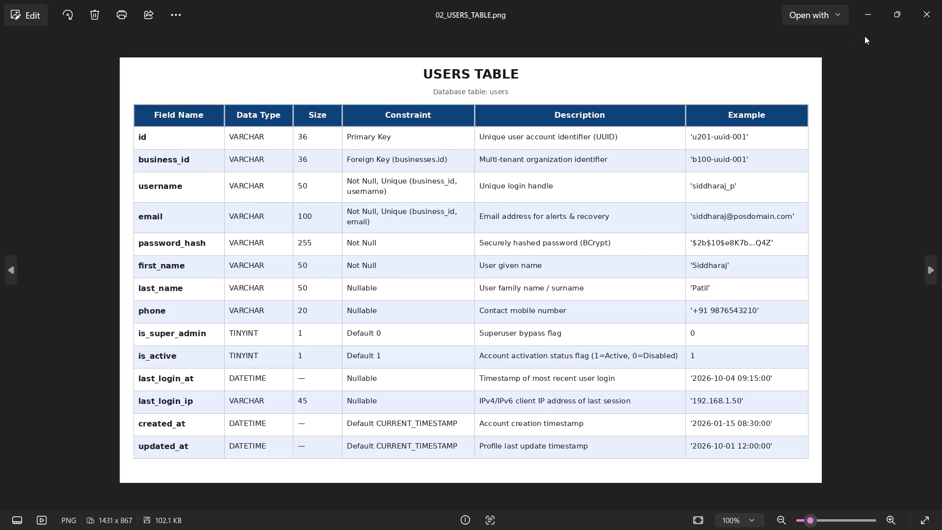
pyautogui.click(928, 7)
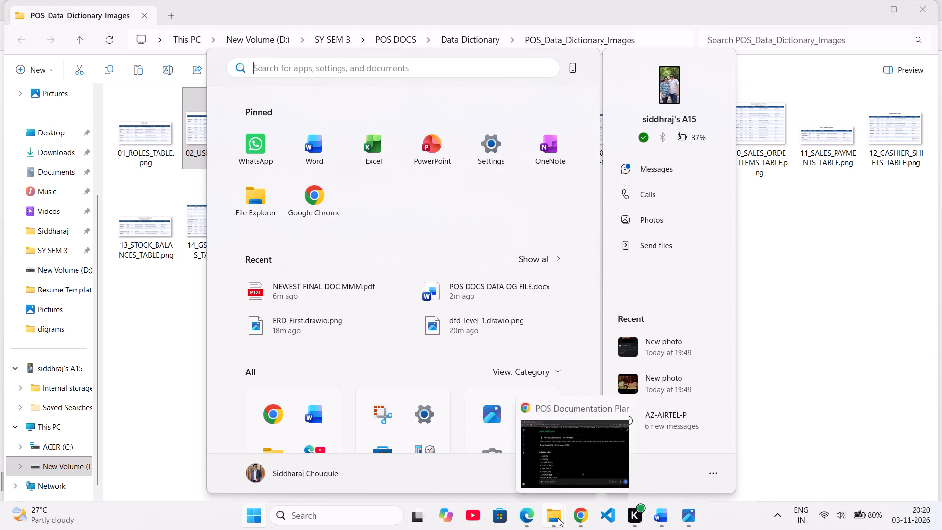
# Check the unfinished 3.9 heading in Word, and copy the documentation outline image 1000570356.jpg from Photos.
pyautogui.click(663, 515)
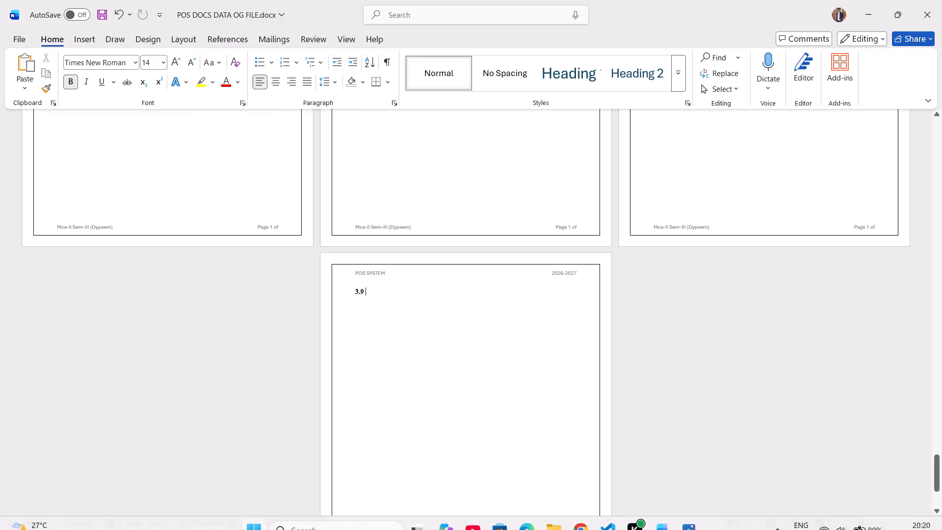
pyautogui.scroll(5, 492, 412)
pyautogui.scroll(-3, 413, 437)
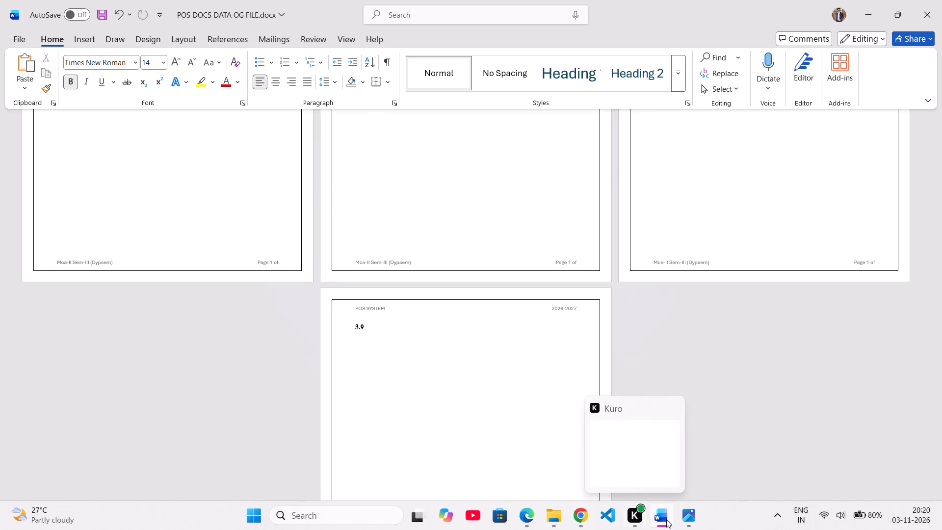
pyautogui.click(683, 518)
pyautogui.click(551, 372)
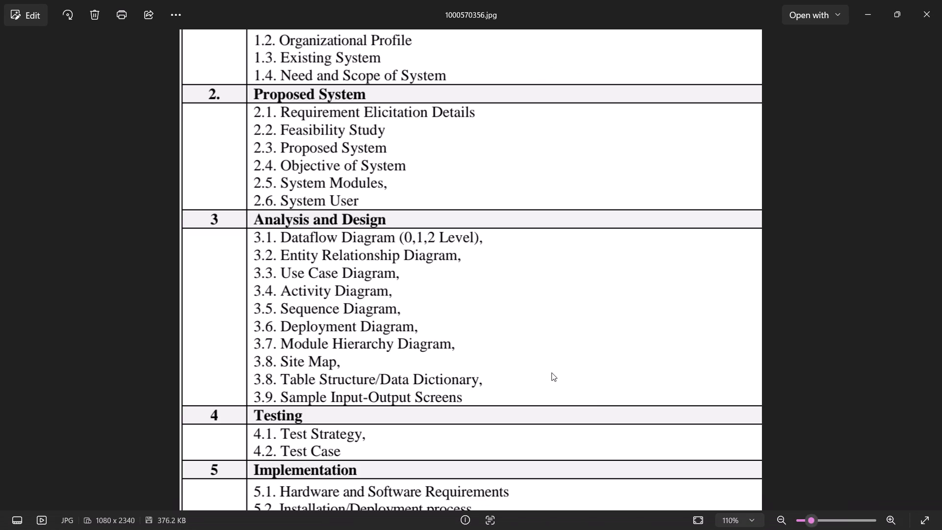
pyautogui.hotkey('ctrl', 'c')
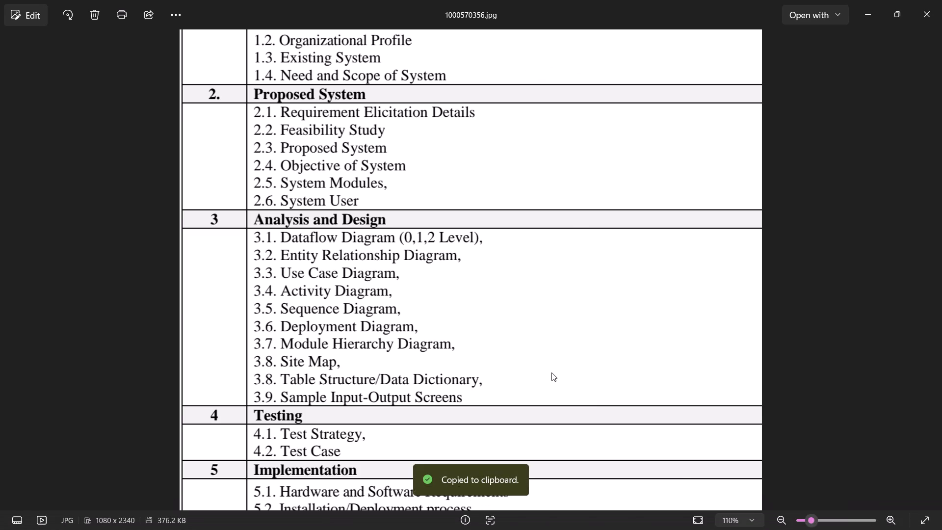
# Review ChatGPT's reply and its list of included data dictionary tables in Chrome, and return to the outline image.
pyautogui.hotkey('alt', 'Tab')
pyautogui.hotkey('alt', 'Tab')
pyautogui.hotkey('alt', 'Tab')
pyautogui.hotkey('alt', 'Tab')
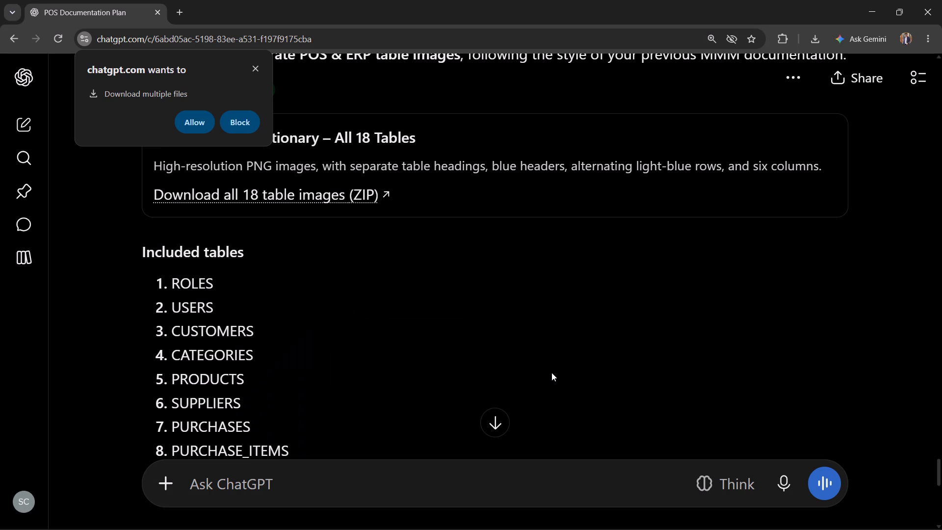
pyautogui.scroll(-4, 551, 374)
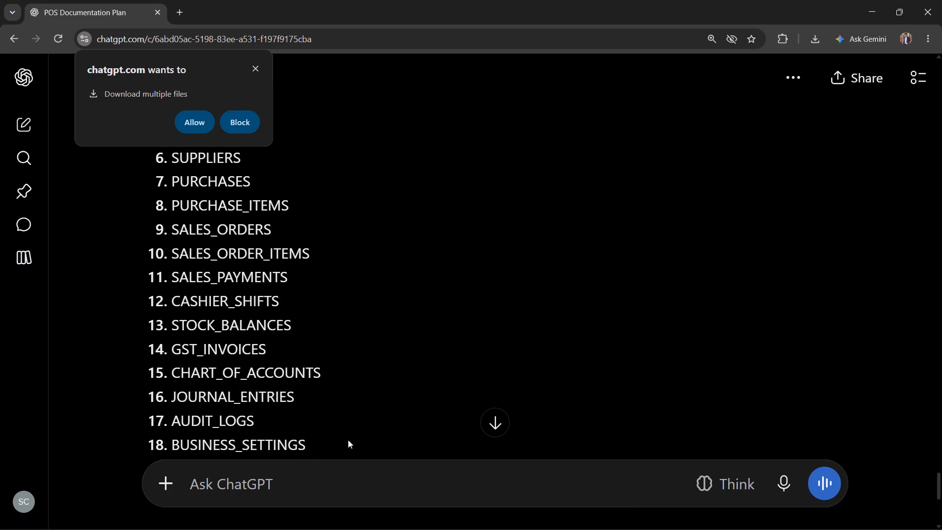
pyautogui.scroll(5, 348, 440)
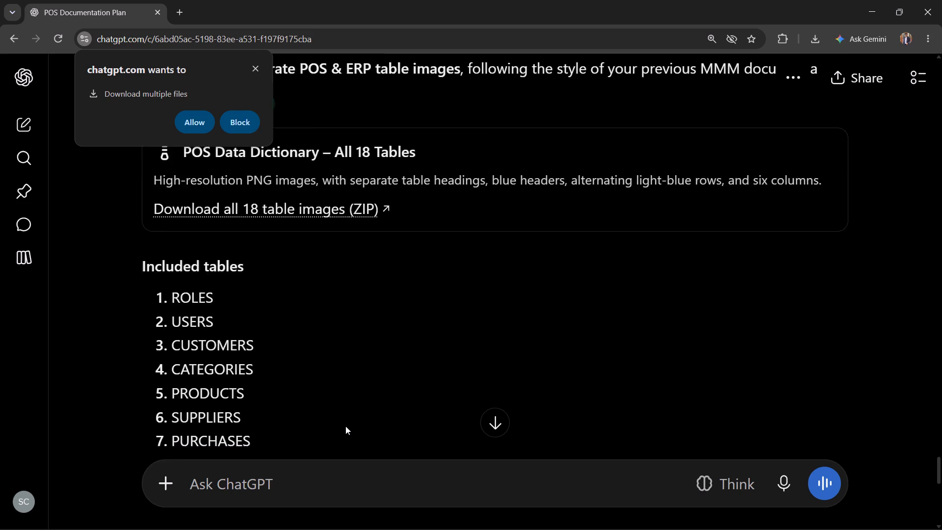
pyautogui.scroll(4, 315, 353)
pyautogui.scroll(-2, 387, 397)
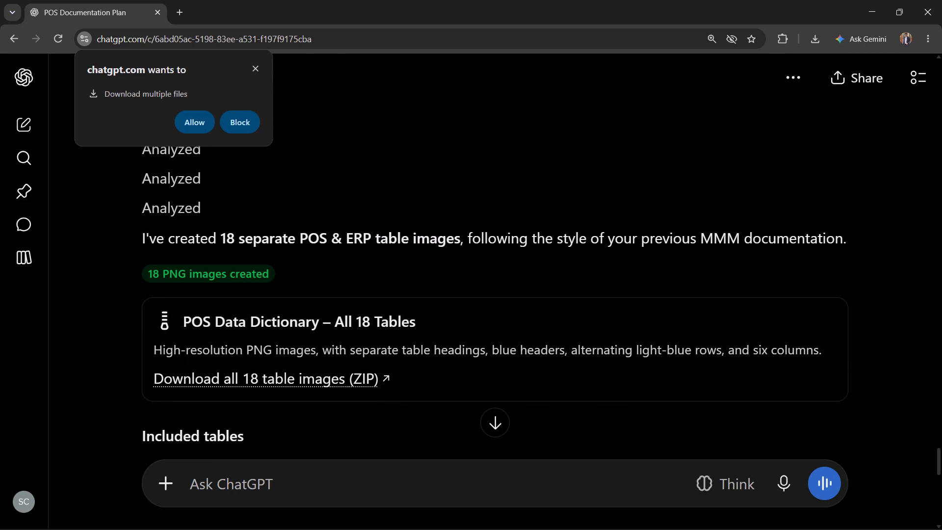
pyautogui.hotkey('alt', 'Tab')
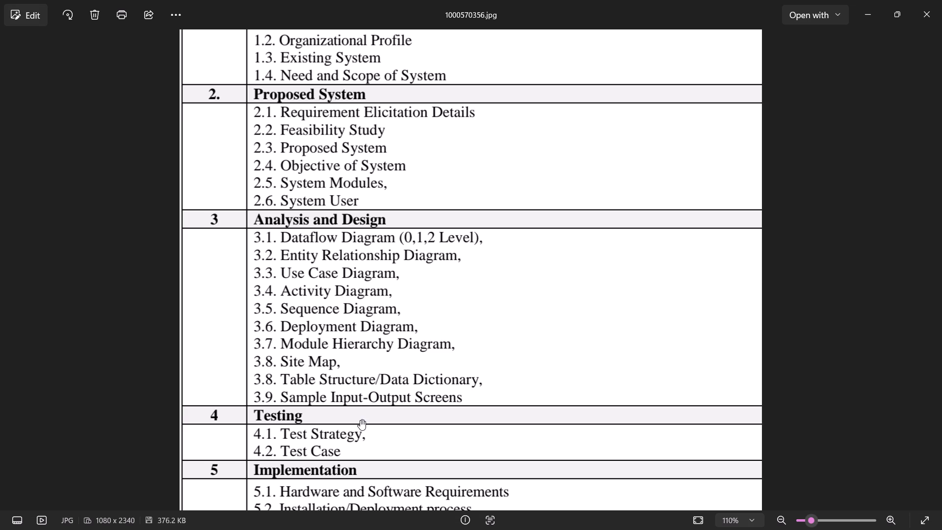
# Review the table-image request and ChatGPT's reply in Chrome, and recheck the section 3 entries in the outline image.
pyautogui.hotkey('alt', 'Tab')
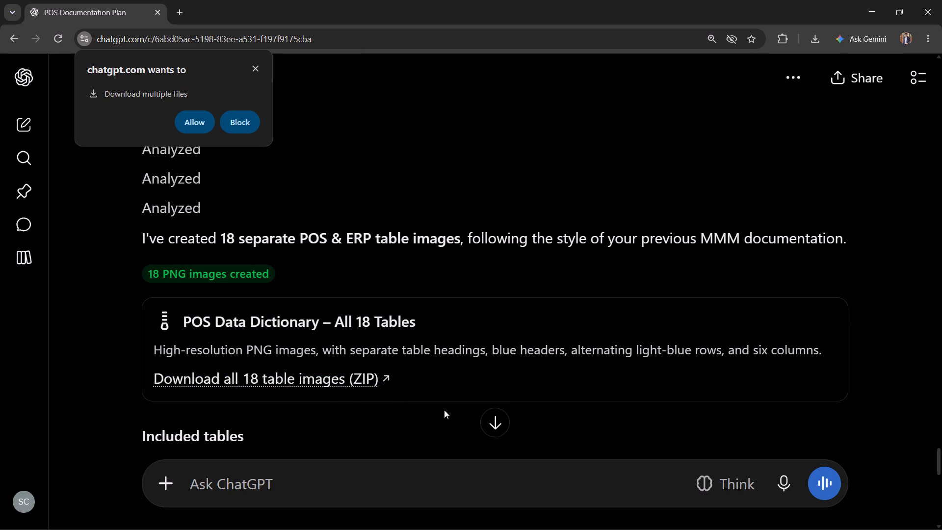
pyautogui.scroll(7, 444, 410)
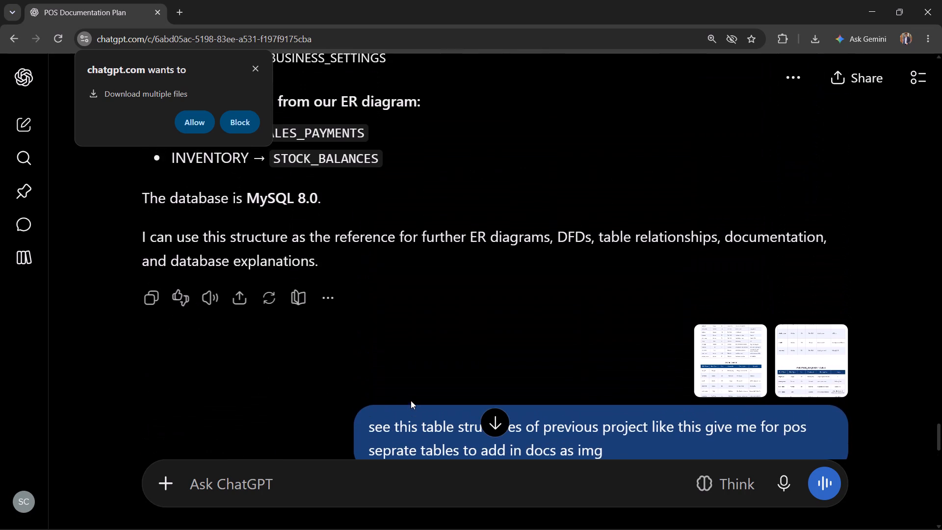
pyautogui.scroll(-6, 411, 400)
pyautogui.scroll(2, 413, 388)
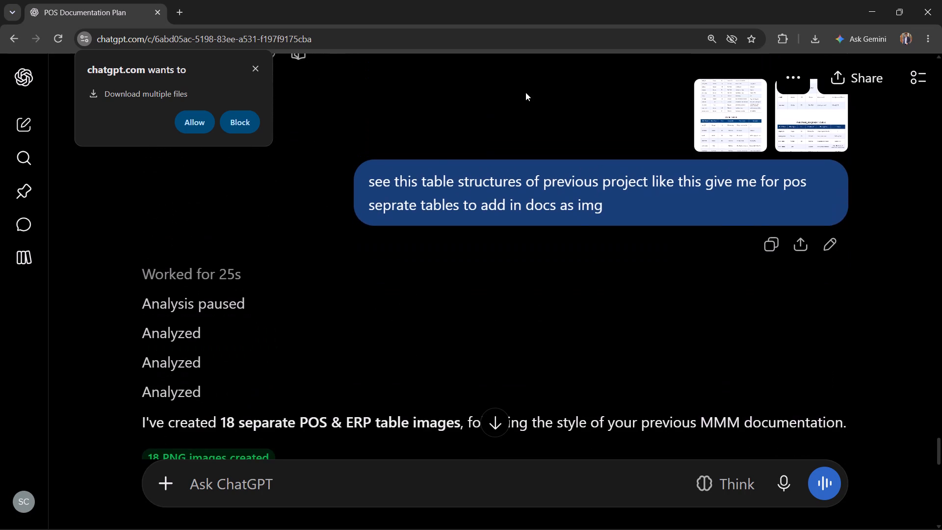
pyautogui.hotkey('alt', 'Tab')
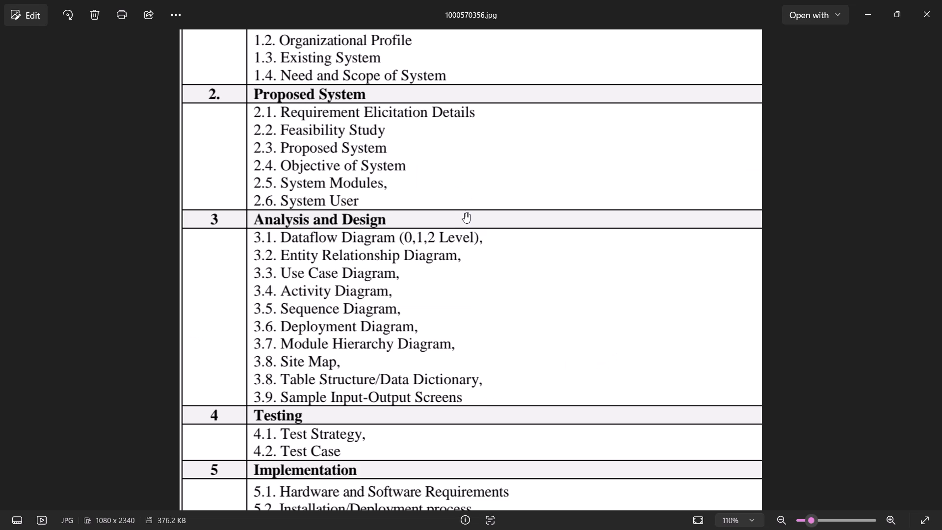
# In Word, complete the 3.9 heading with the text "Table Struture / Data Dictionary" and start a new line below it.
pyautogui.hotkey('alt', 'Tab')
pyautogui.hotkey('alt', 'Tab')
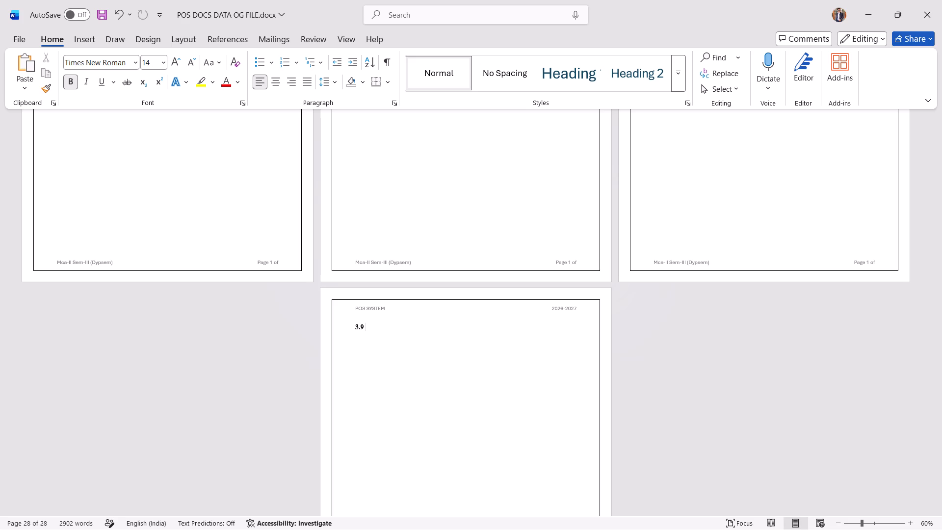
pyautogui.write('Ta')
pyautogui.write('ble')
pyautogui.press('space')
pyautogui.write('Strui')
pyautogui.press('BackSpace')
pyautogui.write('ture')
pyautogui.press('space')
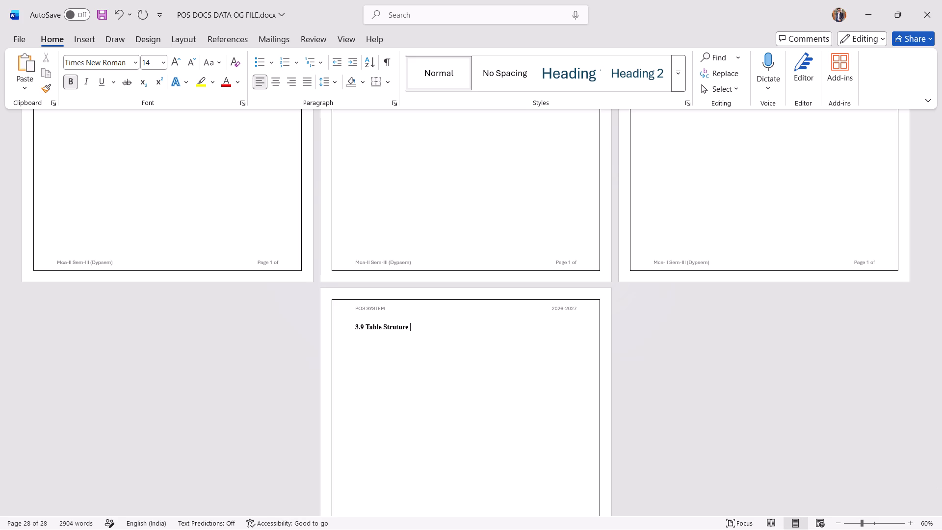
pyautogui.press('BackSpace')
pyautogui.write('/')
pyautogui.press('space')
pyautogui.press('BackSpace')
pyautogui.press('BackSpace')
pyautogui.press('space')
pyautogui.write('/')
pyautogui.press('space')
pyautogui.write('Data Dic')
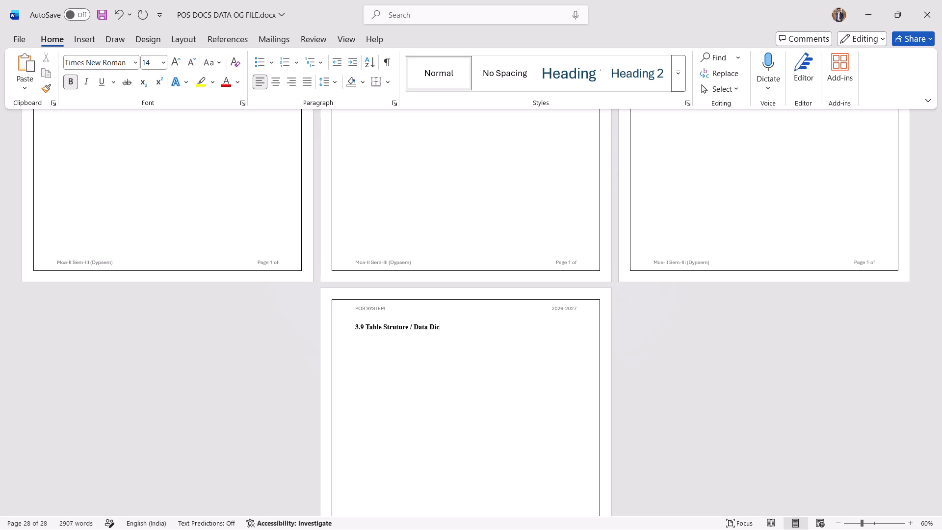
pyautogui.write('ti')
pyautogui.write('onary')
pyautogui.press('space')
pyautogui.press('Return')
# Examine how section 3.9 lays out its data dictionary tables in NEWEST FINAL DOC MMM.pdf in Edge.
pyautogui.hotkey('alt', 'Tab')
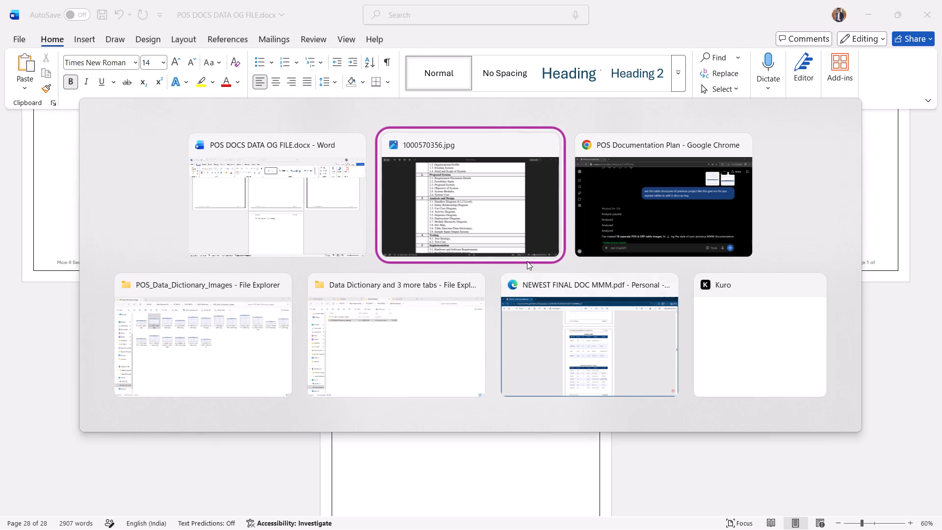
pyautogui.keyDown('alt'); pyautogui.click(586, 322); pyautogui.keyUp('alt')
pyautogui.scroll(7, 463, 285)
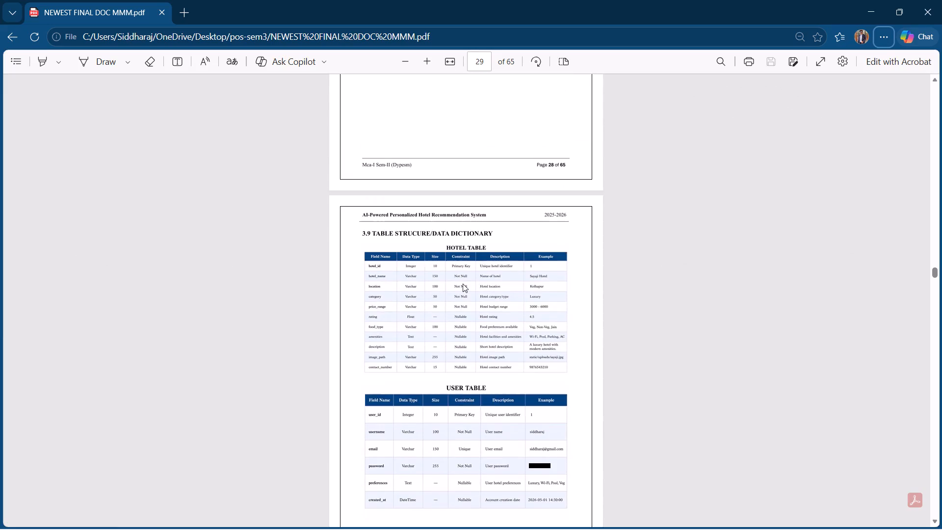
pyautogui.scroll(5, 463, 284)
pyautogui.scroll(-6, 464, 284)
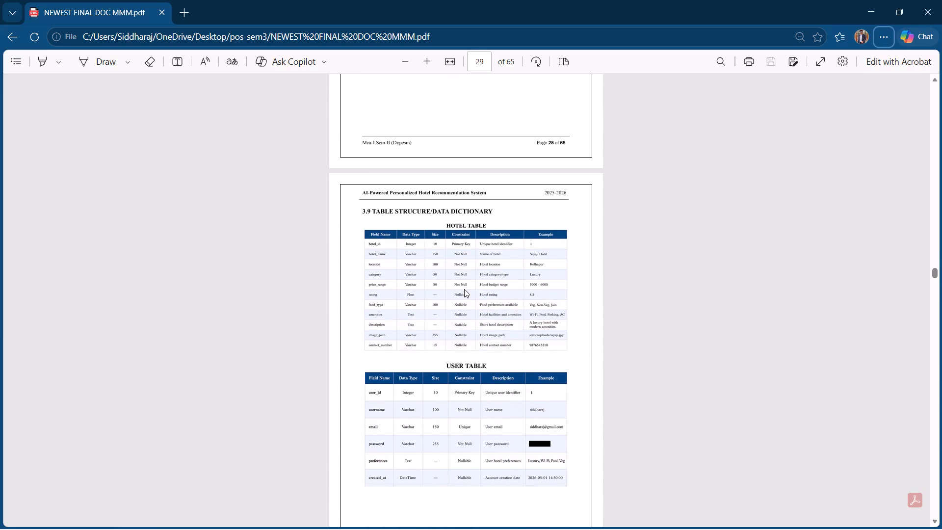
pyautogui.hotkey('alt', 'Tab')
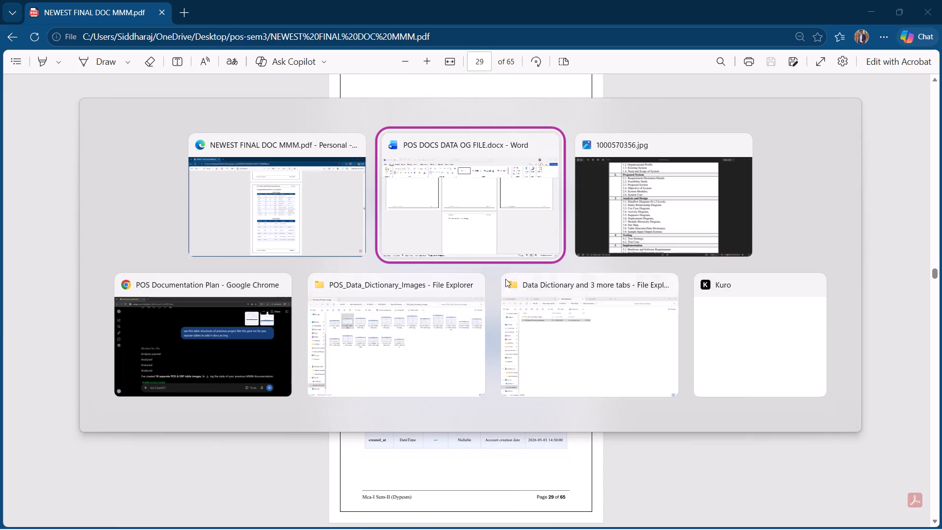
pyautogui.keyDown('alt'); pyautogui.click(449, 339); pyautogui.keyUp('alt')
pyautogui.click(272, 325)
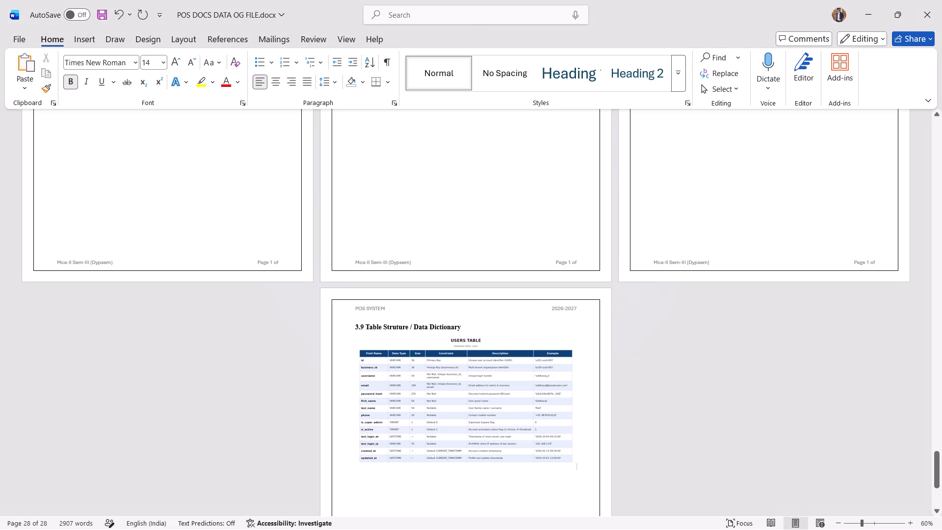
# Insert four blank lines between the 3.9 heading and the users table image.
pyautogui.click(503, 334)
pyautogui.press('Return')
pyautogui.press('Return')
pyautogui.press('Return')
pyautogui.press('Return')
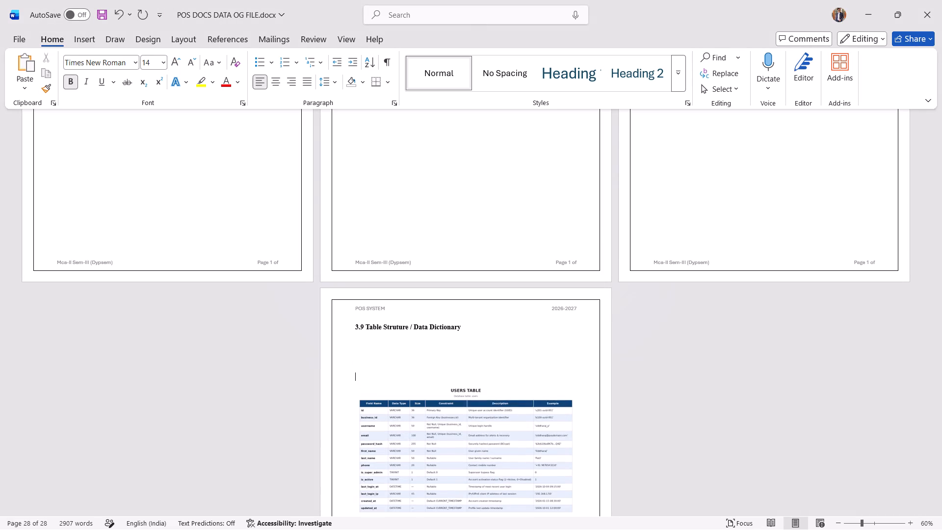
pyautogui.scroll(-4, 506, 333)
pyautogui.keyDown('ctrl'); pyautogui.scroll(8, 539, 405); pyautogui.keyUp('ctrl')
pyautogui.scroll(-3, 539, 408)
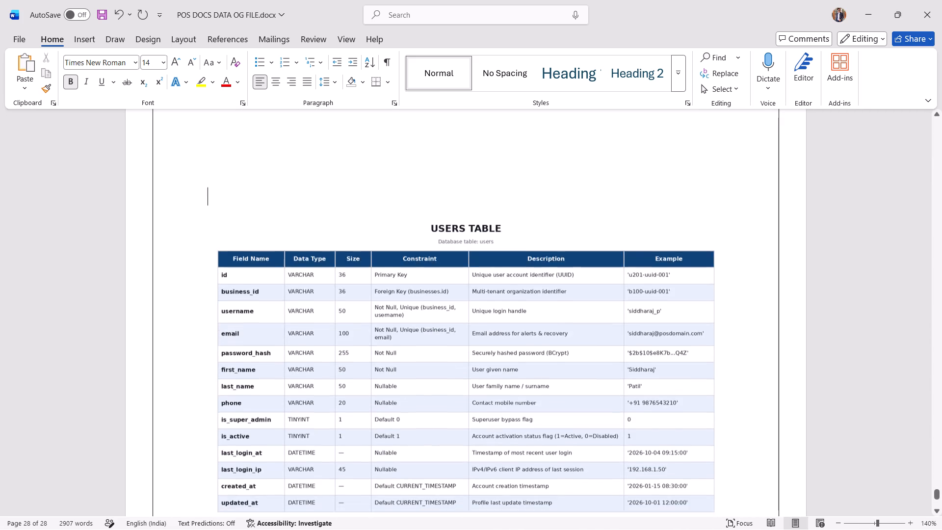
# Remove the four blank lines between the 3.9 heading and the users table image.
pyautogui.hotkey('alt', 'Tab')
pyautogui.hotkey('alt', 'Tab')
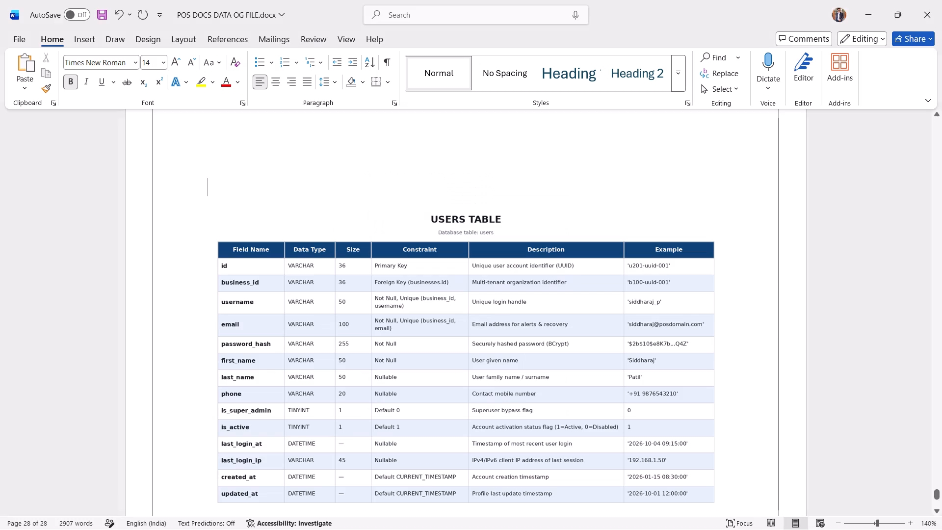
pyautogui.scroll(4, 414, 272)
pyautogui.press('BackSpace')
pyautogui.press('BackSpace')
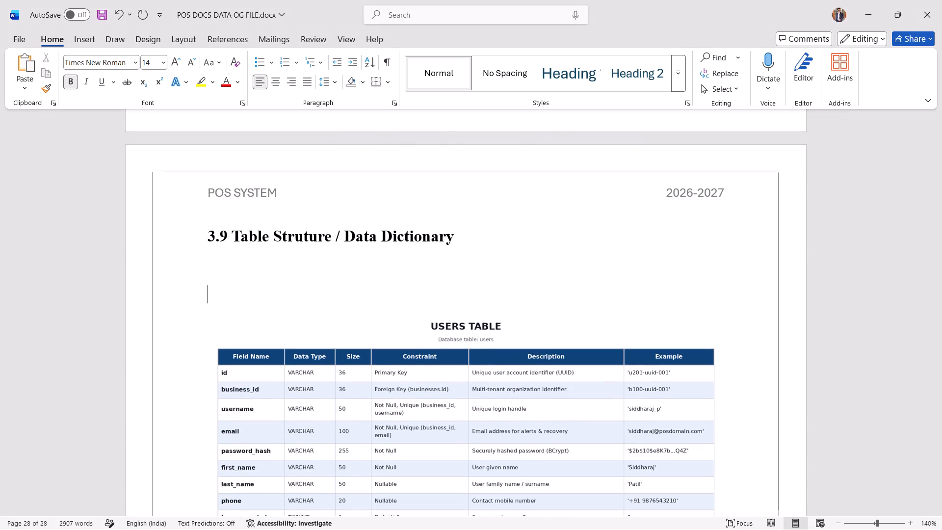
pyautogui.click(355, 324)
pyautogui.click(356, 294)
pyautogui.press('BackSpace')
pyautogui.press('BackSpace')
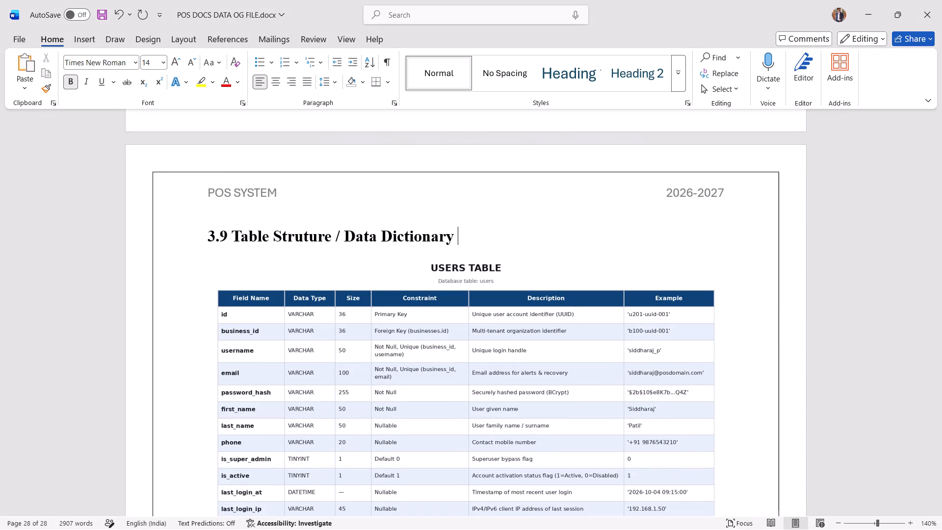
# Add a new line after the users table image and paste 01_ROLES_TABLE.png there, copied from the POS_Data_Dictionary_Images folder.
pyautogui.scroll(-10, 431, 315)
pyautogui.click(552, 249)
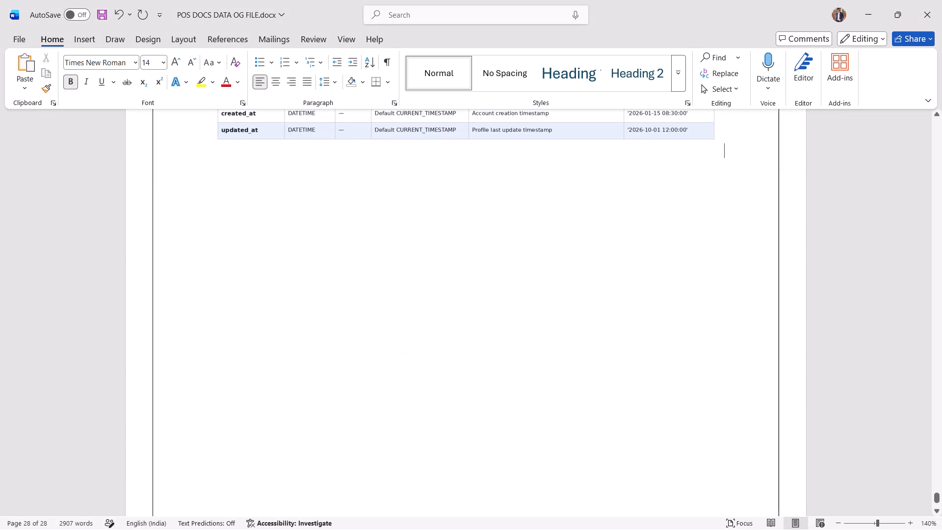
pyautogui.press('Return')
pyautogui.scroll(11, 643, 239)
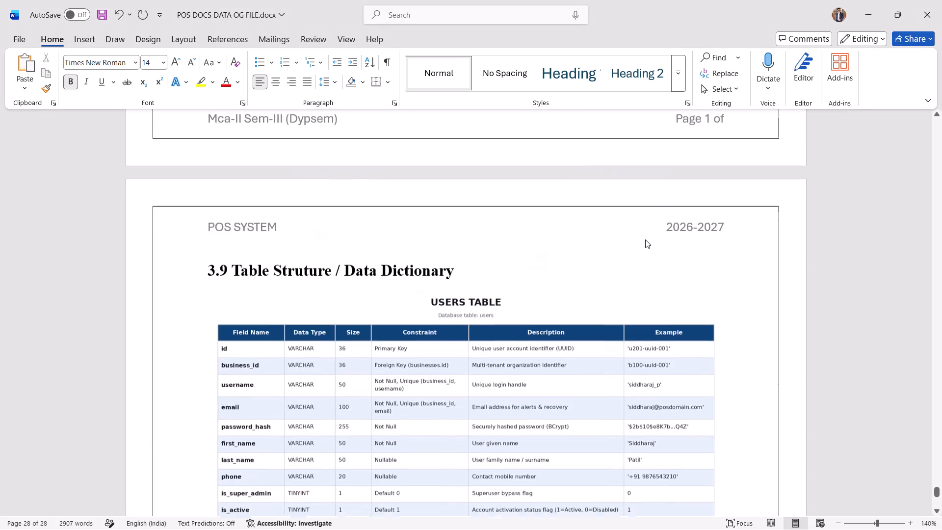
pyautogui.hotkey('alt', 'Tab')
pyautogui.keyDown('alt'); pyautogui.click(631, 211); pyautogui.keyUp('alt')
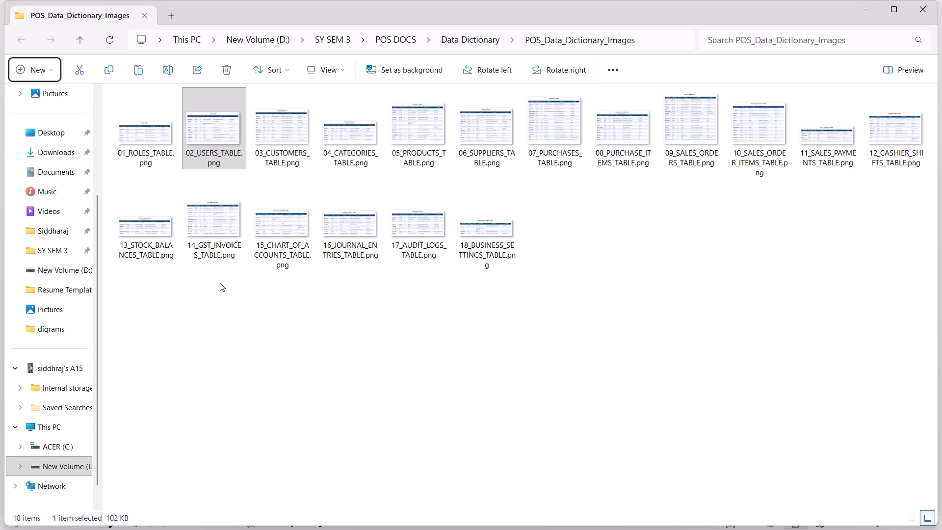
pyautogui.click(141, 148)
pyautogui.hotkey('ctrl', 'c')
pyautogui.hotkey('alt', 'Tab')
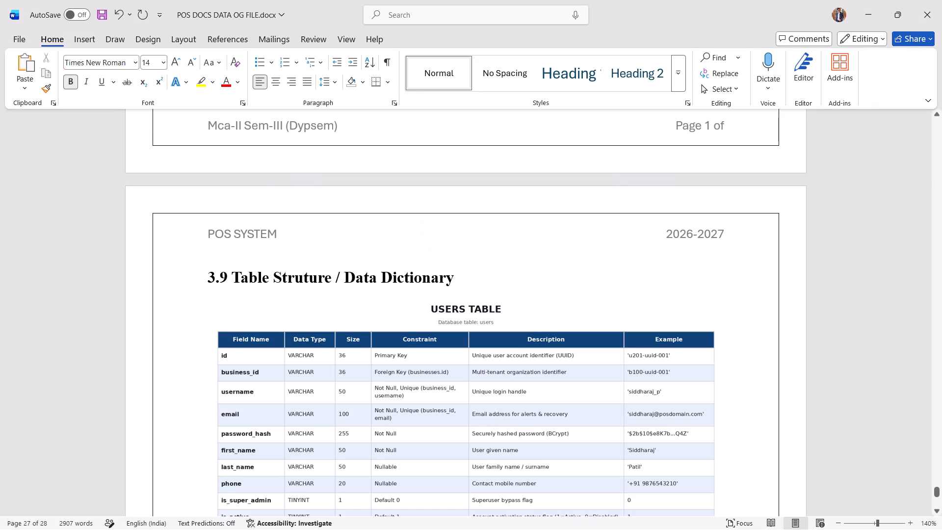
pyautogui.scroll(-9, 380, 396)
pyautogui.hotkey('ctrl', 'v')
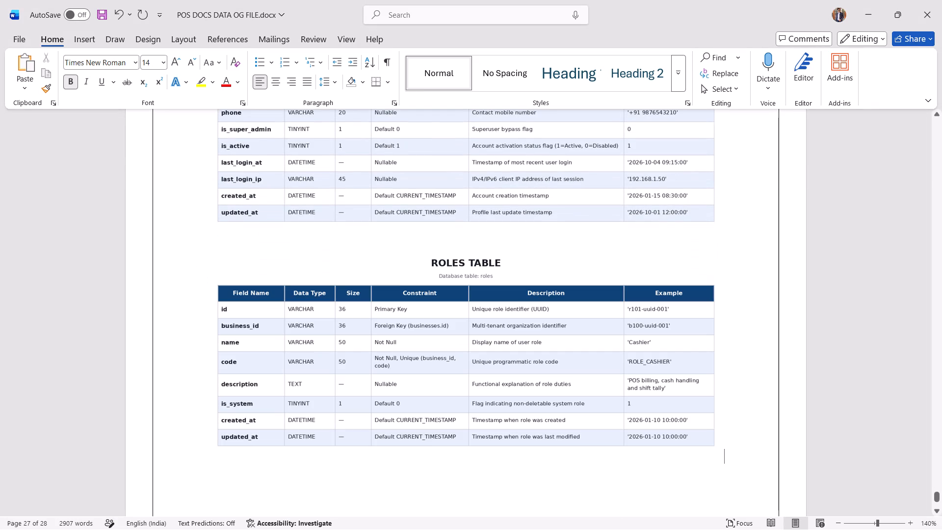
# Stretch the roles table image downward to make it taller at the same width, and place the cursor after it.
pyautogui.click(445, 376)
pyautogui.moveTo(468, 463); pyautogui.dragTo(468, 475)
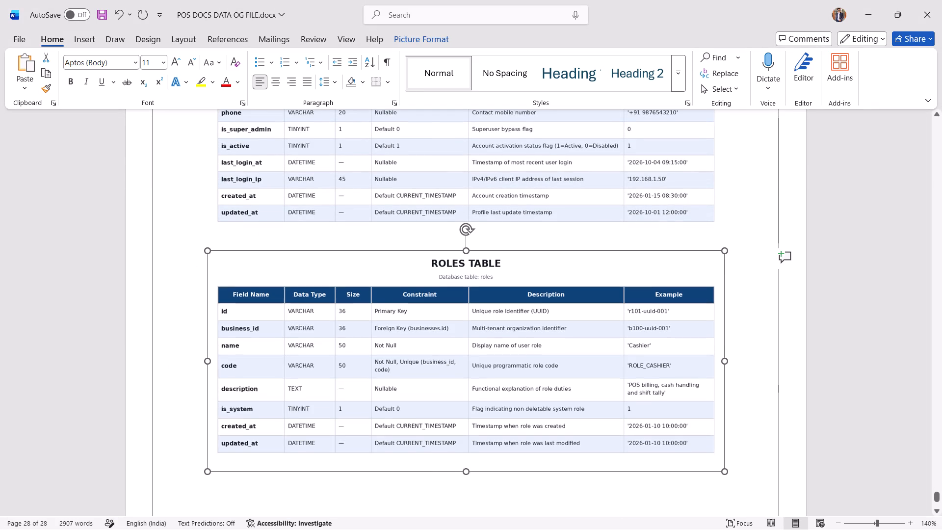
pyautogui.moveTo(468, 475); pyautogui.dragTo(468, 518)
pyautogui.scroll(-3, 473, 441)
pyautogui.click(660, 435)
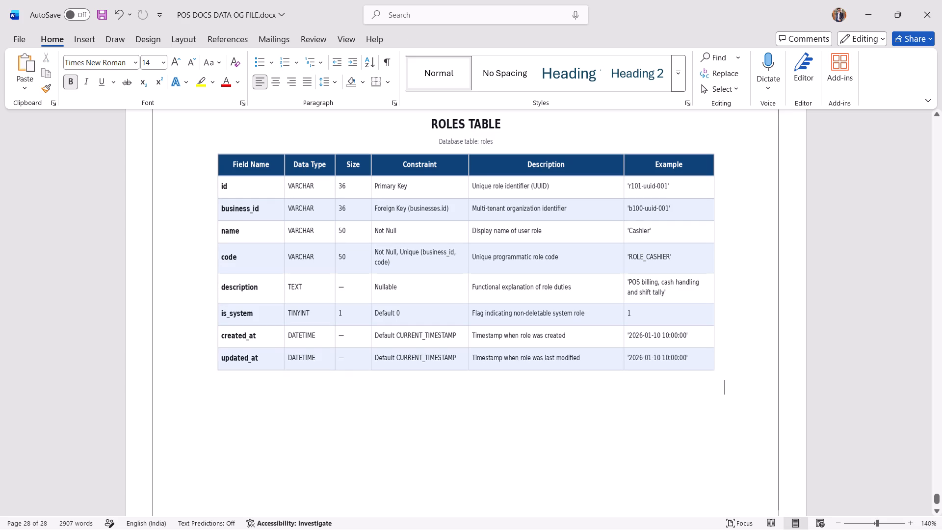
# Adjust the height of the roles table image so it is slightly taller at the same width.
pyautogui.click(532, 369)
pyautogui.moveTo(461, 397); pyautogui.dragTo(462, 414)
pyautogui.moveTo(461, 390); pyautogui.dragTo(461, 410)
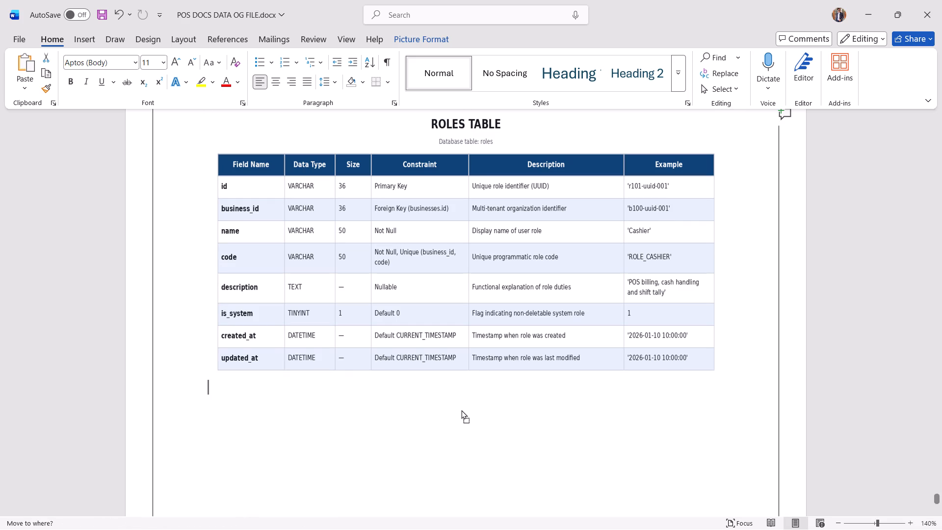
pyautogui.moveTo(461, 410); pyautogui.dragTo(461, 417)
pyautogui.click(477, 344)
pyautogui.moveTo(467, 394); pyautogui.dragTo(469, 443)
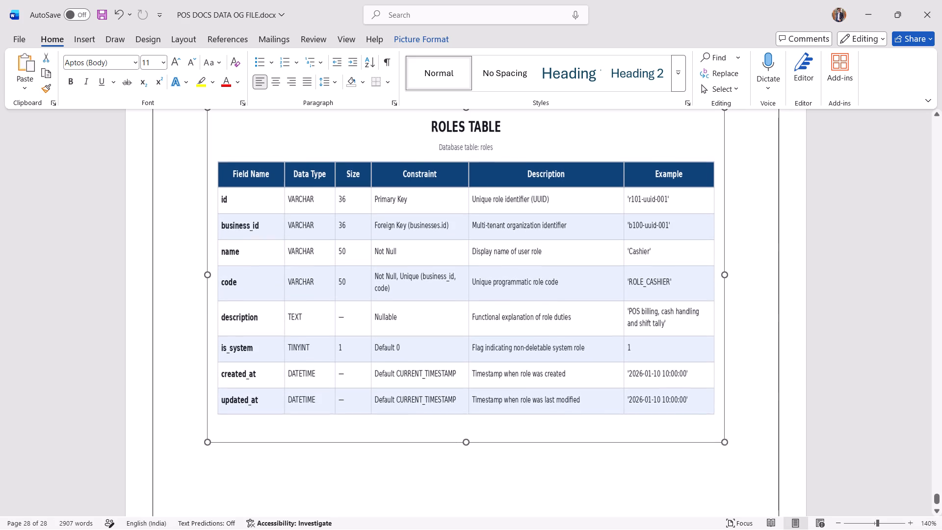
pyautogui.moveTo(469, 443); pyautogui.dragTo(473, 432)
pyautogui.click(620, 478)
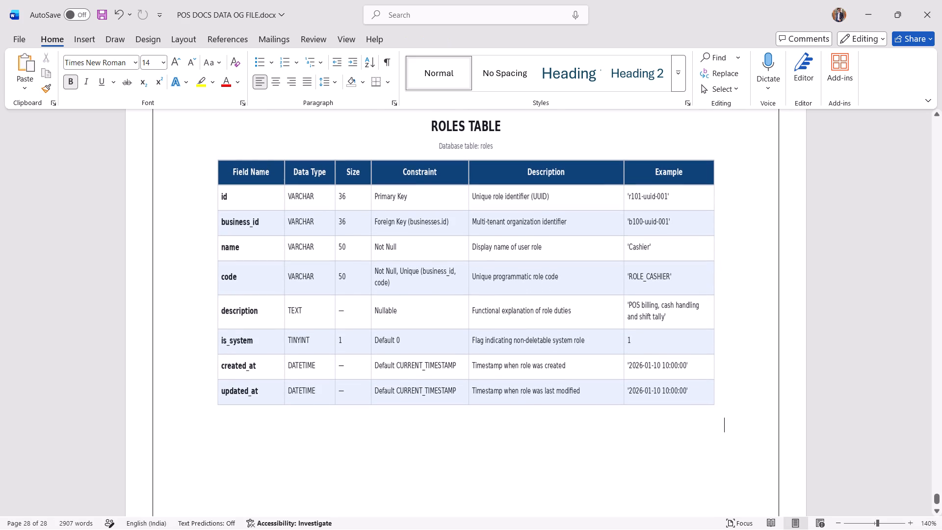
pyautogui.scroll(9, 618, 478)
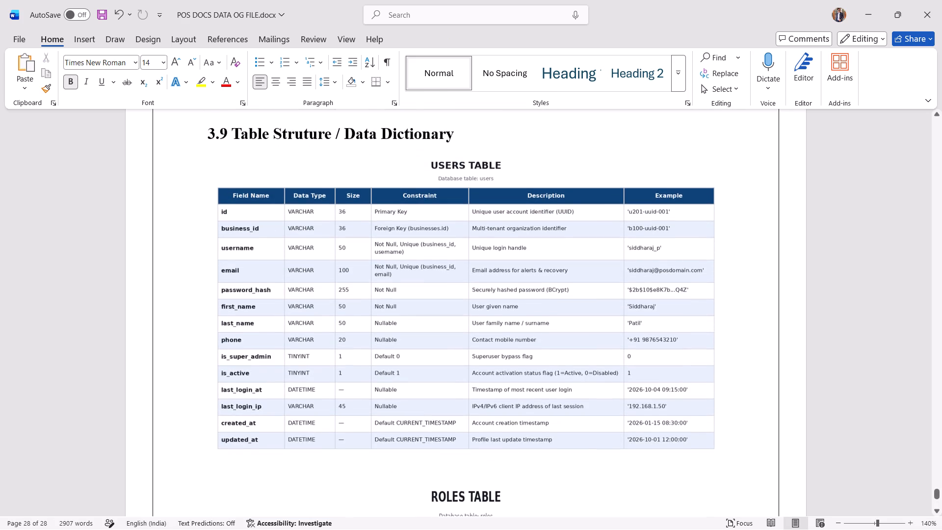
pyautogui.scroll(-6, 585, 420)
pyautogui.click(569, 424)
pyautogui.scroll(-2, 569, 424)
pyautogui.moveTo(466, 473); pyautogui.dragTo(467, 446)
# Add a blank line between the users table image and the roles table image.
pyautogui.scroll(3, 501, 367)
pyautogui.click(734, 239)
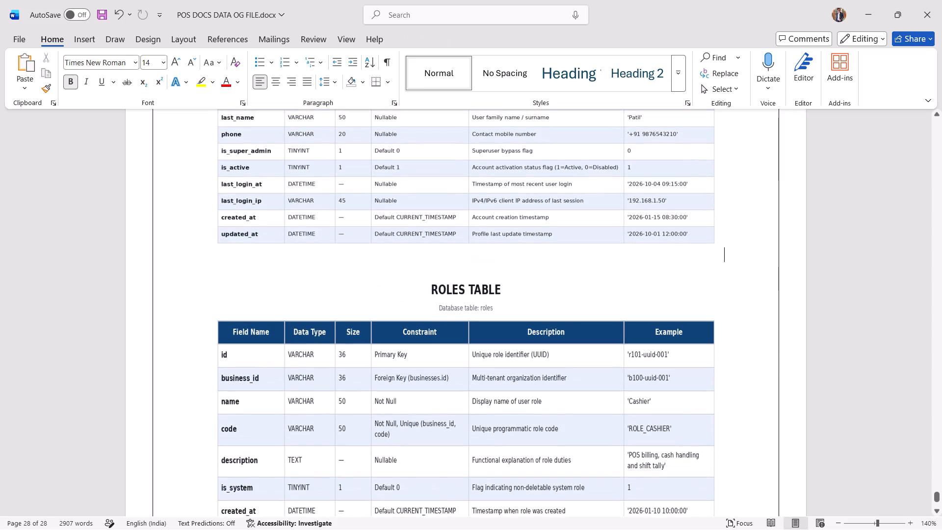
pyautogui.press('Return')
# Start a new line after the roles table image and insert a page break there.
pyautogui.scroll(-6, 680, 346)
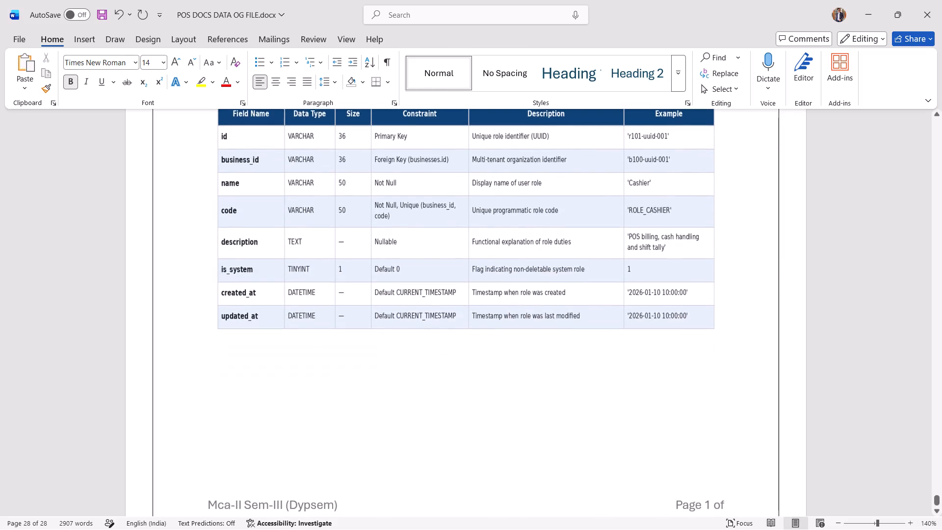
pyautogui.scroll(4, 675, 320)
pyautogui.keyDown('ctrl'); pyautogui.scroll(-5, 685, 327); pyautogui.keyUp('ctrl')
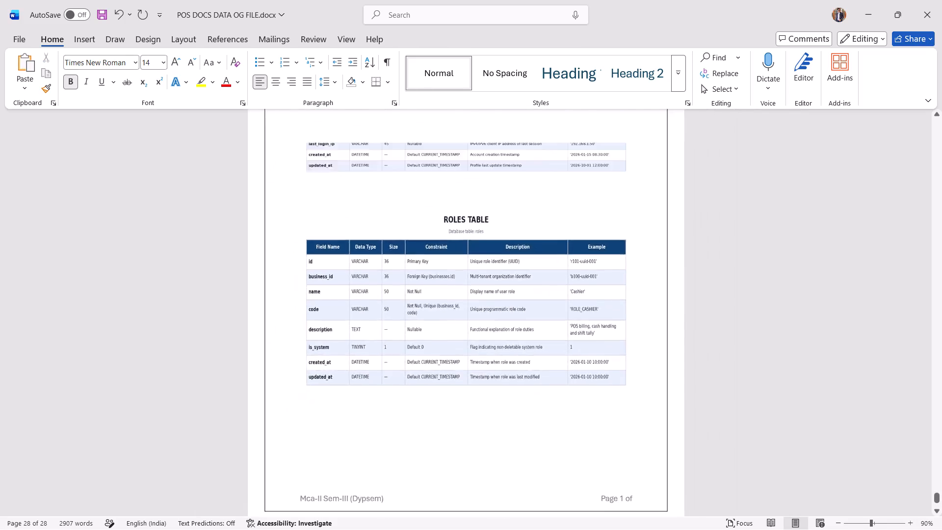
pyautogui.scroll(5, 603, 352)
pyautogui.scroll(-9, 603, 353)
pyautogui.click(876, 368)
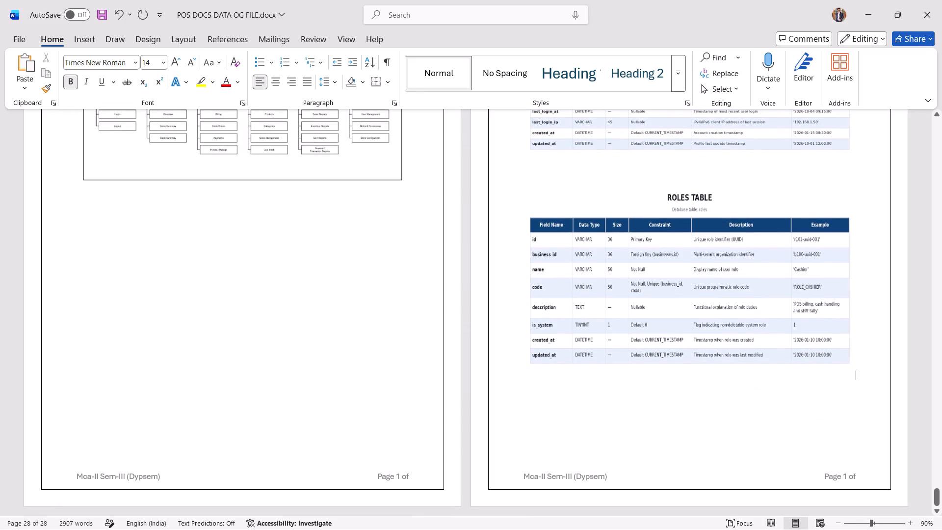
pyautogui.press('Return')
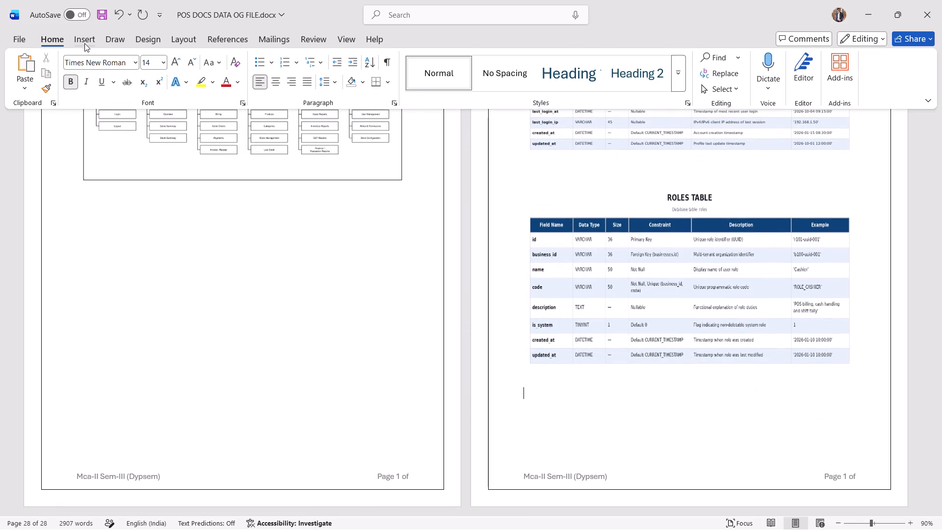
pyautogui.click(84, 43)
pyautogui.click(48, 91)
pyautogui.scroll(-6, 430, 322)
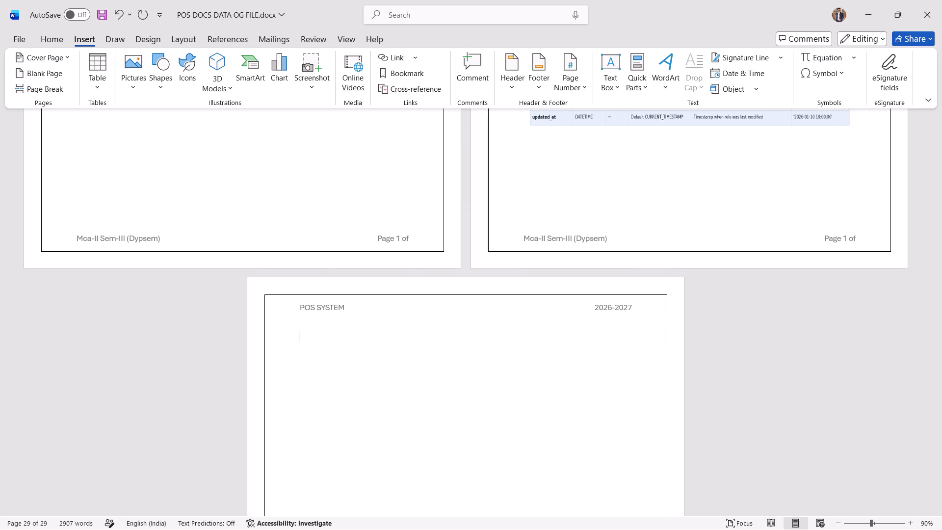
# Review the new page, the table pages in NEWEST FINAL DOC MMM.pdf and the images in the POS_Data_Dictionary_Images folder.
pyautogui.scroll(-2, 546, 353)
pyautogui.scroll(3, 546, 353)
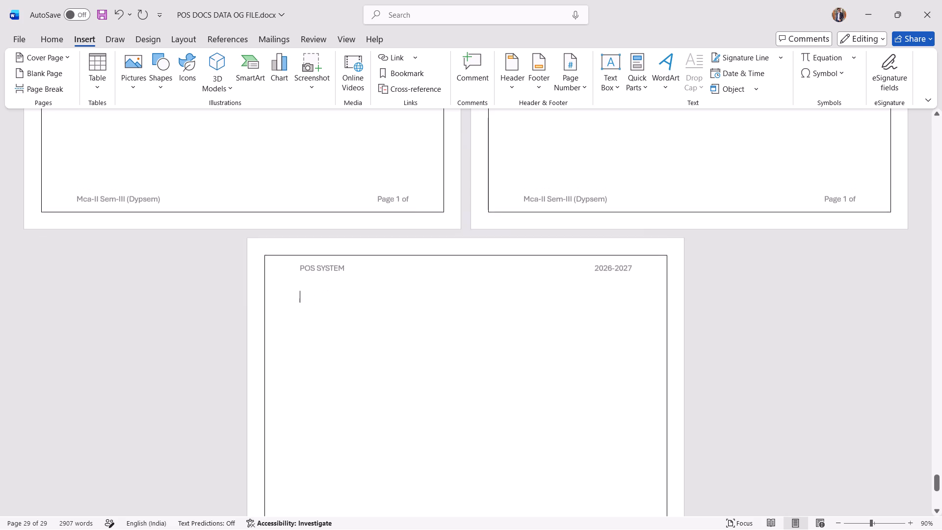
pyautogui.scroll(2, 546, 353)
pyautogui.scroll(-3, 546, 353)
pyautogui.hotkey('alt', 'Tab')
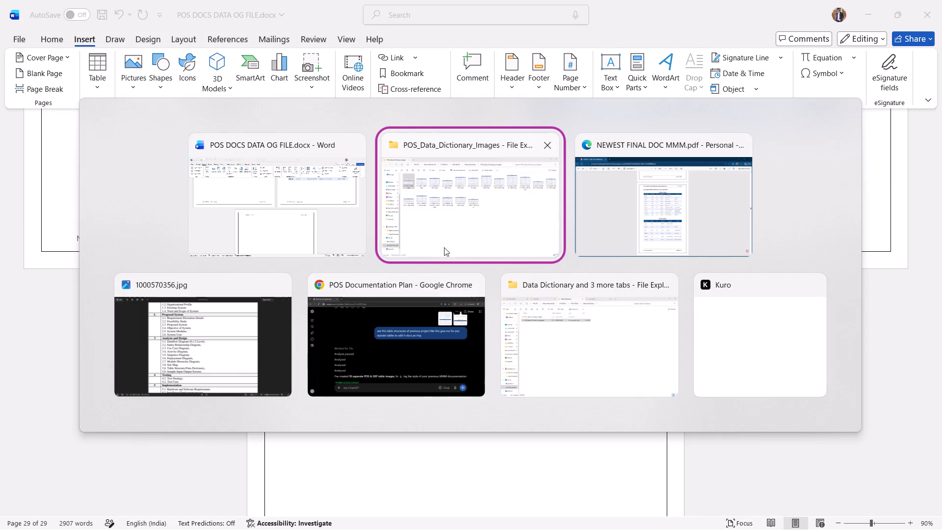
pyautogui.keyDown('alt'); pyautogui.click(647, 204); pyautogui.keyUp('alt')
pyautogui.scroll(-7, 451, 359)
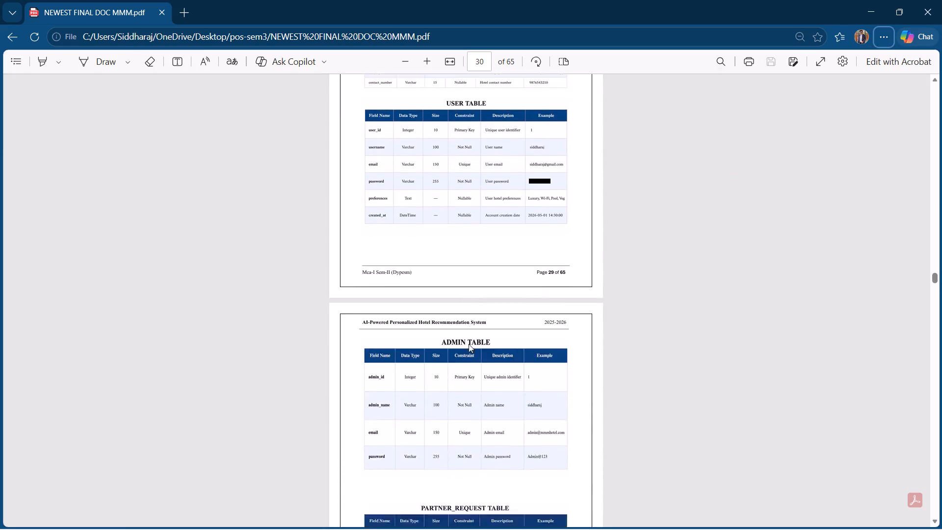
pyautogui.hotkey('alt', 'Tab')
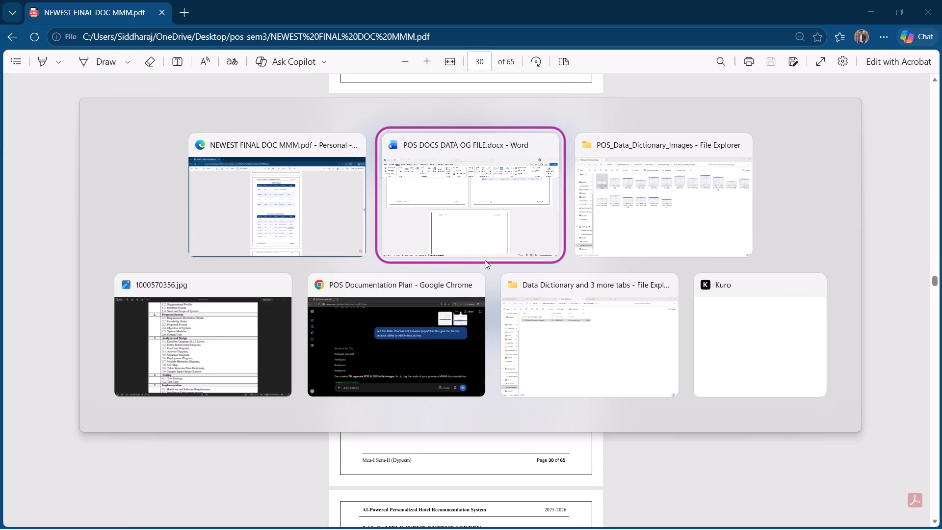
pyautogui.keyDown('alt'); pyautogui.click(600, 232); pyautogui.keyUp('alt')
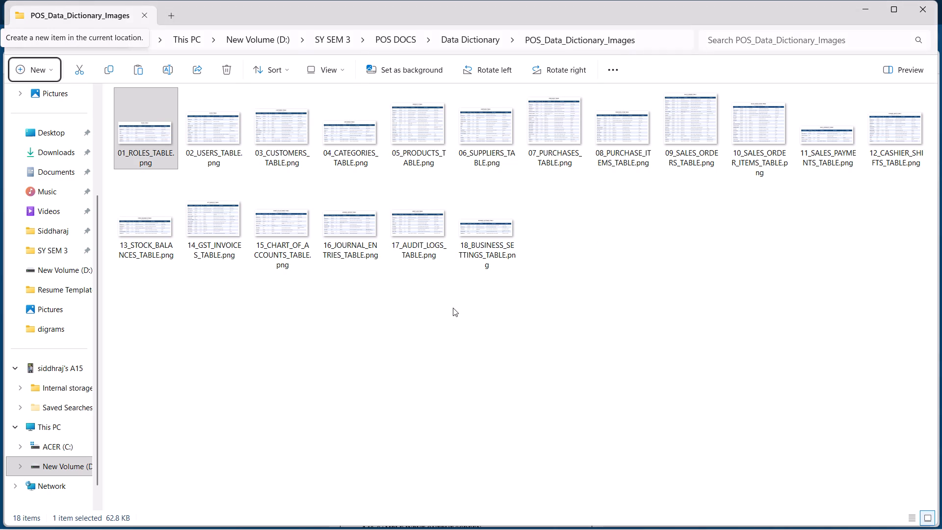
pyautogui.keyDown('ctrl'); pyautogui.scroll(3, 453, 285); pyautogui.keyUp('ctrl')
pyautogui.scroll(2, 463, 288)
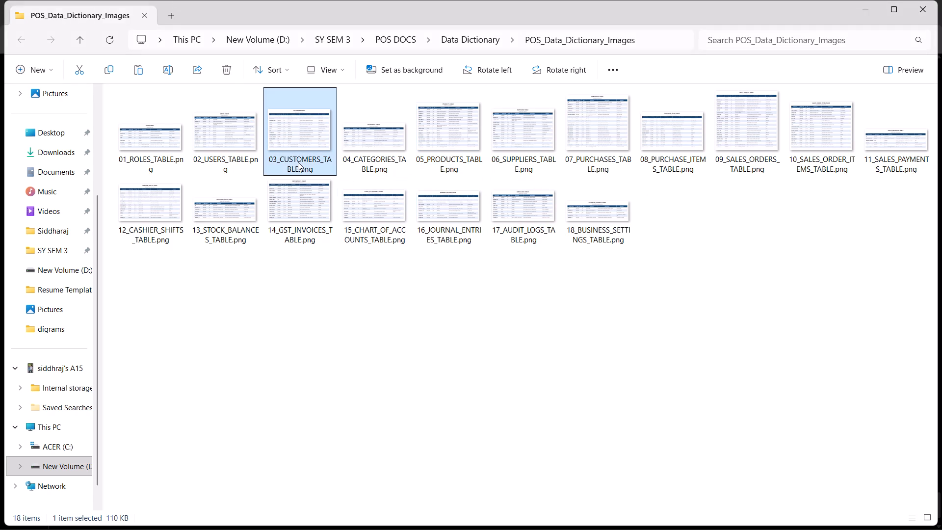
pyautogui.hotkey('ctrl', 'c')
pyautogui.hotkey('alt', 'Tab')
pyautogui.hotkey('alt', 'Tab')
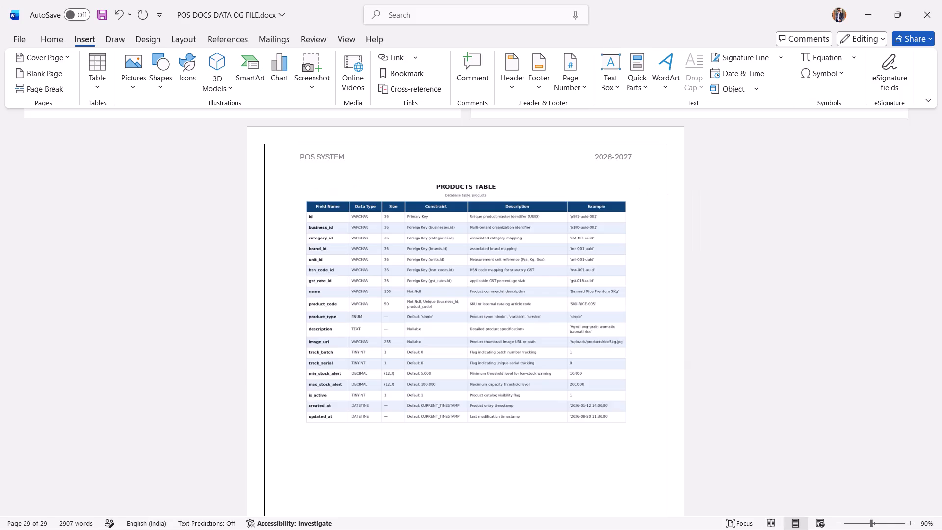
pyautogui.scroll(-4, 442, 365)
pyautogui.hotkey('ctrl', 'v')
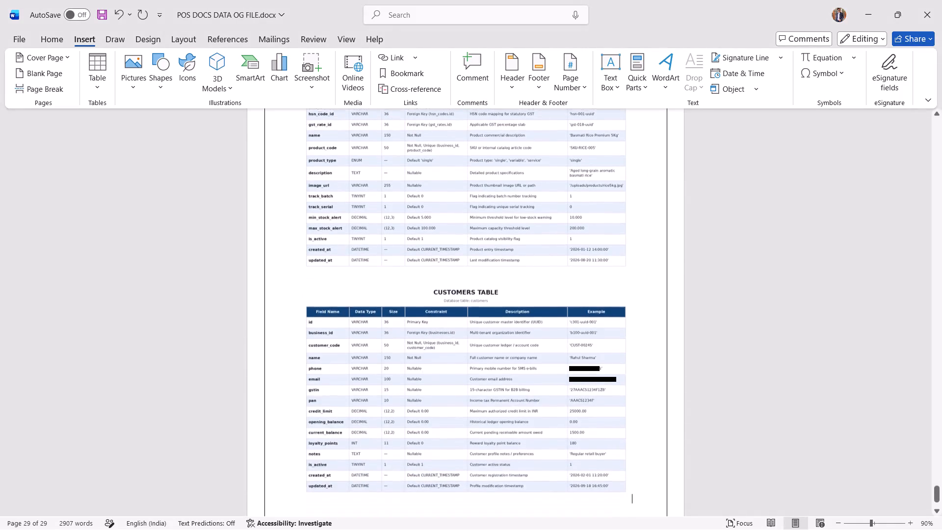
# Stretch the CUSTOMERS TABLE and PRODUCTS TABLE images slightly taller so they fill more of their shared page.
pyautogui.click(589, 357)
pyautogui.scroll(-5, 570, 365)
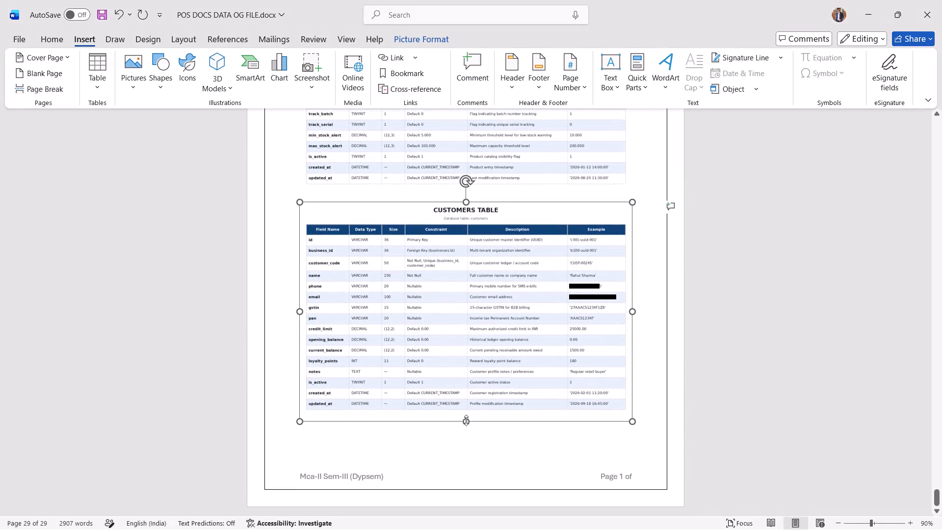
pyautogui.moveTo(466, 419); pyautogui.dragTo(463, 436)
pyautogui.scroll(4, 479, 416)
pyautogui.click(528, 208)
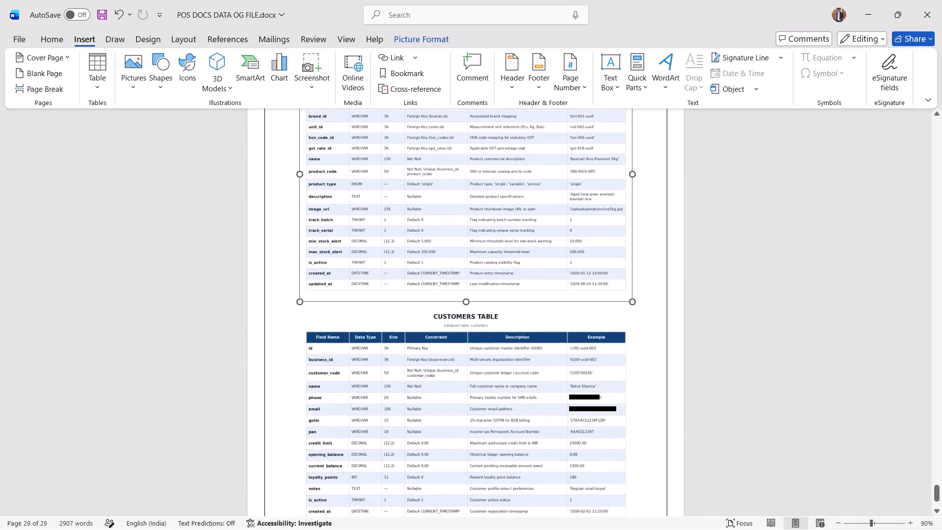
pyautogui.moveTo(467, 304); pyautogui.dragTo(467, 313)
pyautogui.scroll(4, 471, 308)
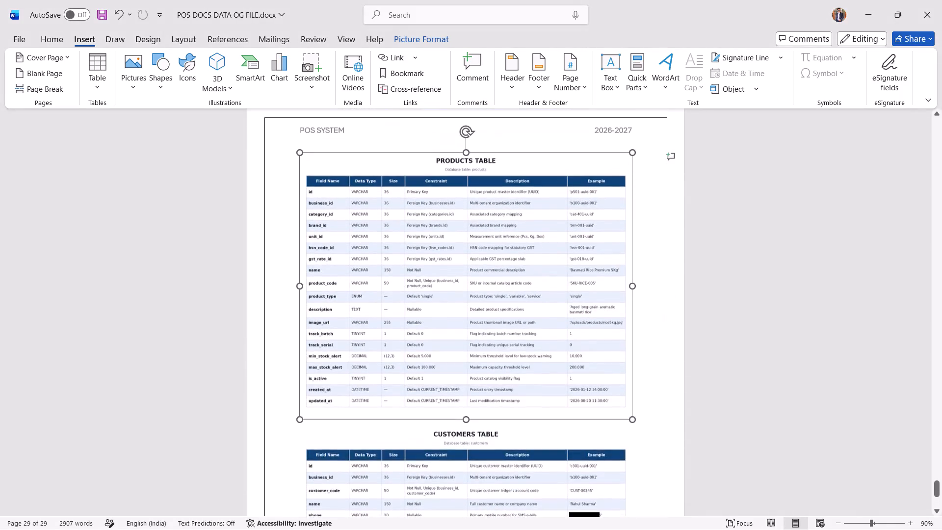
pyautogui.scroll(3, 487, 272)
pyautogui.scroll(-11, 486, 274)
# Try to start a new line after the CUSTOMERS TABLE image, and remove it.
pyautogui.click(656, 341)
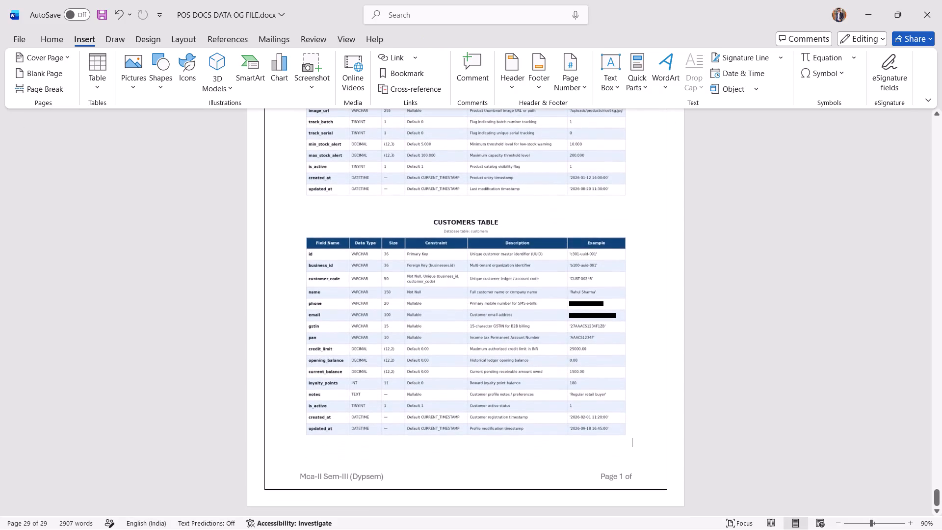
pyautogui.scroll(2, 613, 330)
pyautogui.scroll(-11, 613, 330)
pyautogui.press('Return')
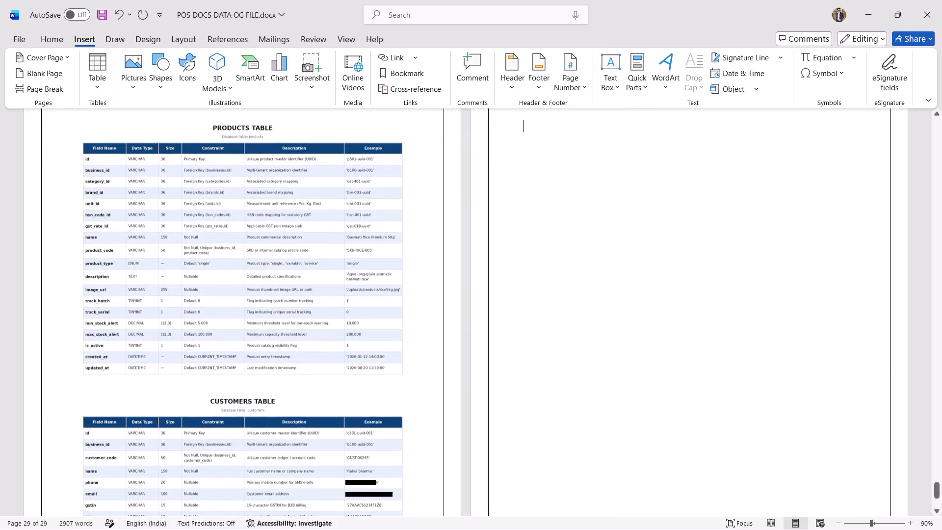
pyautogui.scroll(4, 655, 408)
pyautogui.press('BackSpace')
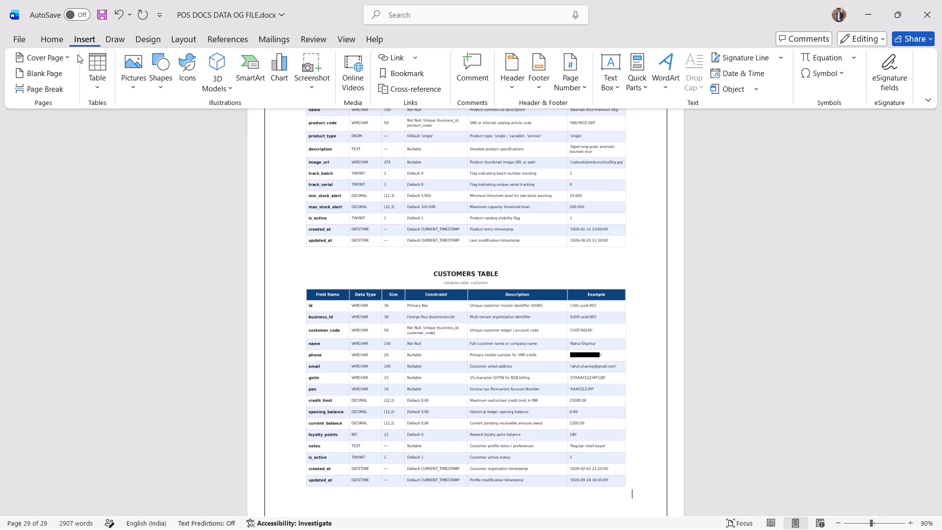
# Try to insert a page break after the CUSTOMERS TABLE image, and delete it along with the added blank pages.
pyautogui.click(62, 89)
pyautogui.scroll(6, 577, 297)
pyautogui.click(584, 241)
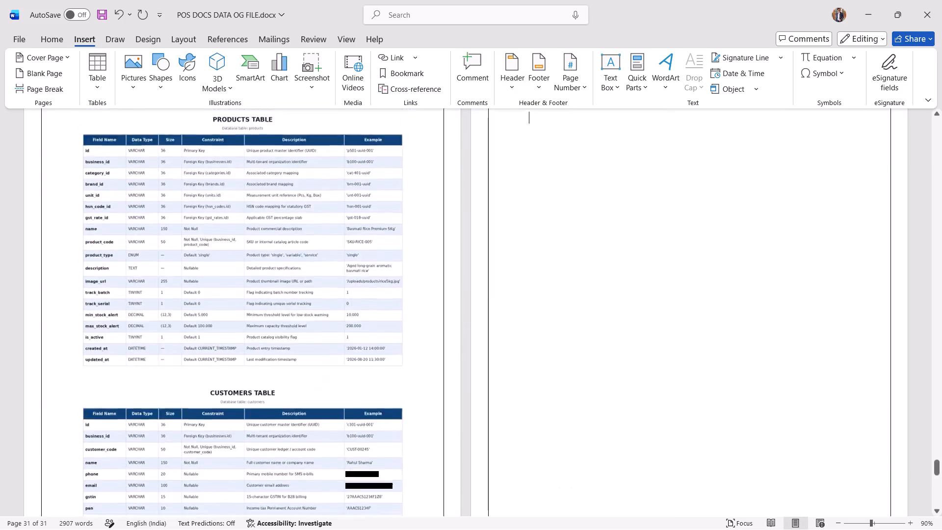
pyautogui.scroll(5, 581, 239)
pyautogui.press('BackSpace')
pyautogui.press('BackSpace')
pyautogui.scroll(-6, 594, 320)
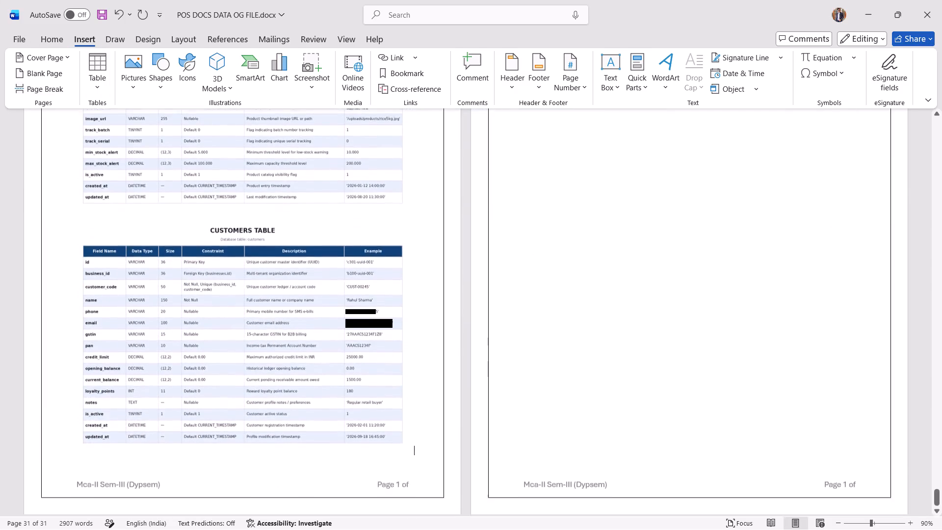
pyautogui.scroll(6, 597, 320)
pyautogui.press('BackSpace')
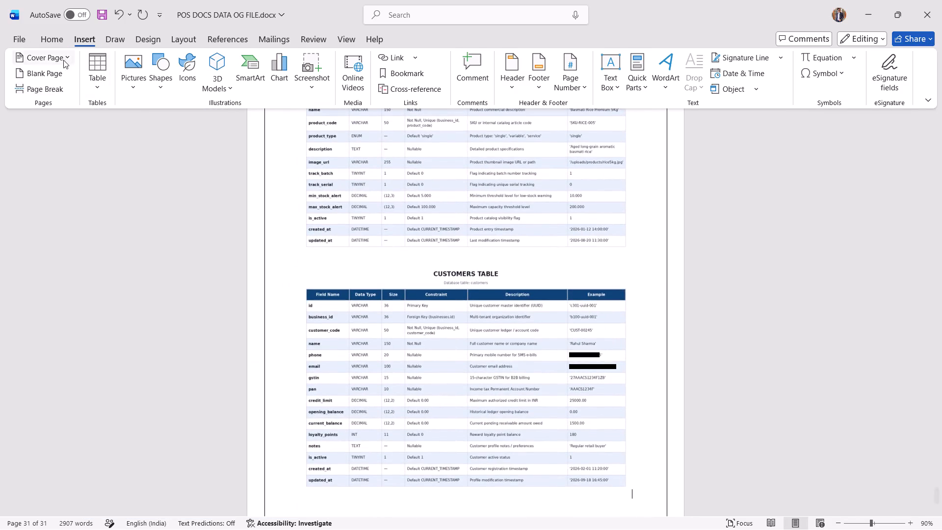
# Insert a page break after the CUSTOMERS TABLE image, remove the surplus blank page, and place the cursor at the top of the new page.
pyautogui.click(59, 88)
pyautogui.press('BackSpace')
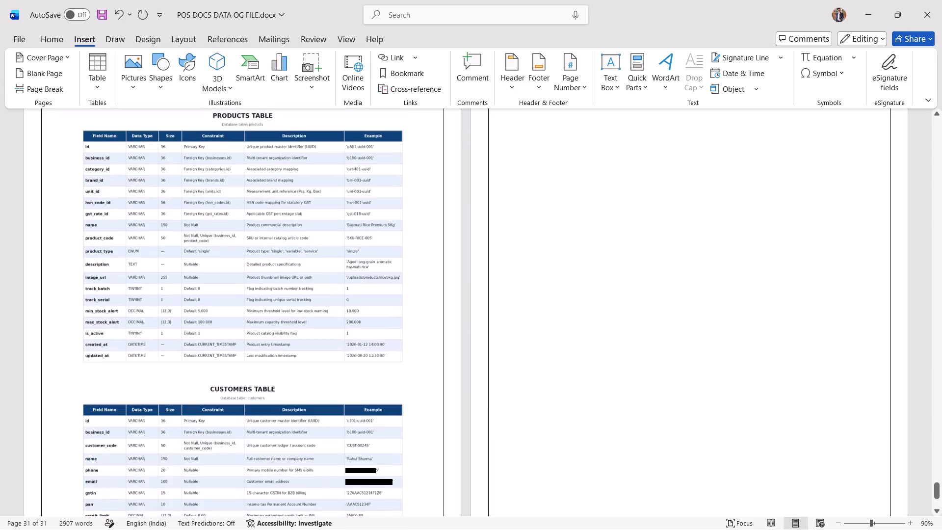
pyautogui.scroll(4, 576, 265)
pyautogui.scroll(-12, 561, 273)
pyautogui.click(424, 231)
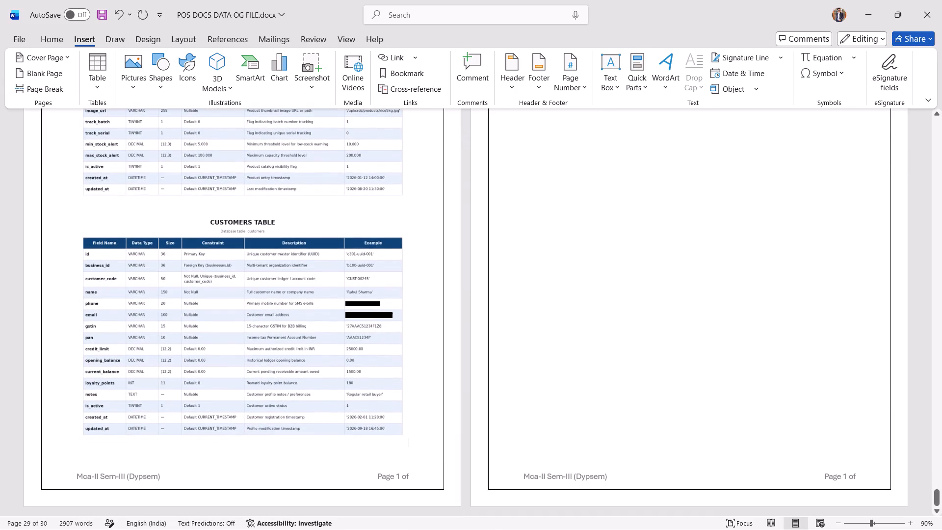
pyautogui.scroll(11, 601, 233)
pyautogui.click(558, 238)
pyautogui.click(548, 261)
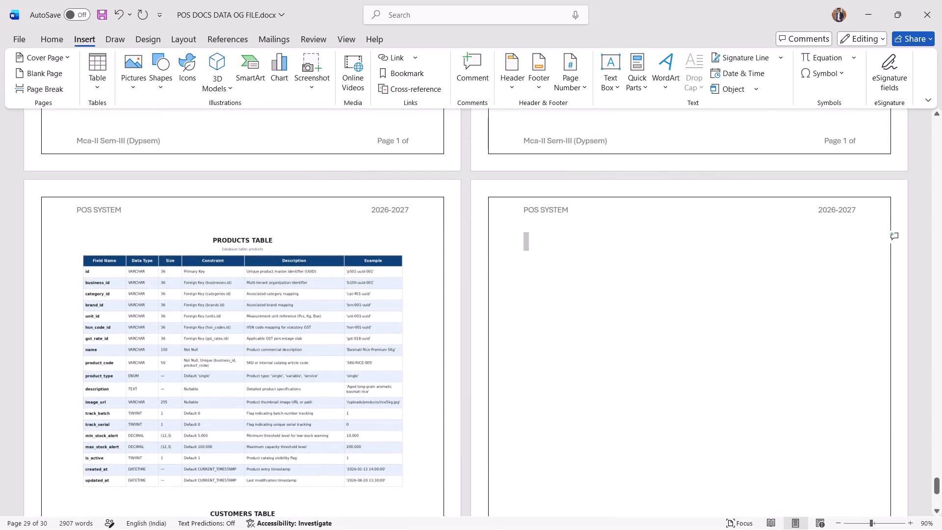
pyautogui.click(534, 243)
pyautogui.click(530, 250)
pyautogui.click(526, 267)
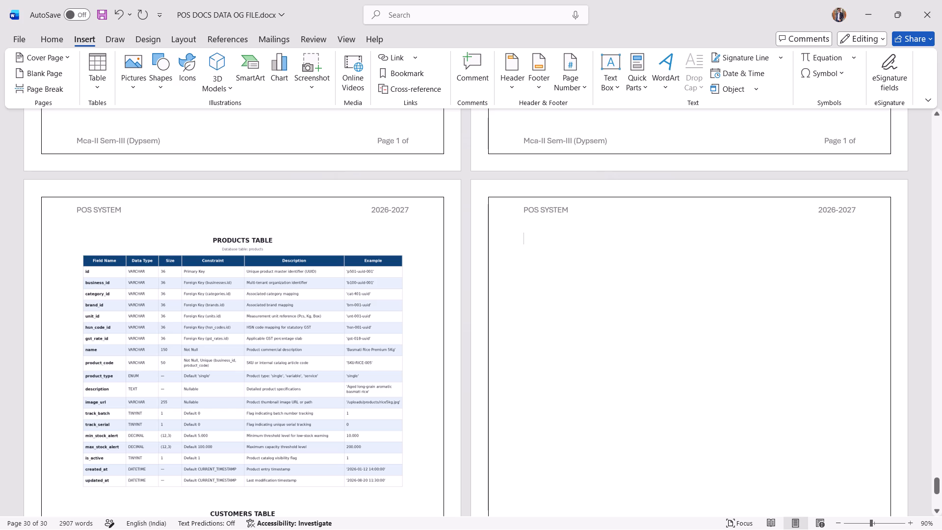
pyautogui.scroll(5, 441, 244)
pyautogui.scroll(-2, 440, 244)
# Check the Analysis and Design section order in the contents image 1000570356.jpg in Photos, and return to the Word document.
pyautogui.hotkey('alt', 'Tab')
pyautogui.hotkey('alt', 'Tab')
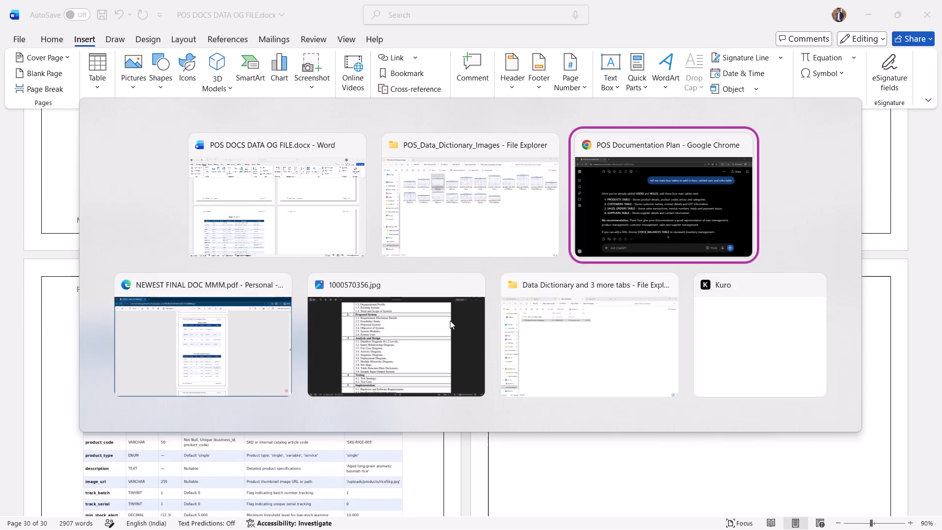
pyautogui.keyDown('alt'); pyautogui.click(408, 359); pyautogui.keyUp('alt')
pyautogui.scroll(-2, 392, 327)
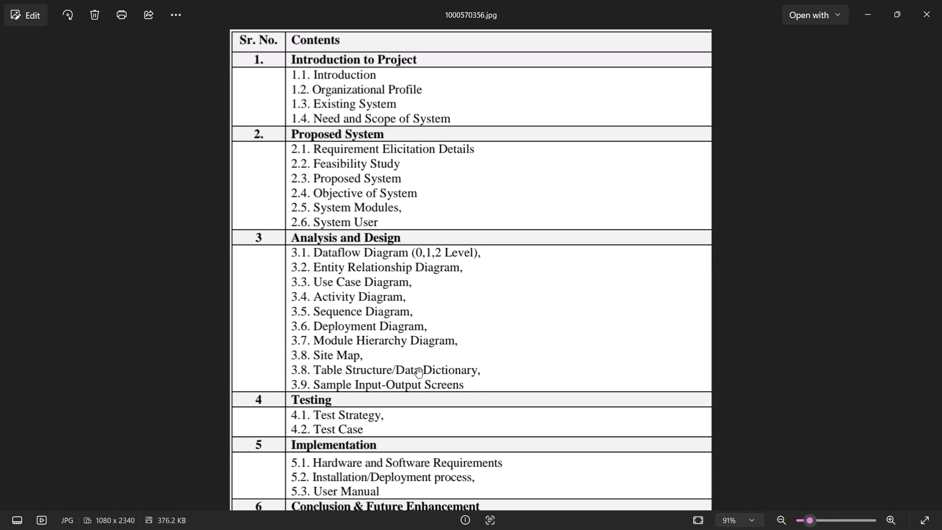
pyautogui.hotkey('alt', 'Tab')
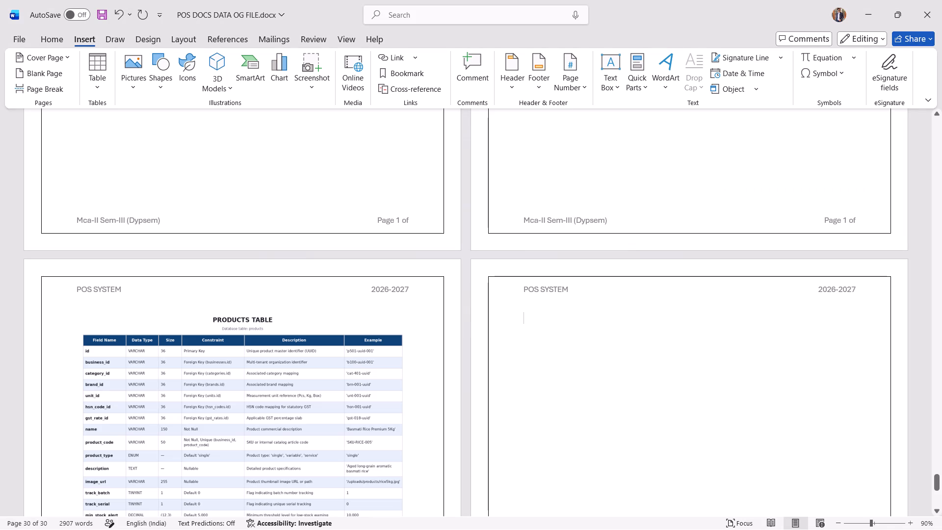
# Enter the heading text "3.9 Sample Input & Output" at the top of the new page.
pyautogui.press('3')
pyautogui.press('.')
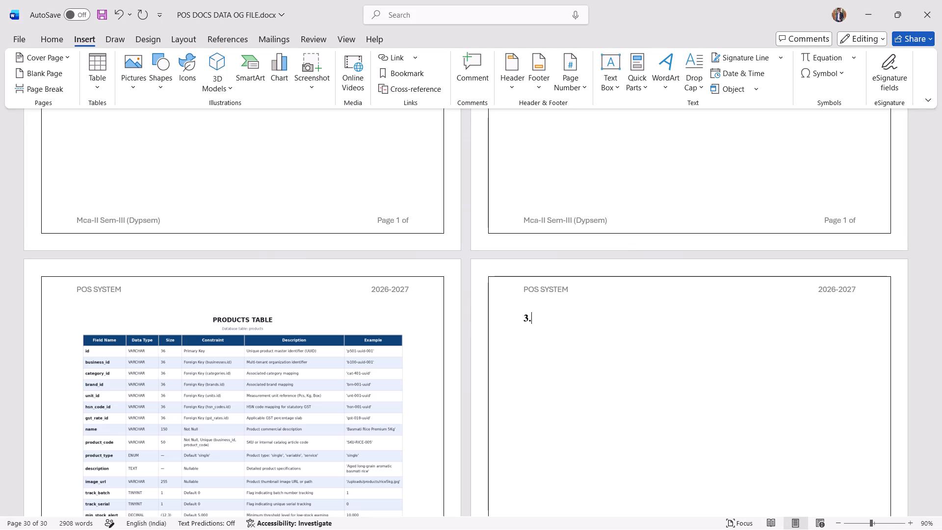
pyautogui.write('9')
pyautogui.press('space')
pyautogui.write('/s')
pyautogui.press('BackSpace')
pyautogui.press('BackSpace')
pyautogui.write('Sam')
pyautogui.write('ple Input')
pyautogui.press('space')
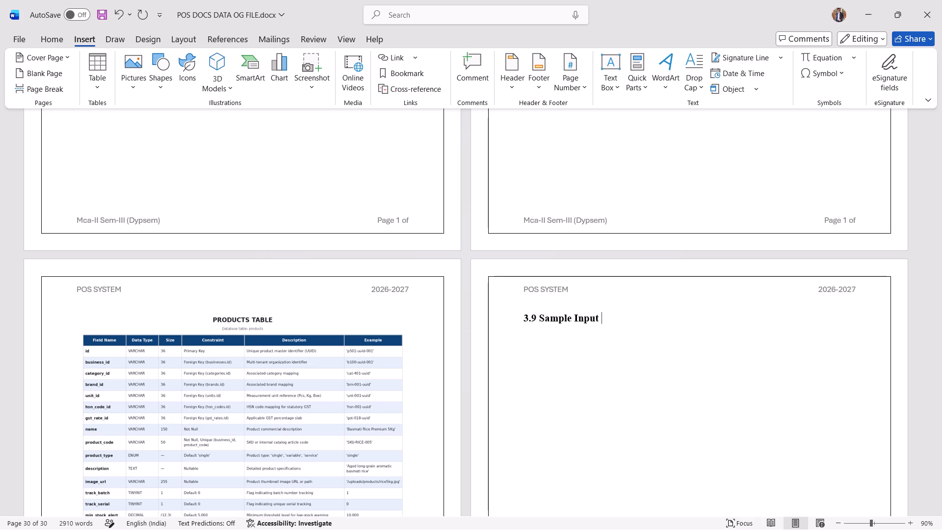
pyautogui.write('&')
pyautogui.press('space')
pyautogui.press('a')
pyautogui.press('BackSpace')
pyautogui.hotkey('shift', 'o')
pyautogui.press('i')
pyautogui.press('BackSpace')
pyautogui.press('i')
pyautogui.press('BackSpace')
pyautogui.write('ju')
pyautogui.press('BackSpace')
pyautogui.press('BackSpace')
pyautogui.write('utput')
pyautogui.press('space')
# Check the section 3.9 title in the contents image 1000570356.jpg, complete the Word heading with "Screens", and start a new line.
pyautogui.hotkey('alt', 'Tab')
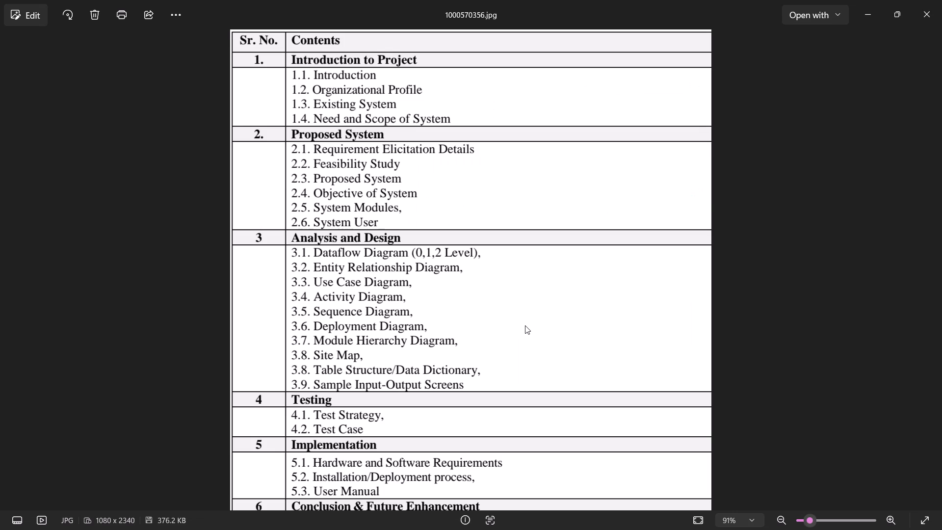
pyautogui.hotkey('alt', 'Tab')
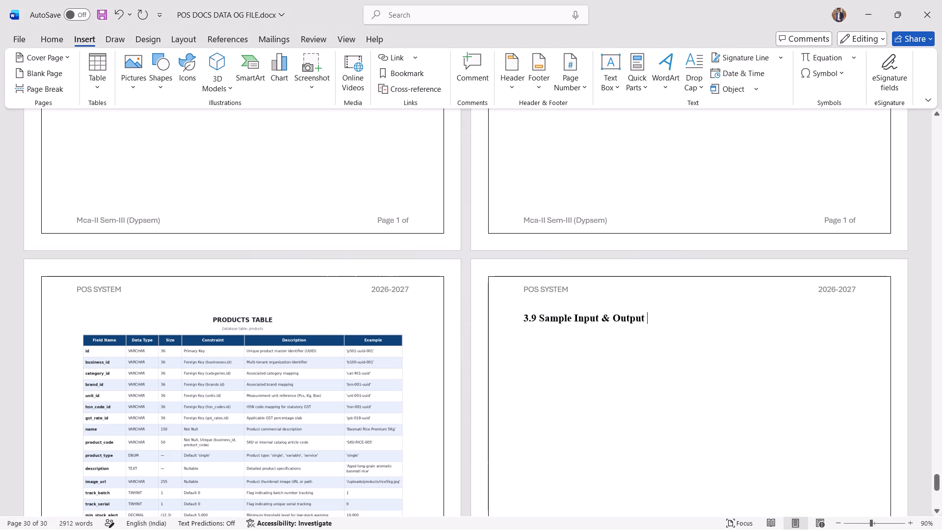
pyautogui.write('Screens')
pyautogui.press('space')
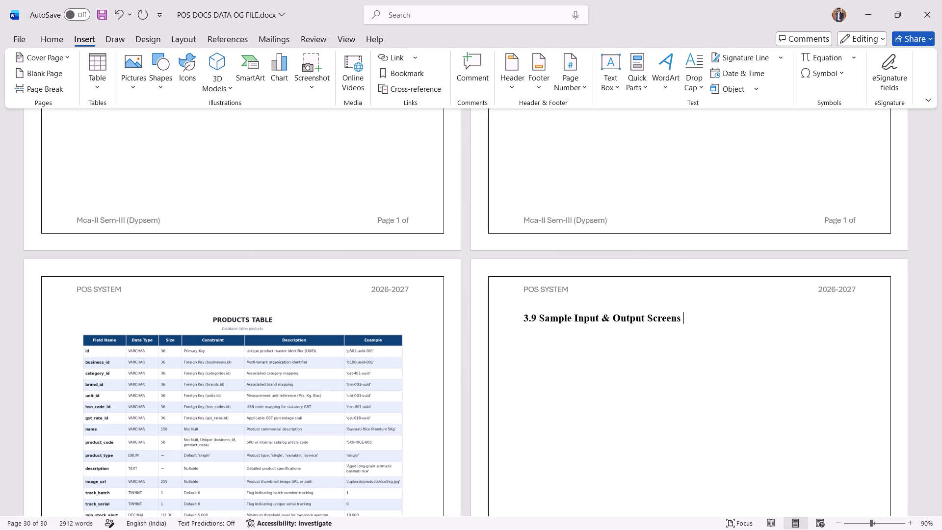
pyautogui.press('Return')
# Leave the Word document and launch Antigravity IDE.
pyautogui.scroll(1, 525, 325)
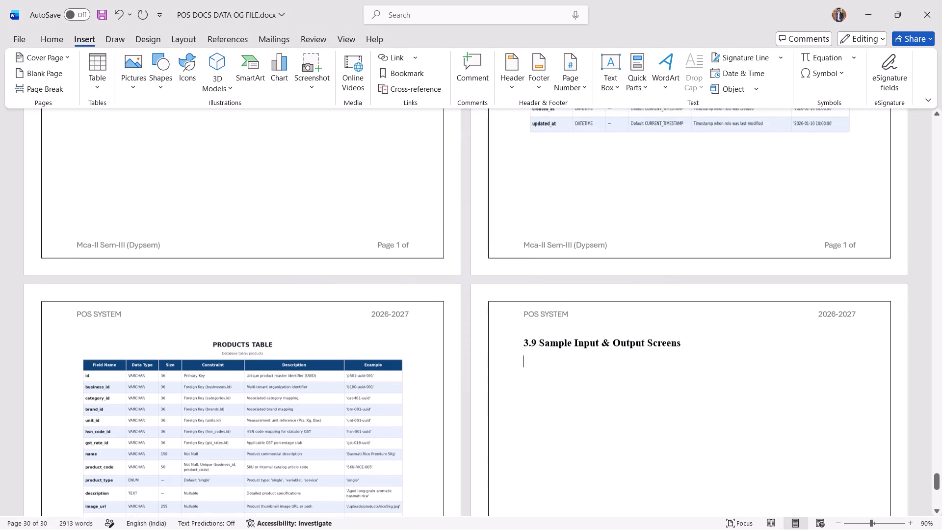
pyautogui.click(406, 513)
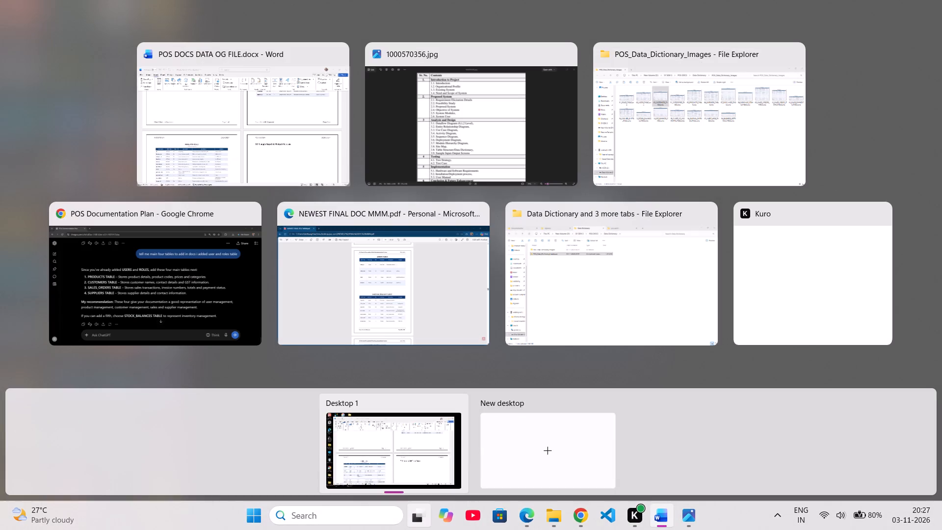
pyautogui.click(895, 107)
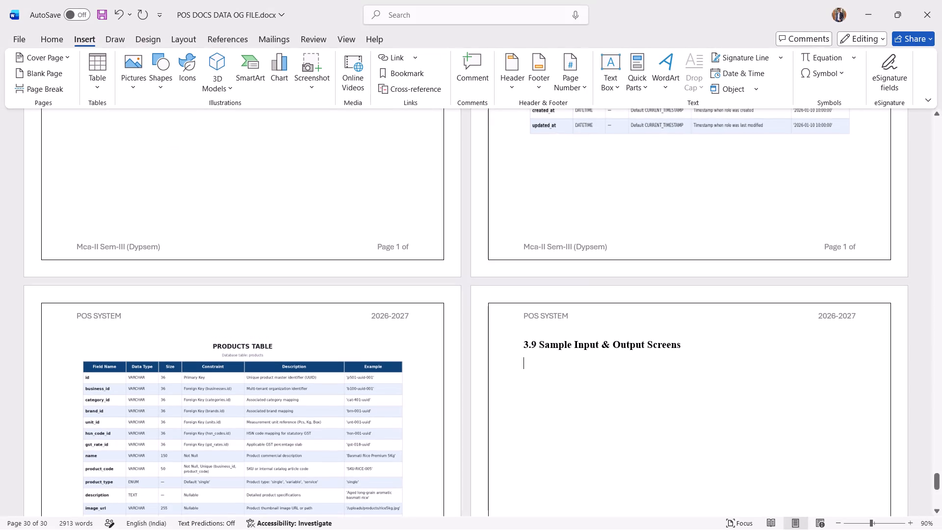
pyautogui.click(375, 519)
pyautogui.click(327, 320)
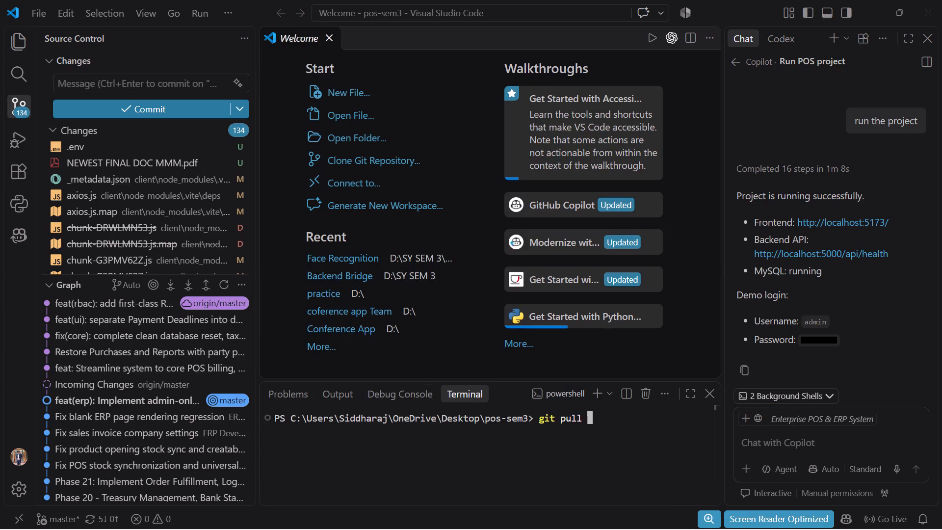
pyautogui.press('Return')
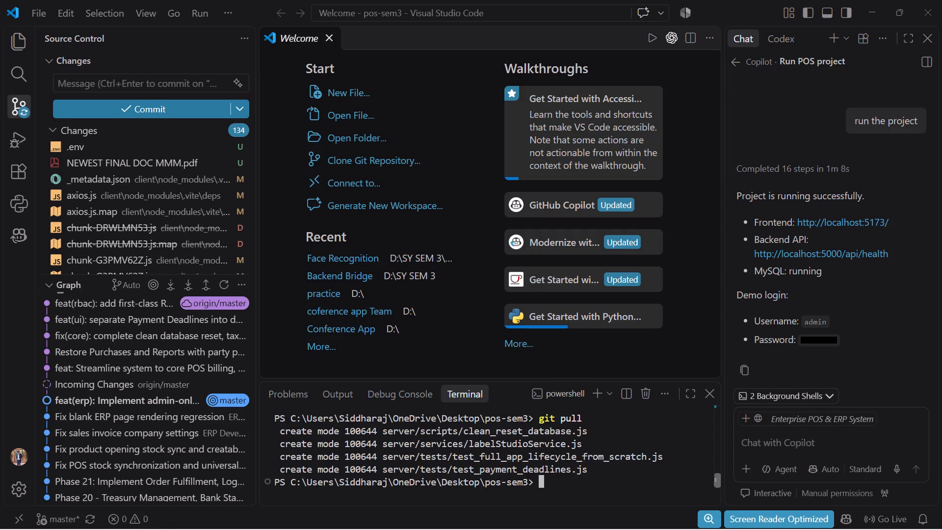
# Enlarge the terminal area and examine the git pull output's list of changed files.
pyautogui.scroll(1, 379, 458)
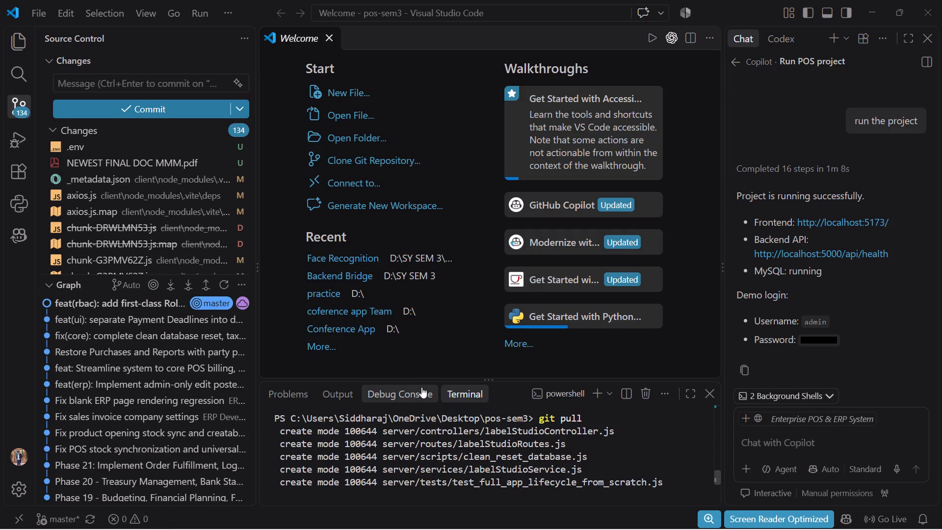
pyautogui.moveTo(429, 378); pyautogui.dragTo(434, 263)
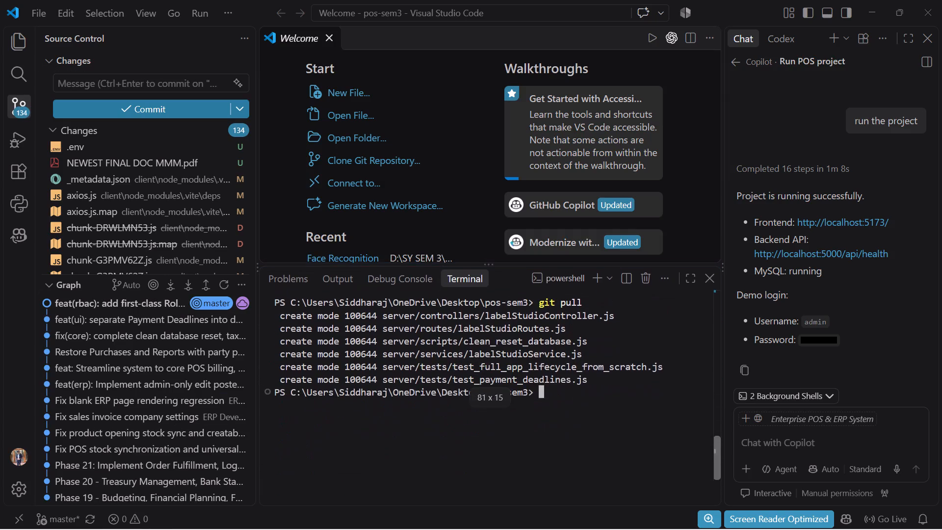
pyautogui.scroll(2, 442, 404)
pyautogui.scroll(2, 588, 454)
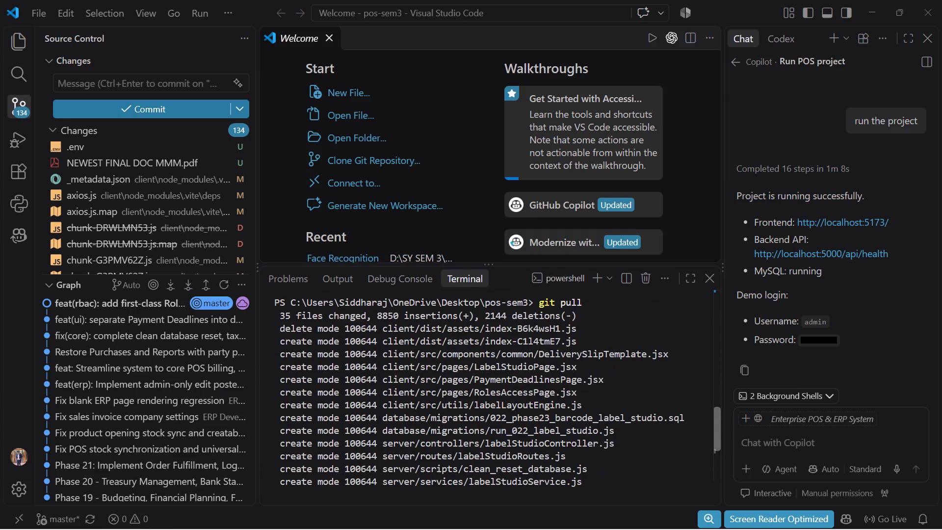
pyautogui.scroll(9, 588, 454)
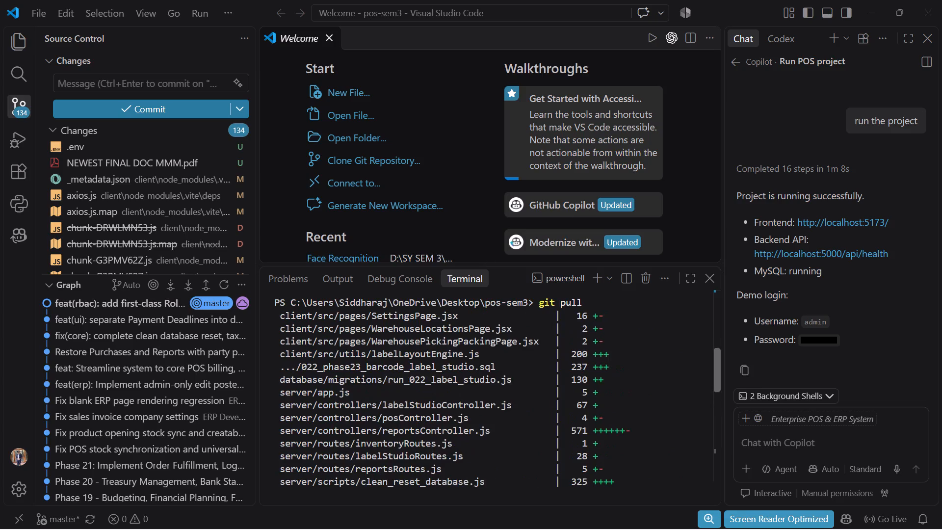
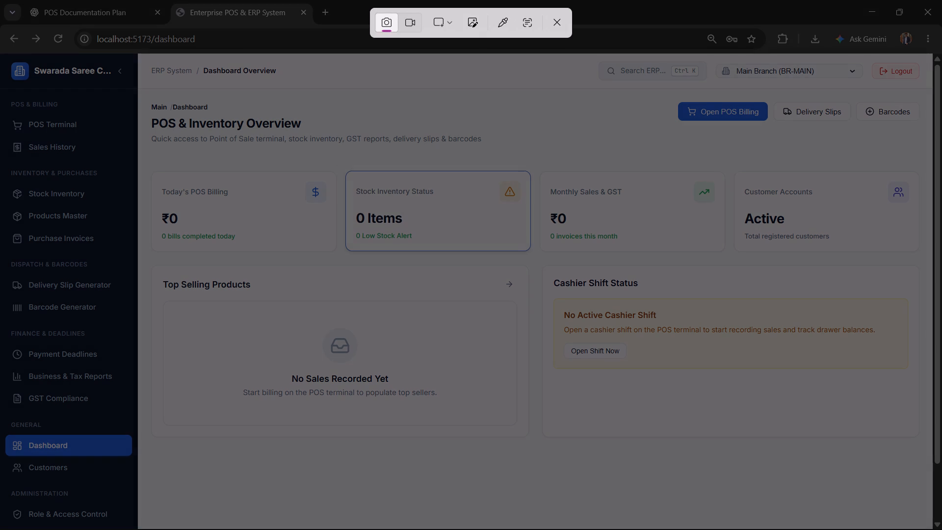
# Capture the whole POS & Inventory Overview dashboard page and paste it in Word under the heading 3.9 Sample Input & Output Screens.
pyautogui.moveTo(3, 53); pyautogui.dragTo(465, 334)
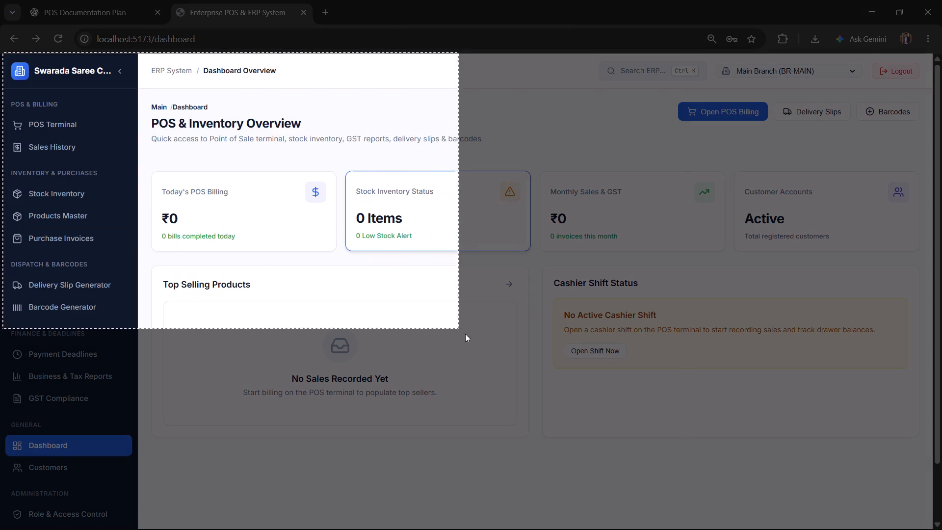
pyautogui.moveTo(465, 334); pyautogui.dragTo(924, 526)
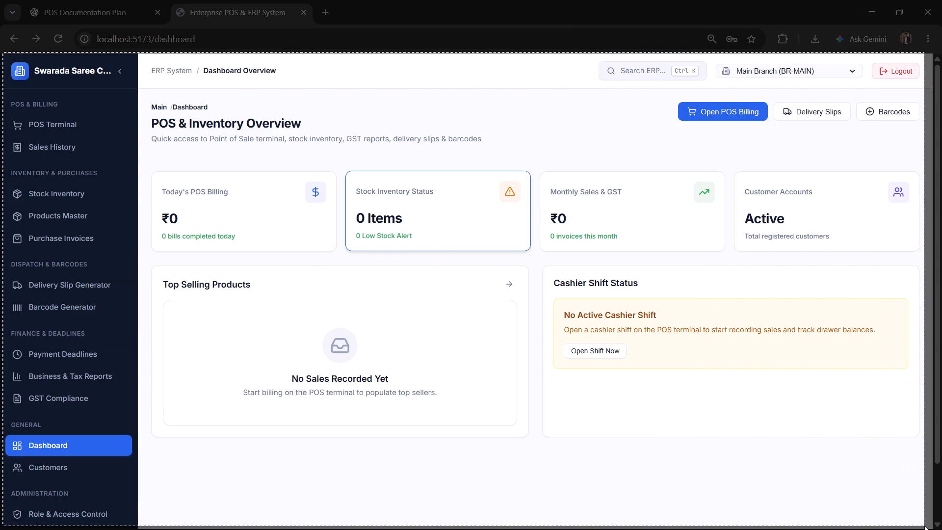
pyautogui.moveTo(924, 526); pyautogui.dragTo(930, 527)
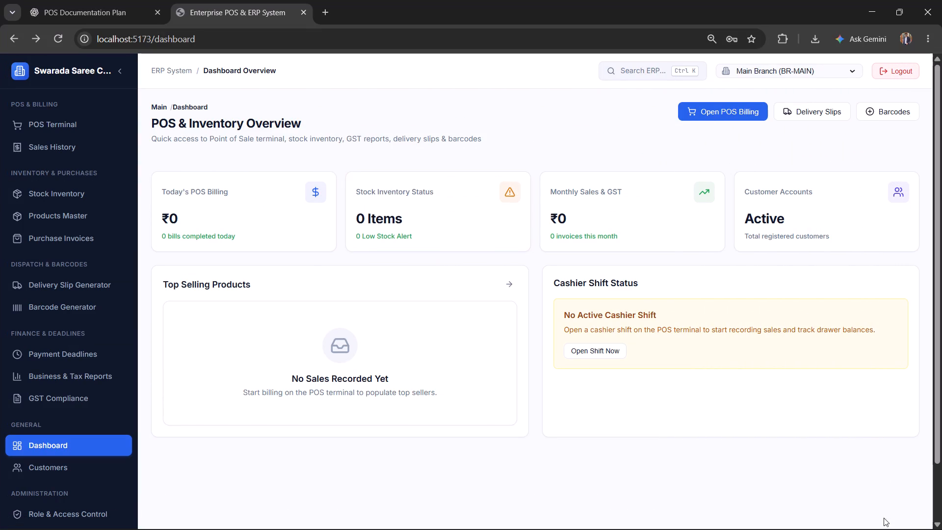
pyautogui.hotkey('alt', 'Tab')
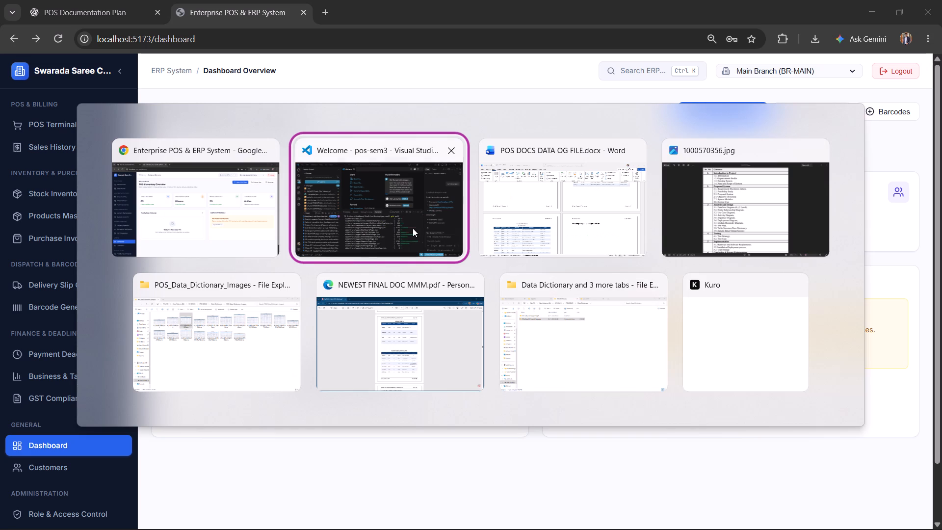
pyautogui.hotkey('alt', 'Tab')
pyautogui.scroll(-1, 664, 395)
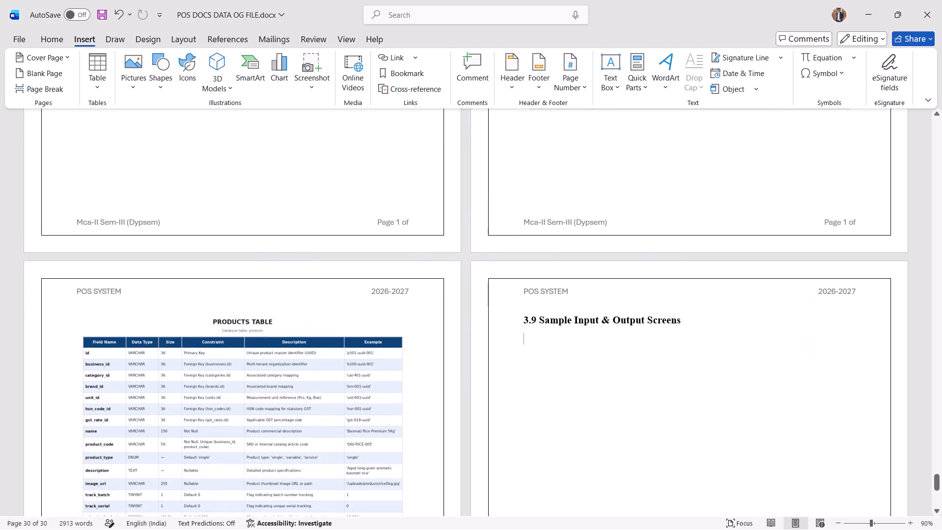
pyautogui.hotkey('ctrl', 'v')
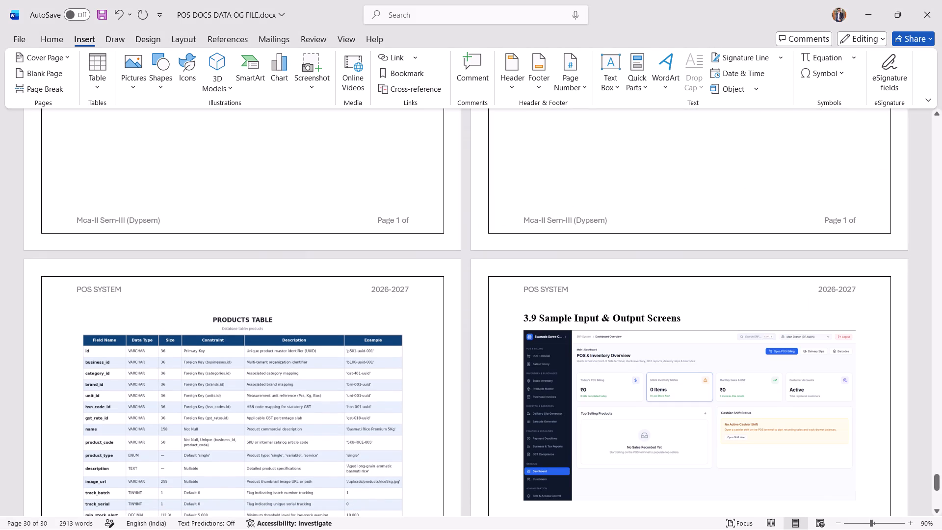
# Add the subheading "Admin Dashboard" between the 3.9 heading and the dashboard screenshot, checking the page in Chrome for its name.
pyautogui.click(761, 310)
pyautogui.press('Return')
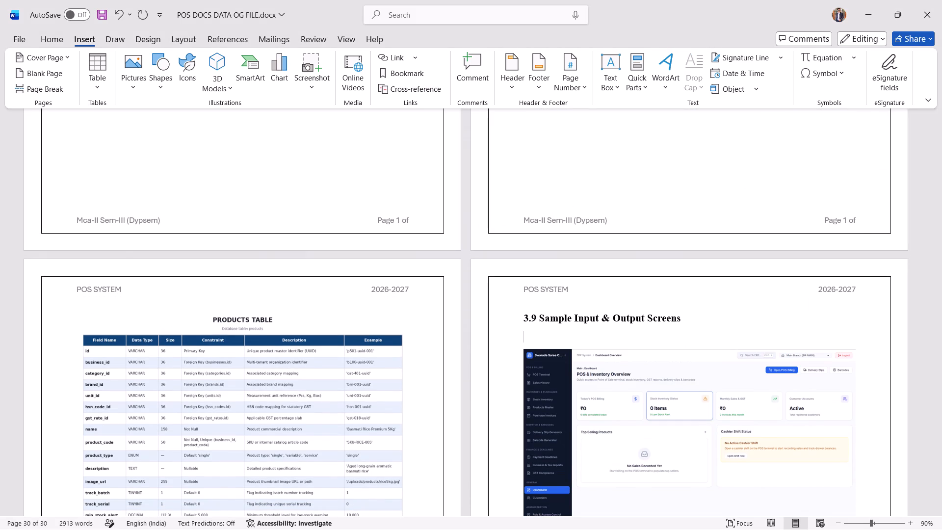
pyautogui.hotkey('alt', 'Tab')
pyautogui.scroll(5, 507, 280)
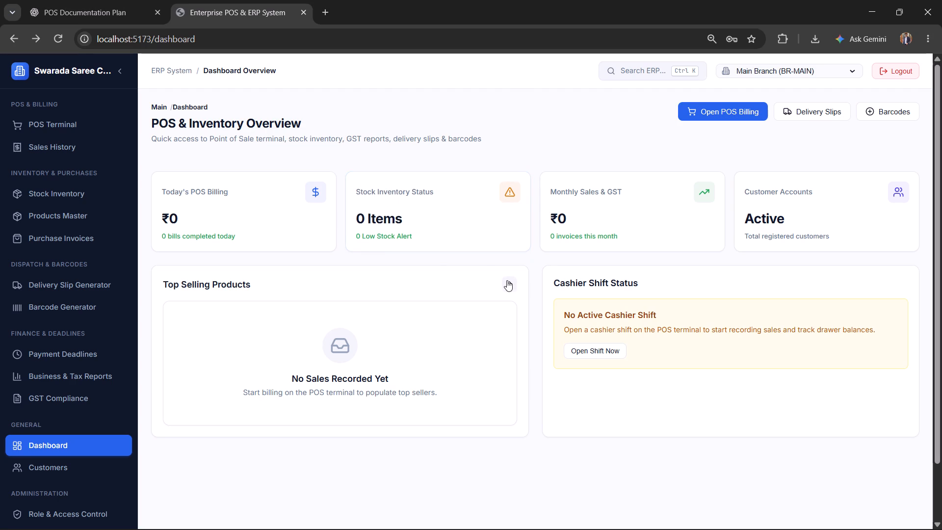
pyautogui.click(185, 75)
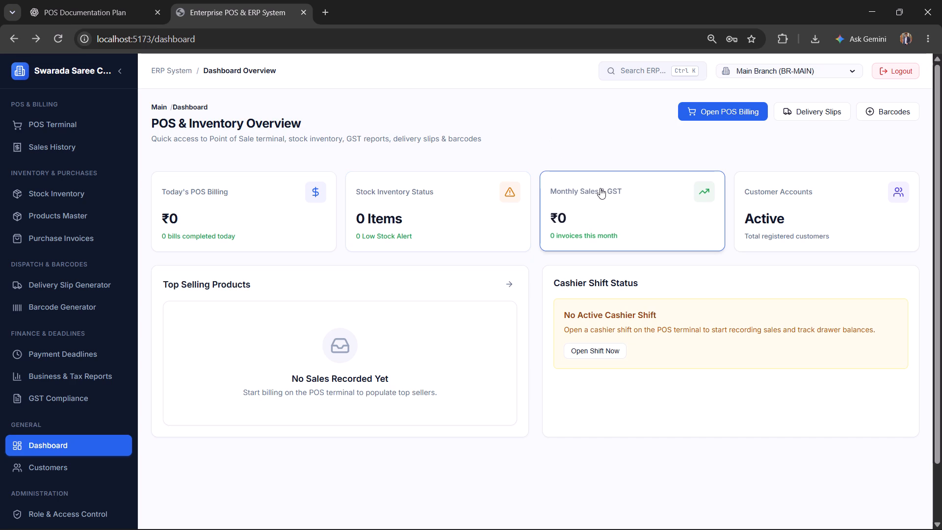
pyautogui.hotkey('alt', 'Tab')
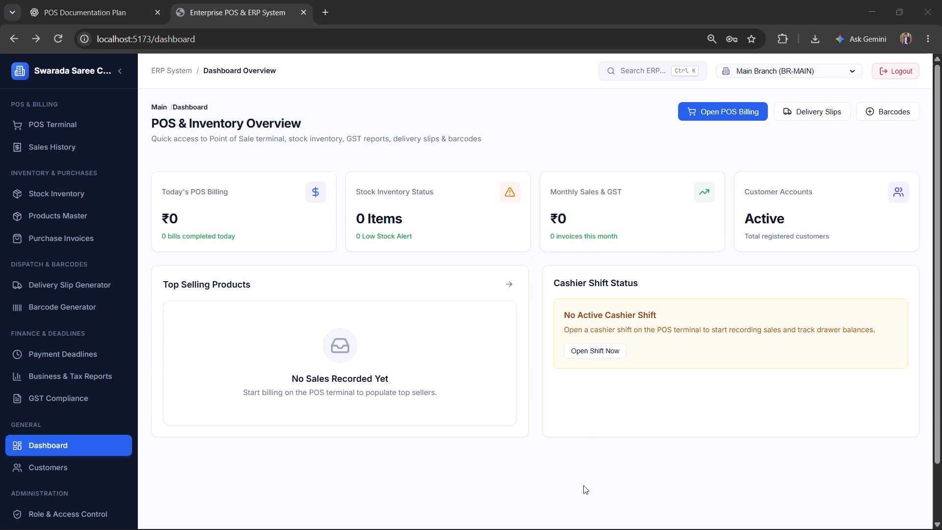
pyautogui.write('Ad')
pyautogui.write('min')
pyautogui.press('space')
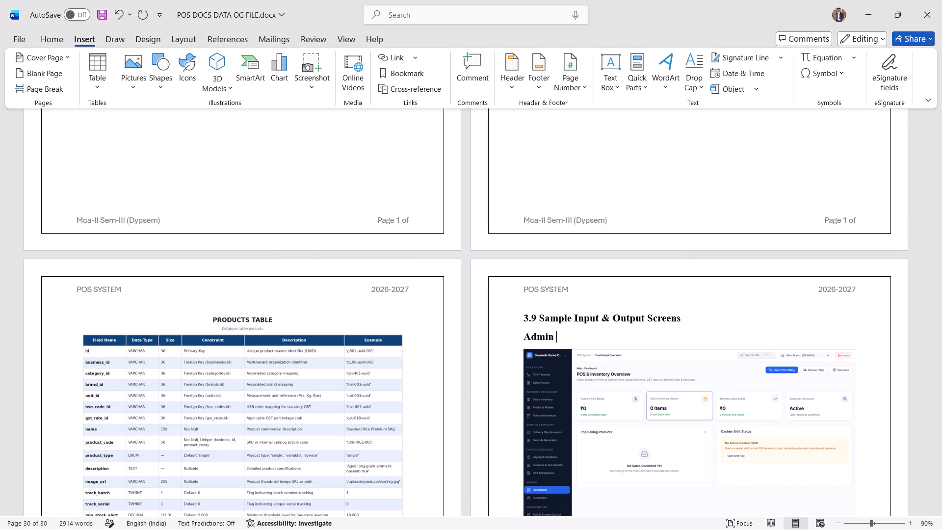
pyautogui.hotkey('shift', 'f')
pyautogui.press('BackSpace')
pyautogui.hotkey('shift', 'f')
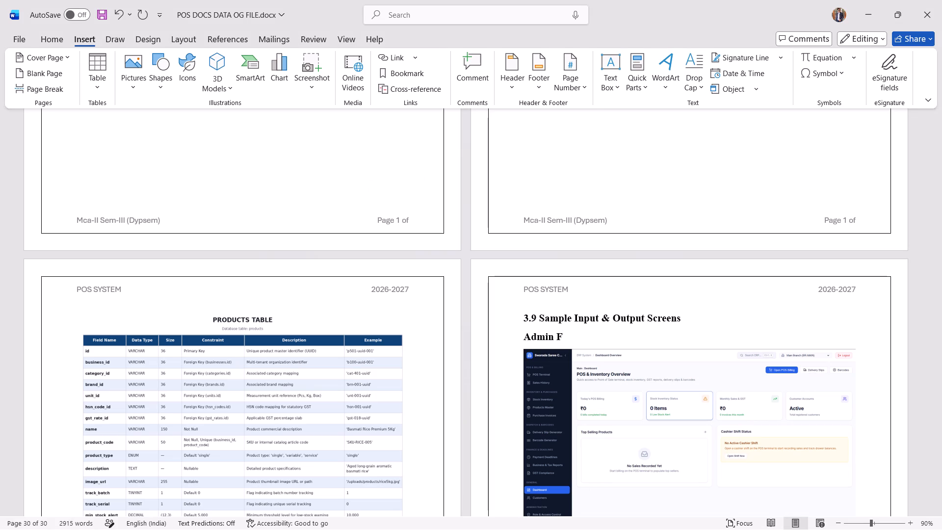
pyautogui.press('BackSpace')
pyautogui.write('Dashboard')
pyautogui.press('space')
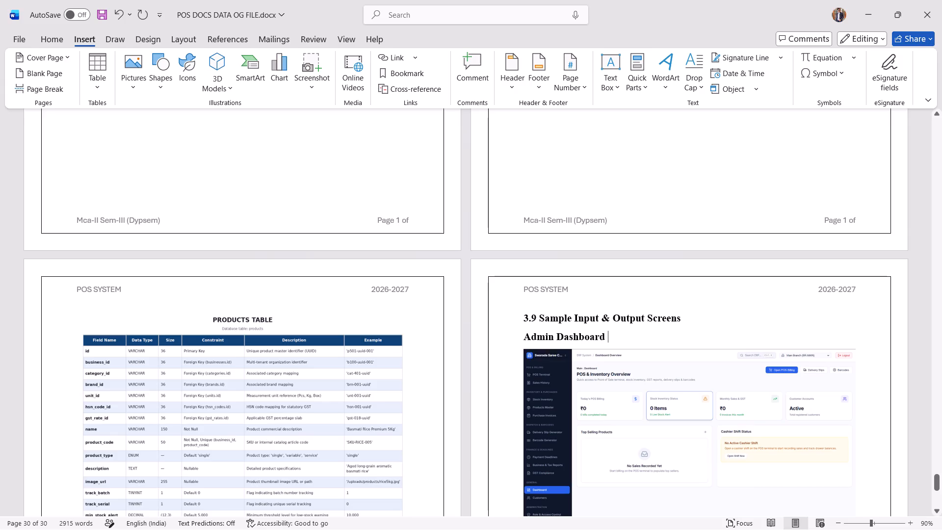
# Insert a blank line after the 3.9 heading and two new lines below the dashboard screenshot.
pyautogui.click(676, 327)
pyautogui.click(688, 321)
pyautogui.press('Return')
pyautogui.scroll(-10, 680, 347)
pyautogui.click(706, 366)
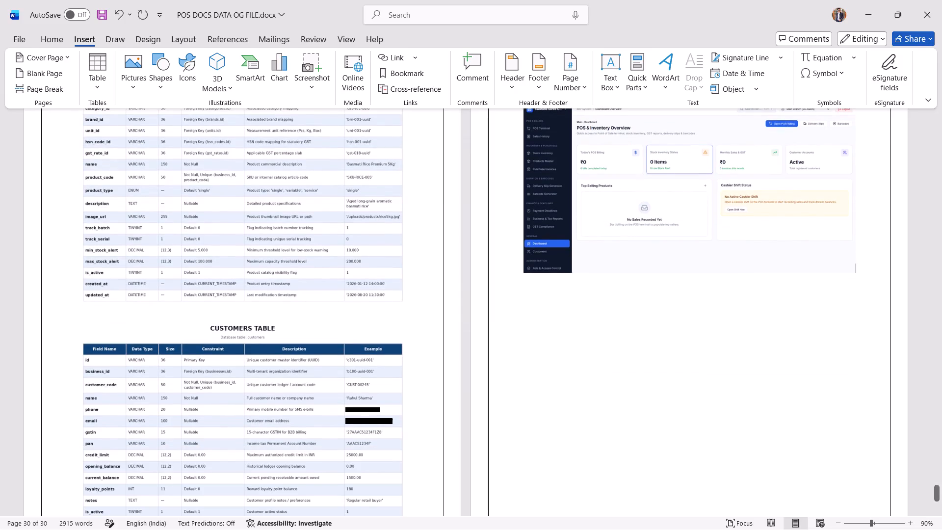
pyautogui.press('Return')
pyautogui.press('Return')
# In Chrome, open the Role & Access Control page of the POS site and capture the page from its top.
pyautogui.hotkey('alt', 'Tab')
pyautogui.scroll(-3, 402, 297)
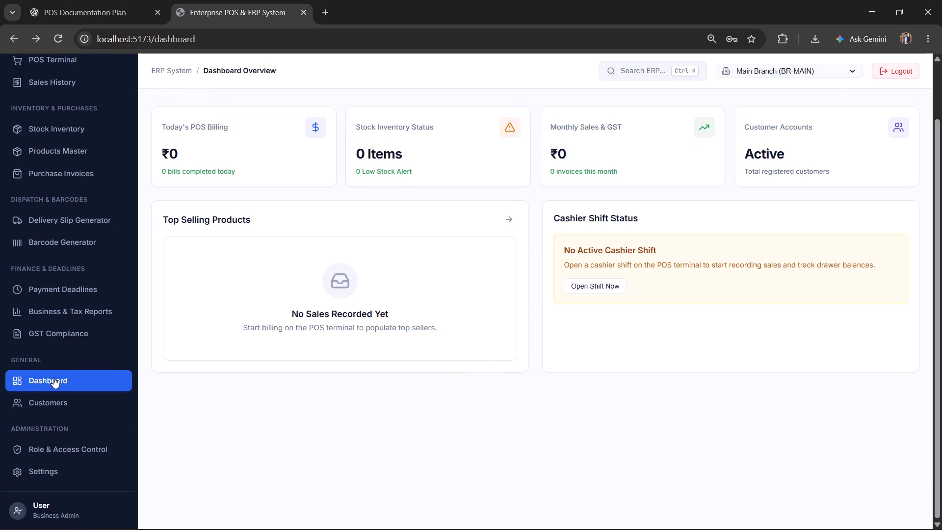
pyautogui.scroll(-2, 68, 369)
pyautogui.scroll(3, 104, 377)
pyautogui.scroll(-4, 105, 386)
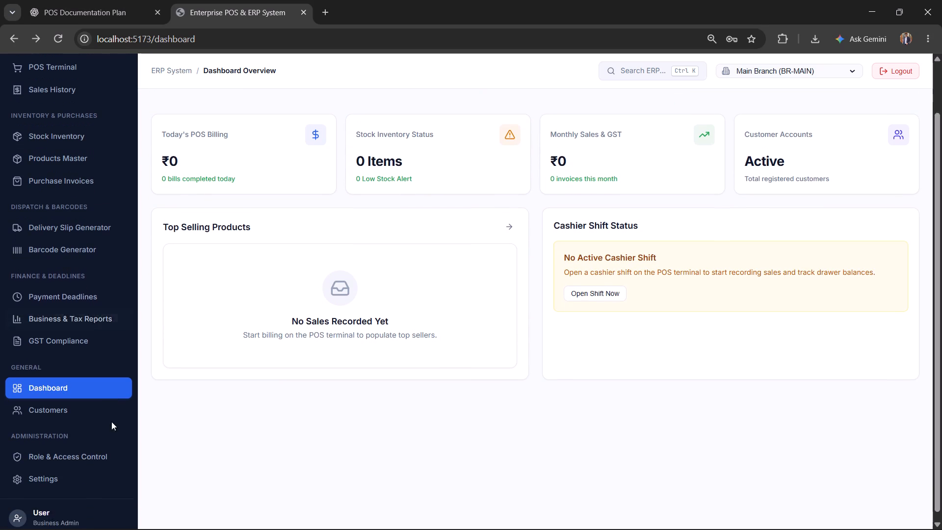
pyautogui.click(87, 452)
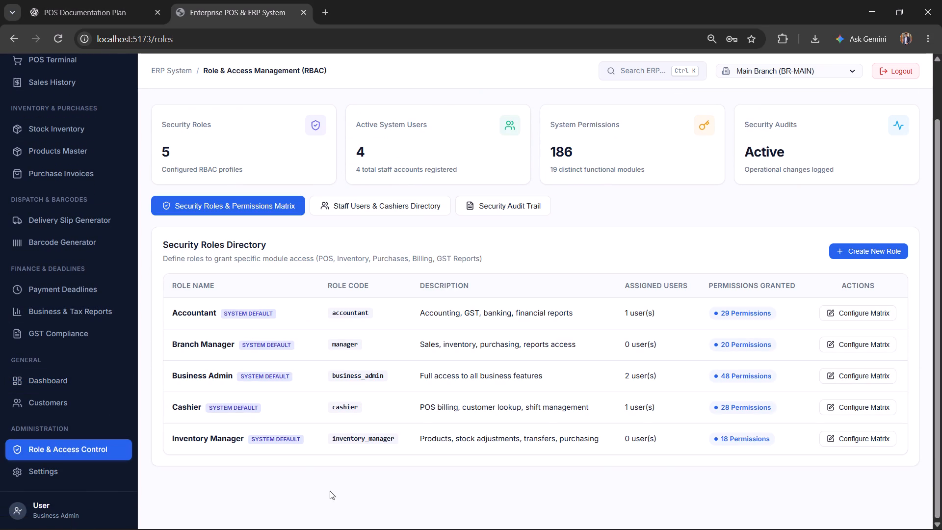
pyautogui.scroll(2, 364, 480)
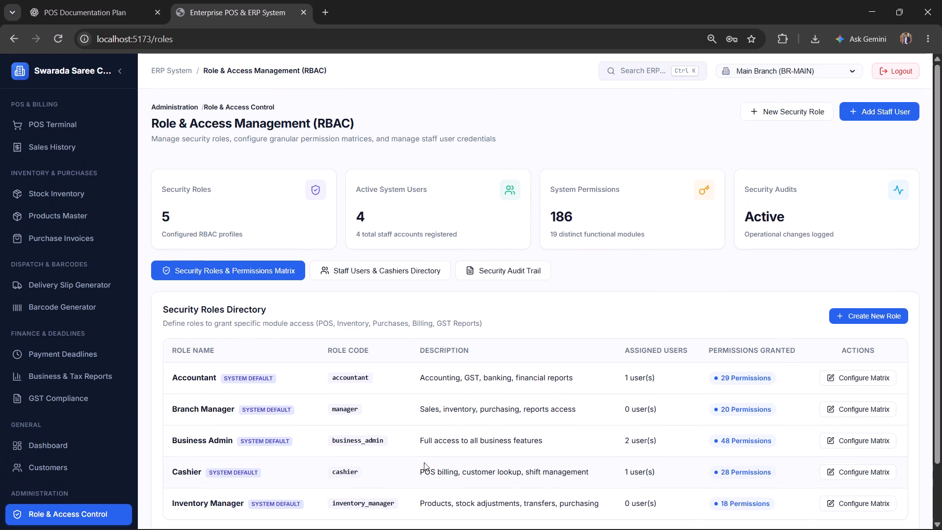
pyautogui.scroll(-1, 520, 368)
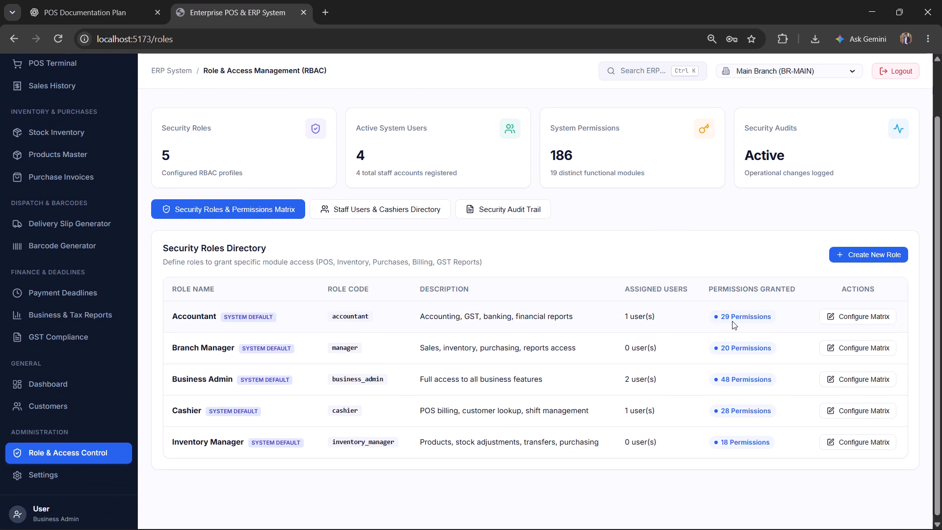
pyautogui.scroll(1, 732, 321)
pyautogui.scroll(-1, 732, 321)
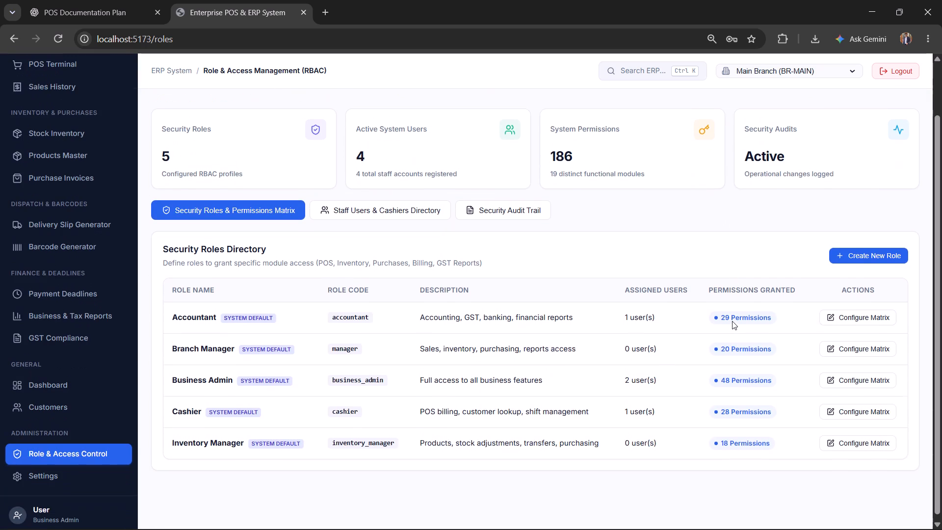
pyautogui.scroll(1, 732, 321)
pyautogui.press('Print')
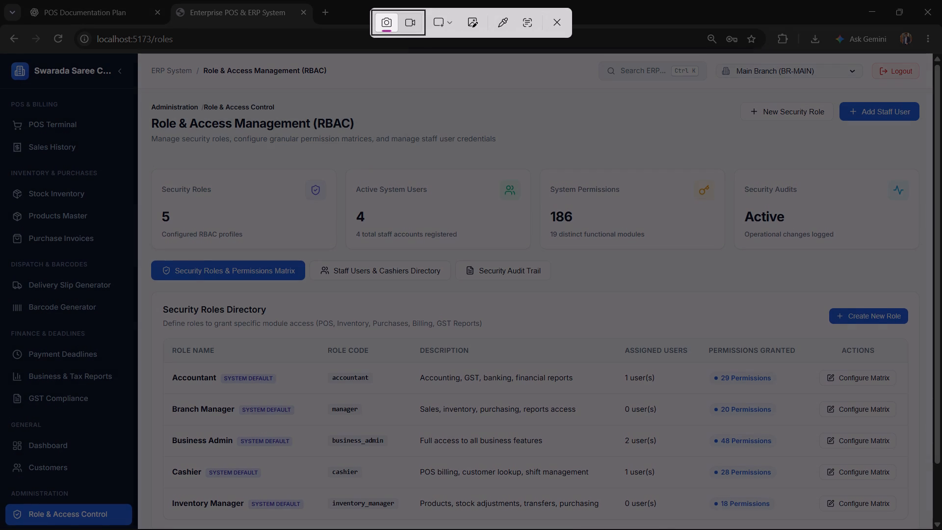
pyautogui.moveTo(4, 54); pyautogui.dragTo(941, 528)
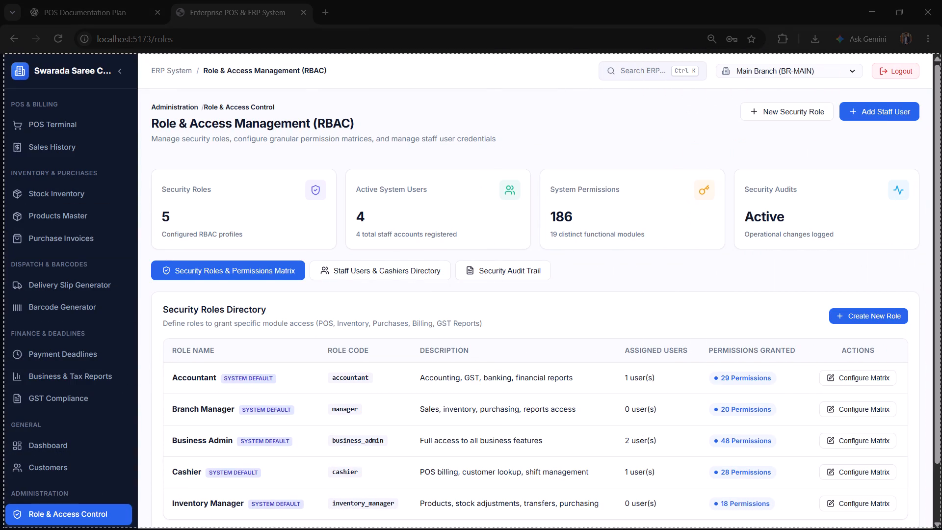
pyautogui.moveTo(941, 528); pyautogui.dragTo(932, 526)
# Back in Word, write the subheading "Roles & Access control in Admin" below the dashboard screenshot.
pyautogui.hotkey('alt', 'Tab')
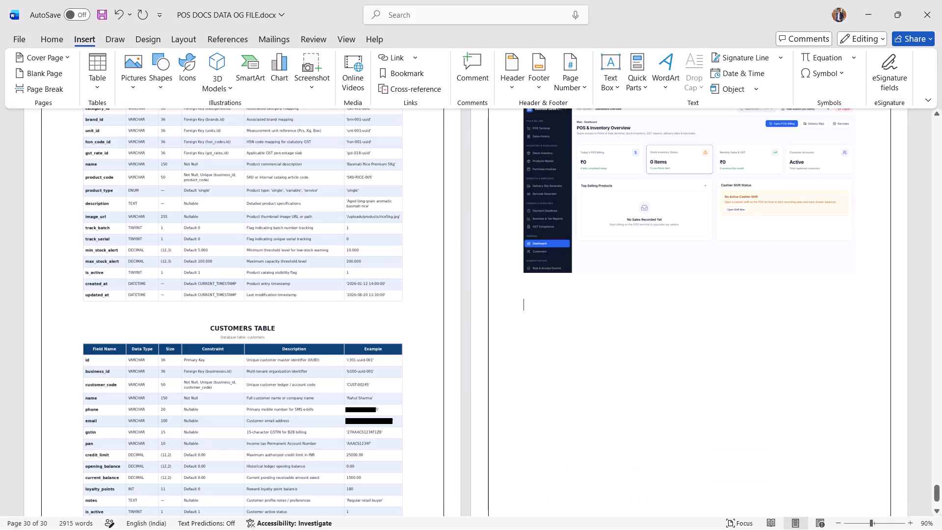
pyautogui.write('Roles')
pyautogui.press('space')
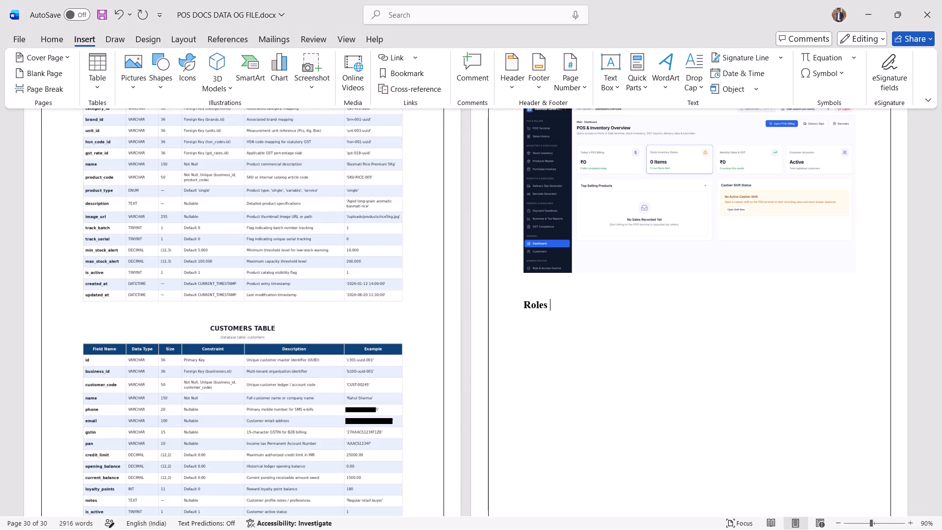
pyautogui.write('&')
pyautogui.press('space')
pyautogui.hotkey('alt', 'Tab')
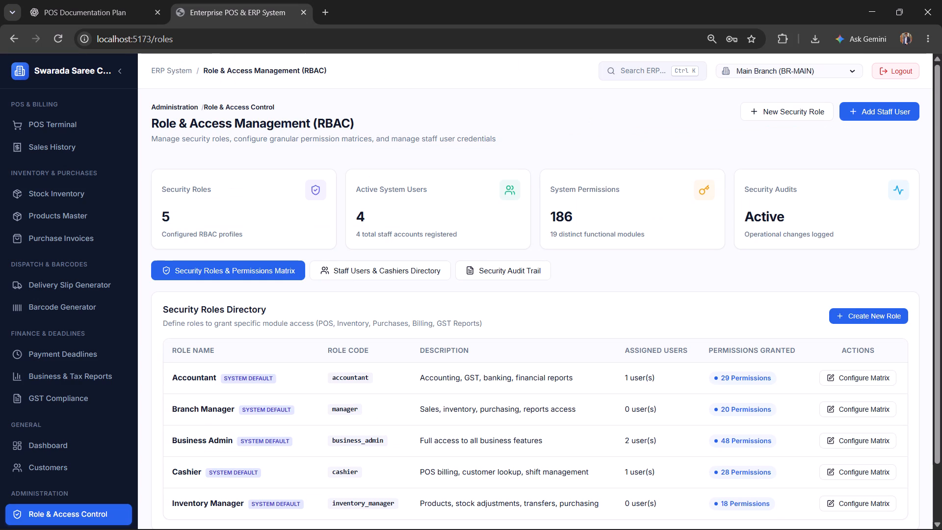
pyautogui.hotkey('alt', 'Tab')
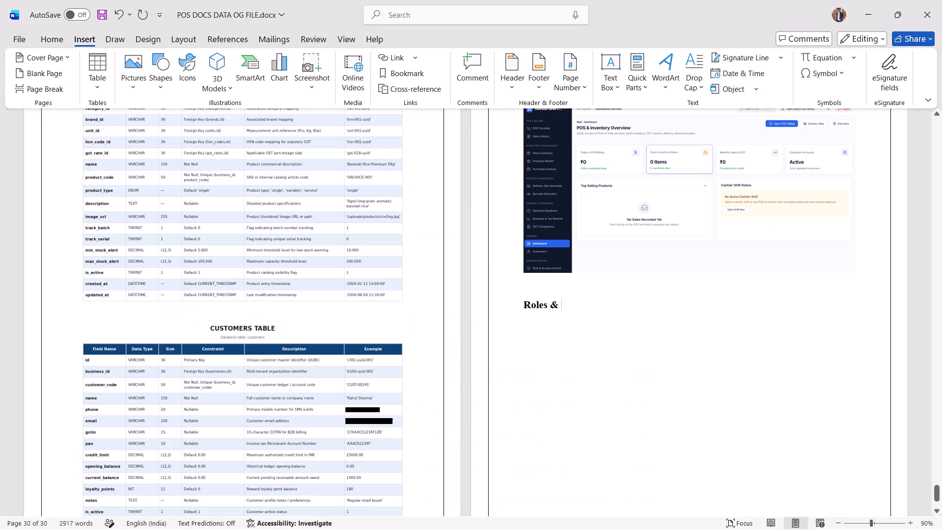
pyautogui.write('Access')
pyautogui.press('space')
pyautogui.write('contre')
pyautogui.press('BackSpace')
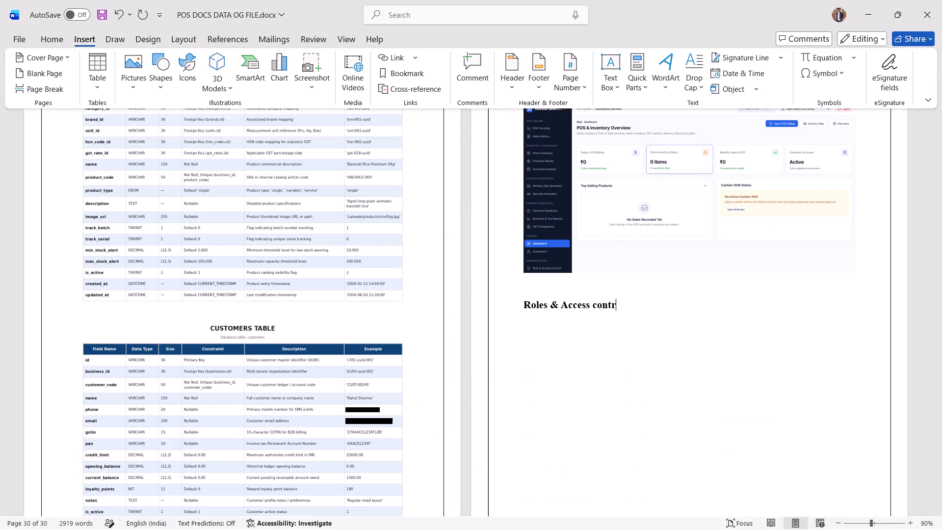
pyautogui.write('ol')
pyautogui.press('space')
pyautogui.write('in')
pyautogui.press('space')
pyautogui.write('Ad')
pyautogui.write('min')
pyautogui.press('space')
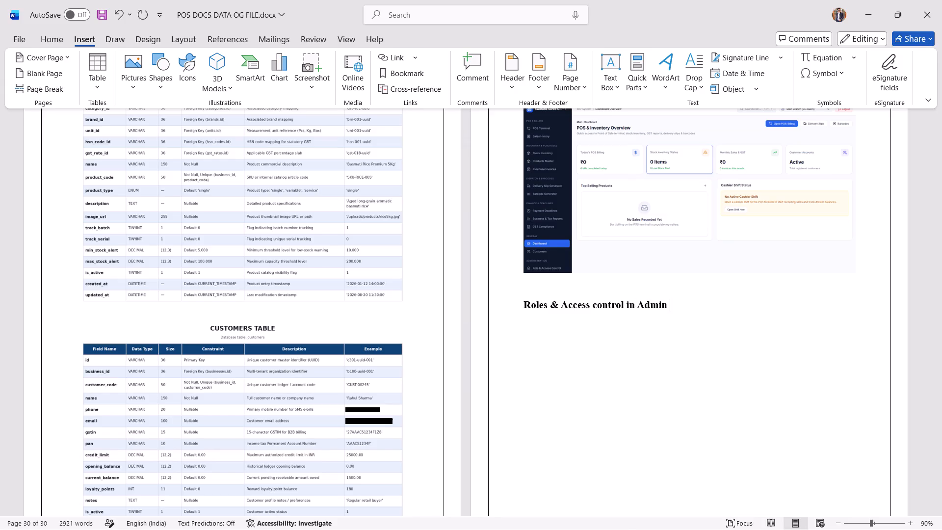
# Paste the captured Role & Access Management screenshot on a new line under its subheading.
pyautogui.press('Return')
pyautogui.hotkey('ctrl', 'v')
pyautogui.scroll(4, 637, 354)
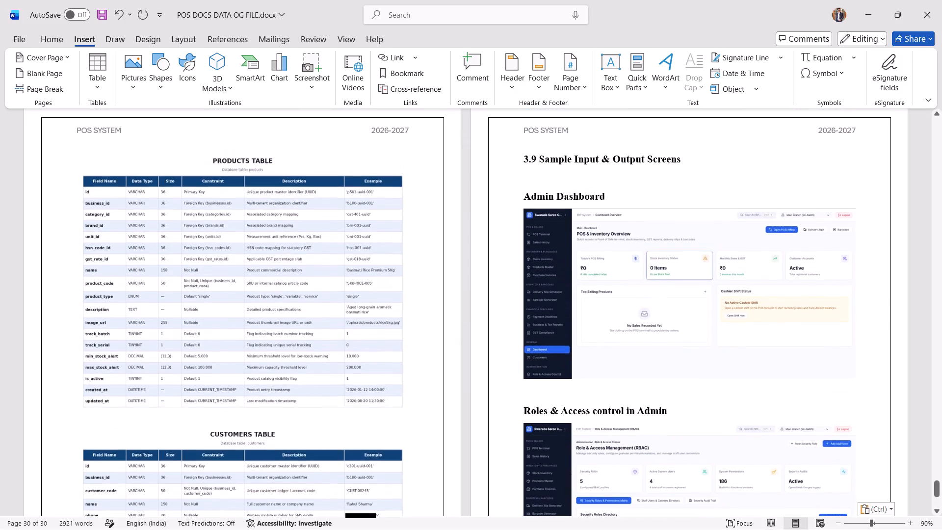
# Insert another blank line above the "Roles & Access control in Admin" subheading.
pyautogui.scroll(-5, 705, 343)
pyautogui.keyDown('ctrl'); pyautogui.scroll(-5, 746, 362); pyautogui.keyUp('ctrl')
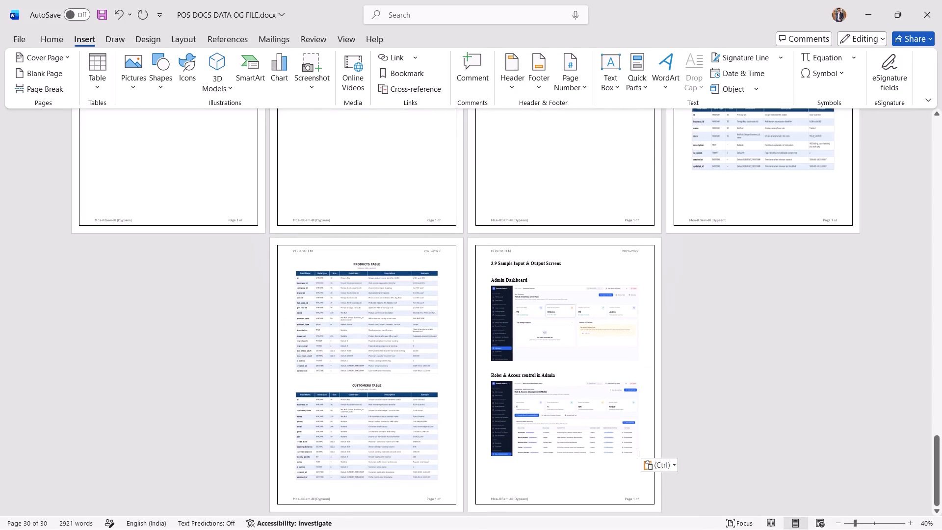
pyautogui.scroll(1, 633, 421)
pyautogui.keyDown('ctrl'); pyautogui.scroll(6, 629, 426); pyautogui.keyUp('ctrl')
pyautogui.scroll(-3, 632, 421)
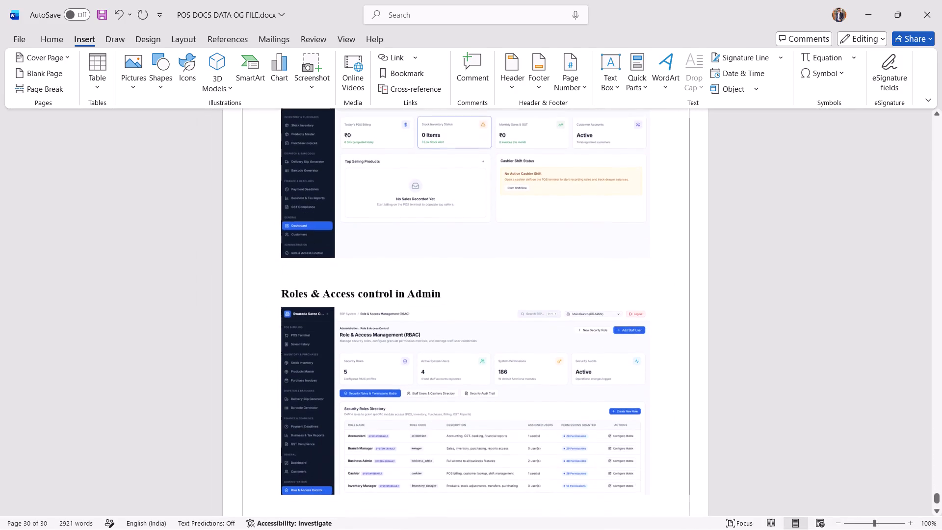
pyautogui.click(286, 287)
pyautogui.click(278, 290)
pyautogui.press('Return')
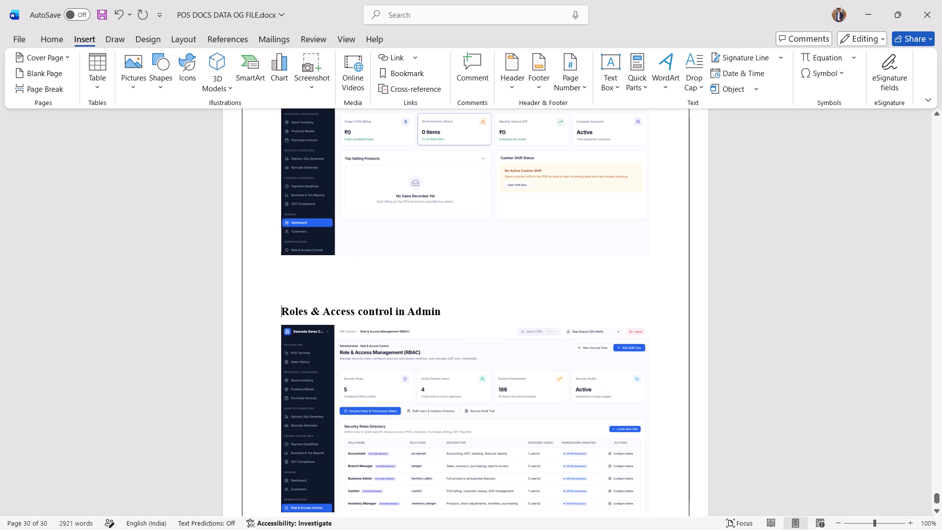
# Insert a page break after the Role & Access Management screenshot.
pyautogui.scroll(5, 497, 337)
pyautogui.scroll(-11, 500, 336)
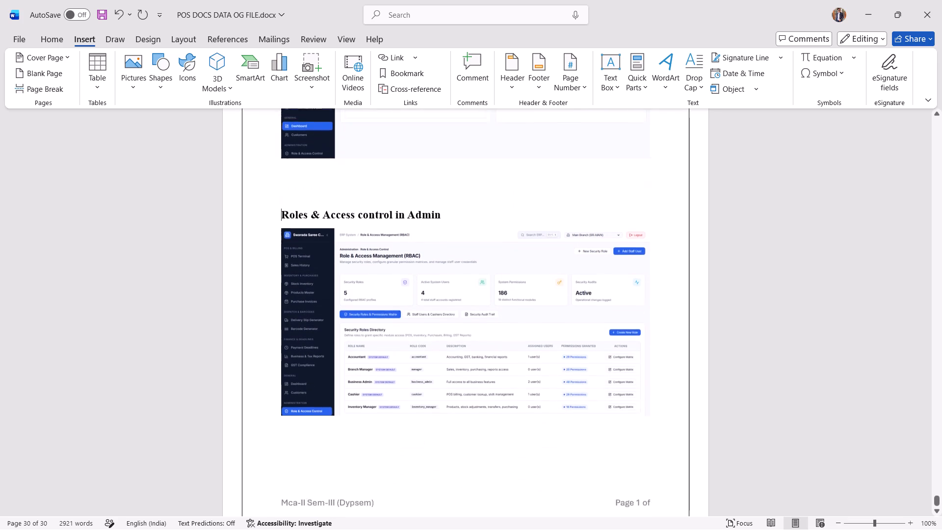
pyautogui.scroll(3, 583, 347)
pyautogui.scroll(-4, 591, 399)
pyautogui.click(663, 390)
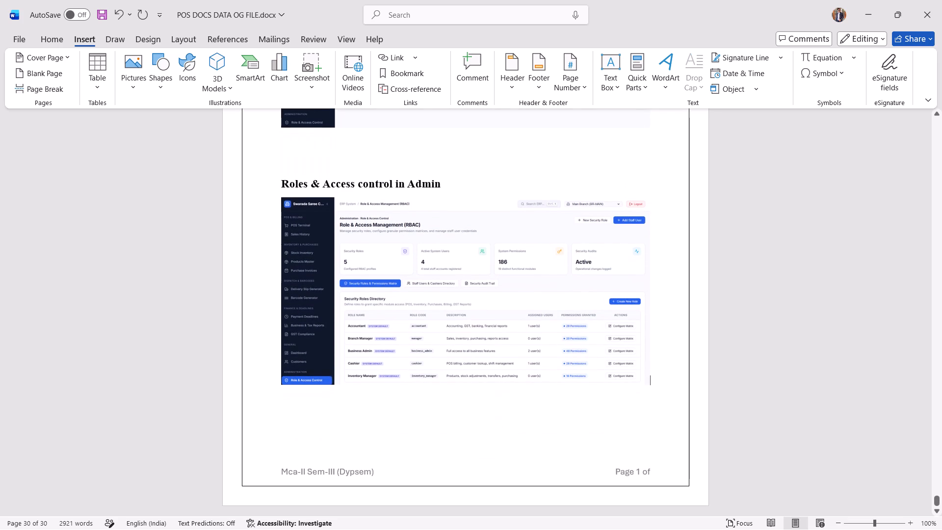
pyautogui.click(69, 87)
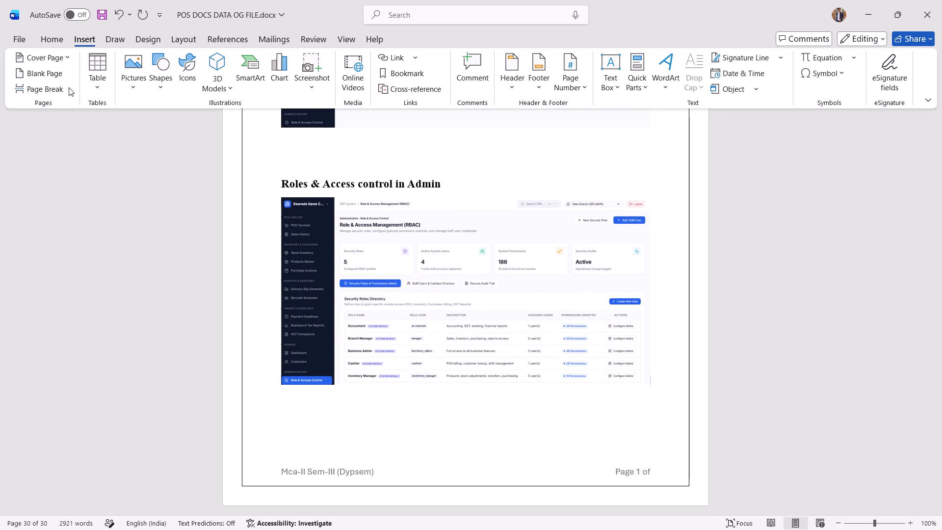
pyautogui.click(63, 89)
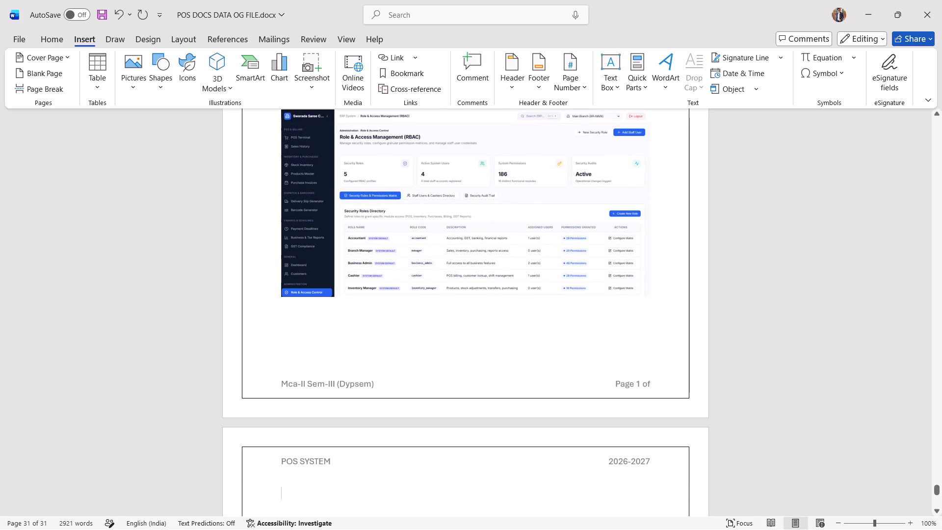
pyautogui.hotkey('alt', 'Tab')
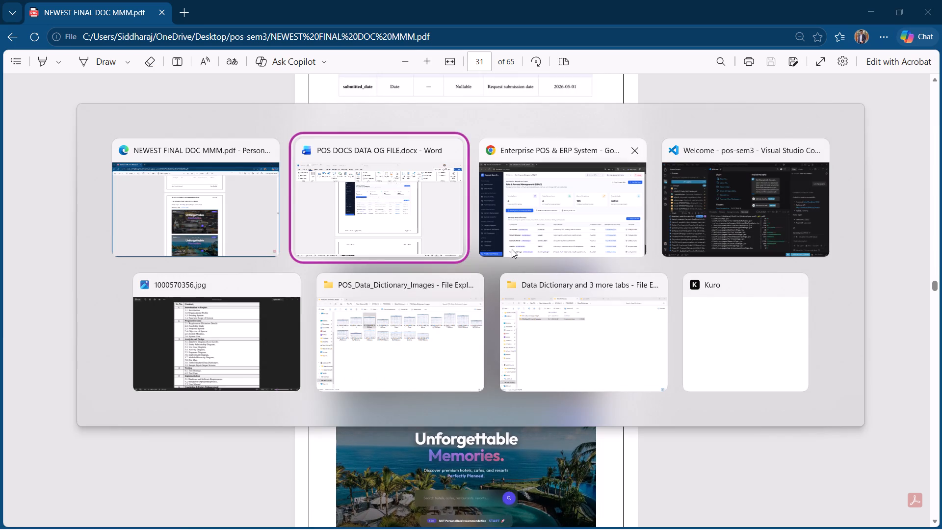
pyautogui.hotkey('alt', 'Tab')
pyautogui.keyDown('alt'); pyautogui.click(399, 212); pyautogui.keyUp('alt')
# Add a line reading "URL - " between the Admin Dashboard subheading and its screenshot.
pyautogui.scroll(4, 499, 302)
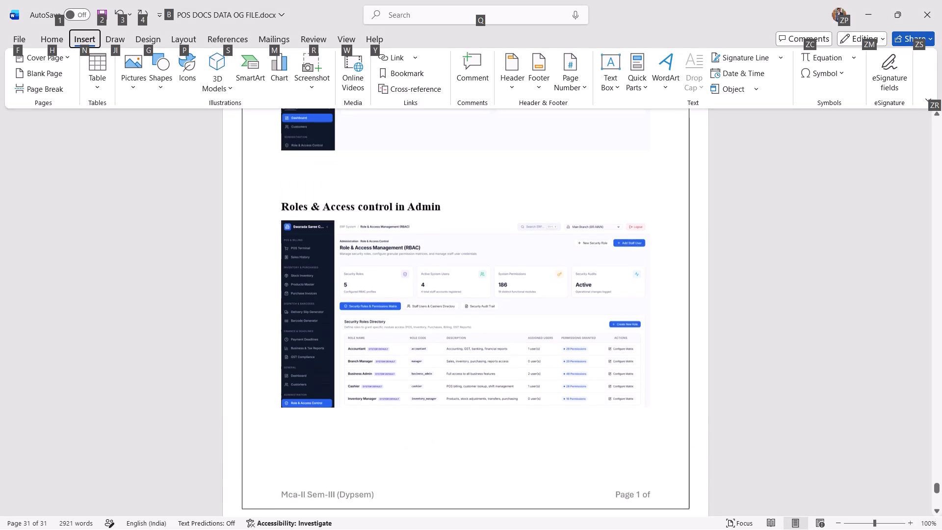
pyautogui.scroll(5, 499, 302)
pyautogui.click(640, 277)
pyautogui.scroll(4, 653, 281)
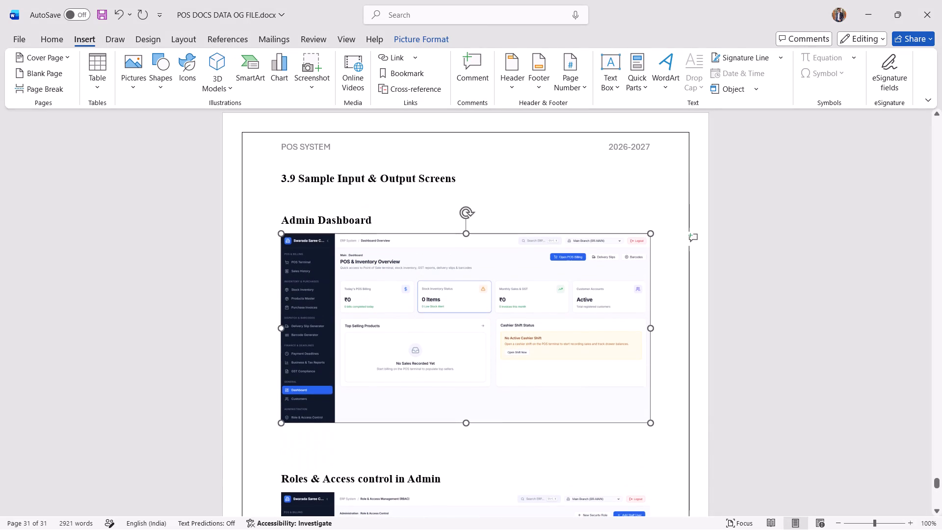
pyautogui.click(413, 228)
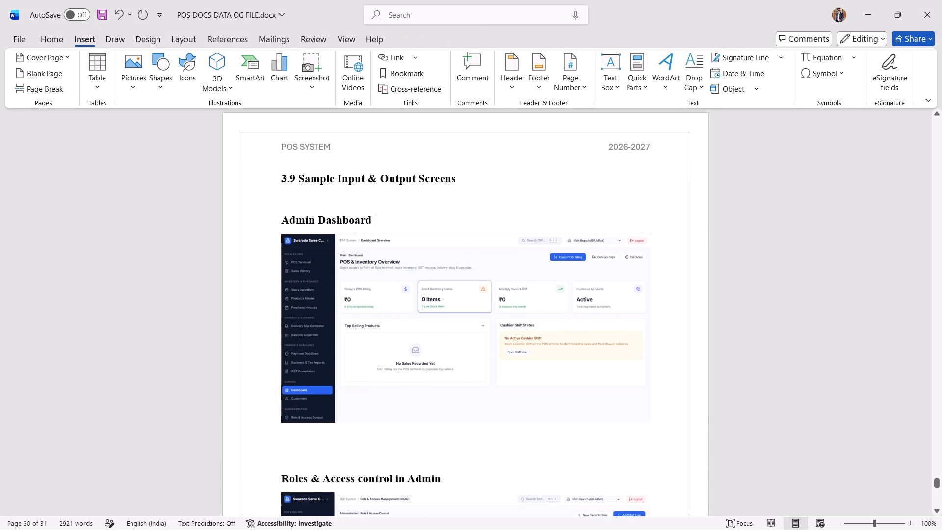
pyautogui.press('9')
pyautogui.press('BackSpace')
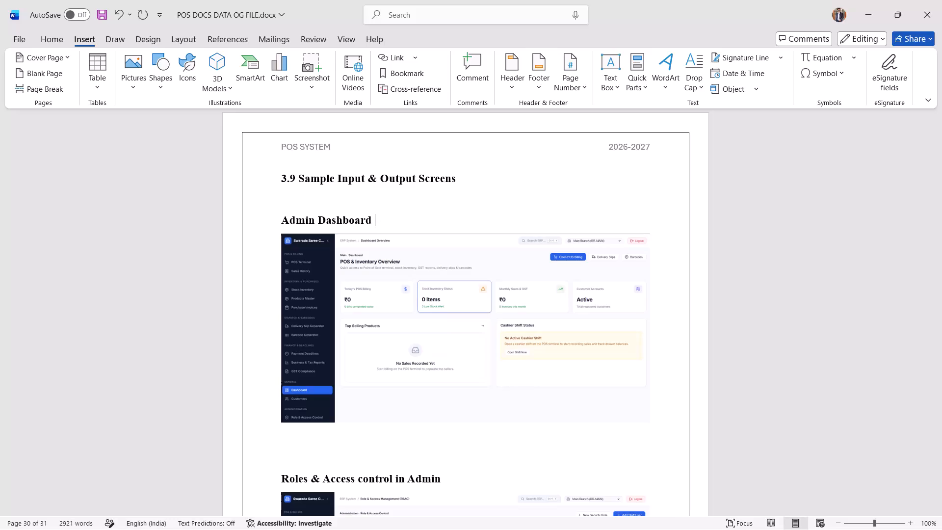
pyautogui.press('Return')
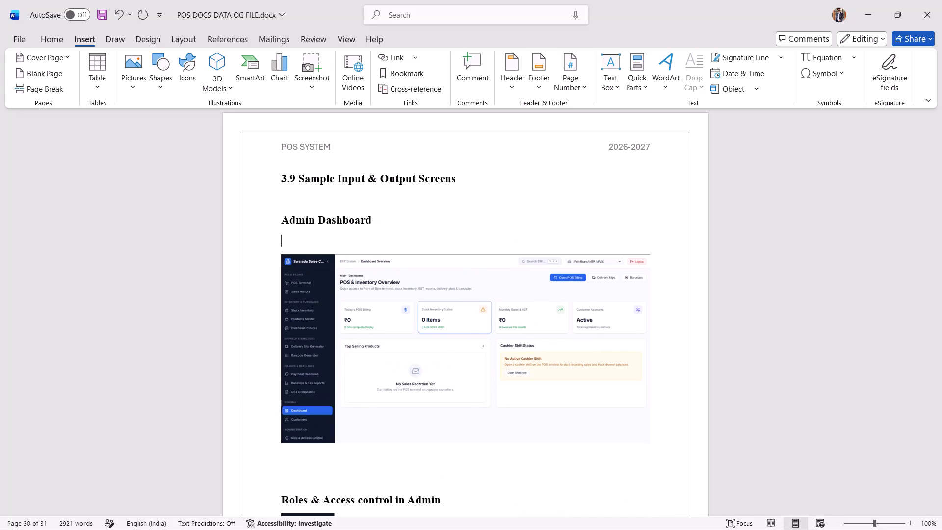
pyautogui.write('URL')
pyautogui.press('space')
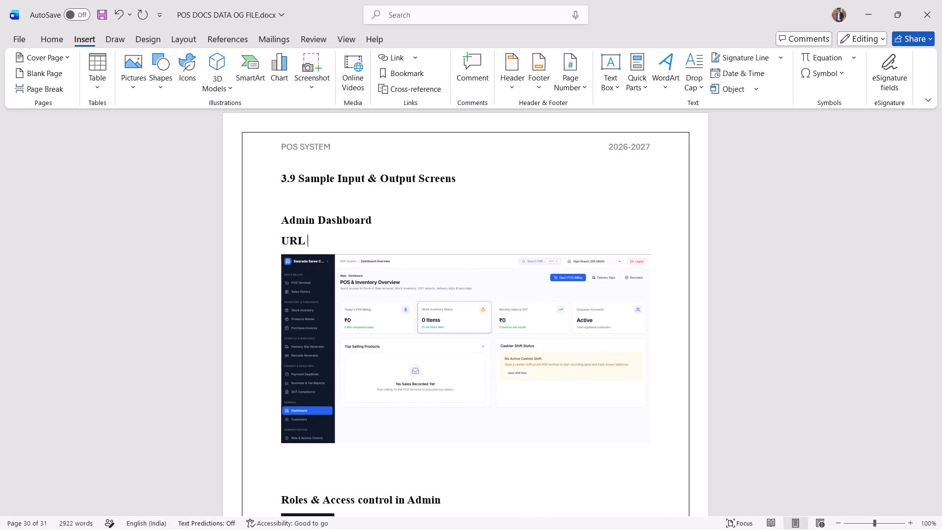
pyautogui.write('-')
pyautogui.press('space')
# Copy the address of the POS site's Dashboard page in Chrome and paste it after "URL -" in Word.
pyautogui.hotkey('alt', 'Tab')
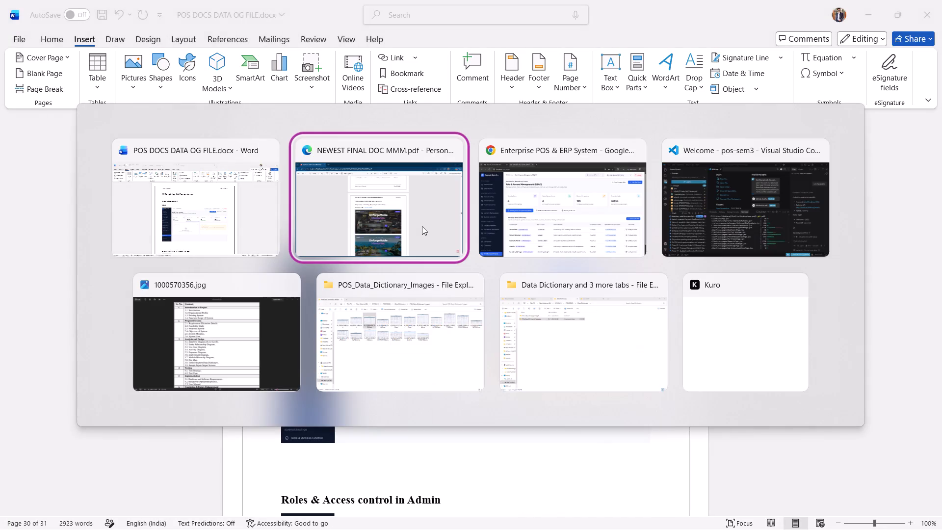
pyautogui.scroll(1, 422, 226)
pyautogui.hotkey('alt', 'Tab')
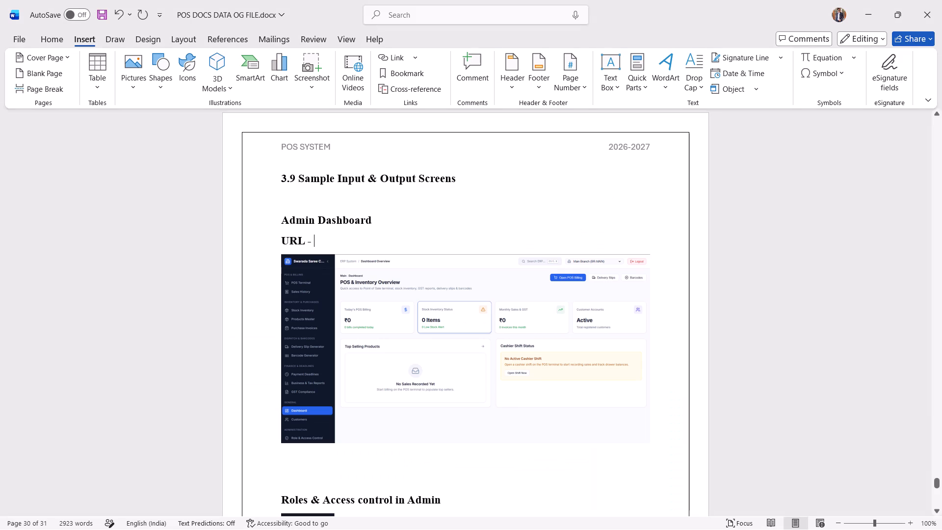
pyautogui.scroll(2, 401, 284)
pyautogui.hotkey('alt', 'Tab')
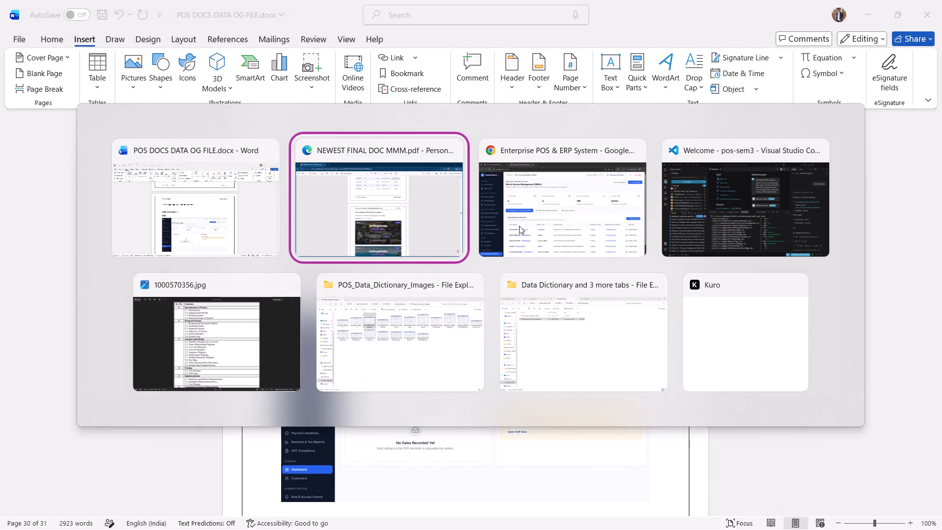
pyautogui.keyDown('alt'); pyautogui.click(566, 212); pyautogui.keyUp('alt')
pyautogui.click(77, 442)
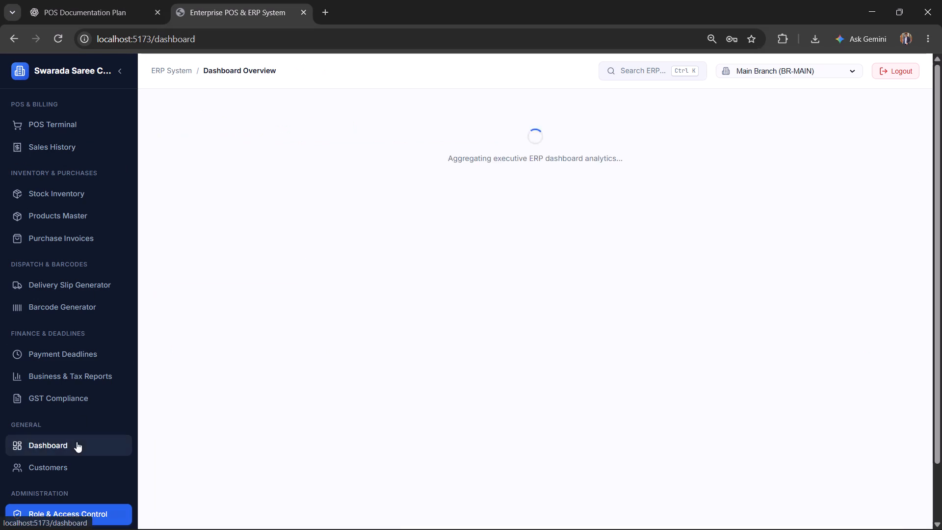
pyautogui.click(235, 33)
pyautogui.hotkey('ctrl', 'c')
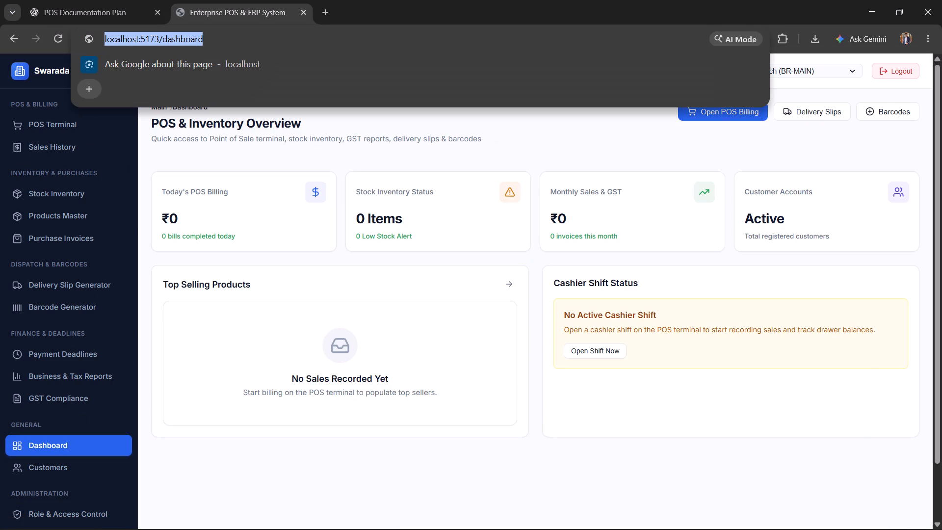
pyautogui.hotkey('alt', 'Tab')
pyautogui.hotkey('ctrl', 'v')
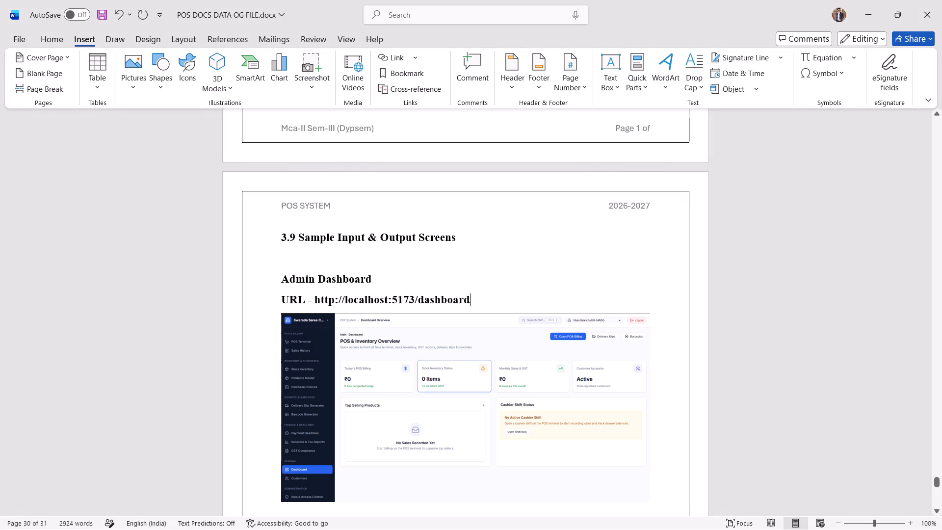
# Colour the dashboard URL text bright blue from the theme colours, checking the URL styling in the reference PDF.
pyautogui.moveTo(469, 302); pyautogui.dragTo(469, 301)
pyautogui.moveTo(469, 301); pyautogui.dragTo(324, 298)
pyautogui.hotkey('alt', 'Tab')
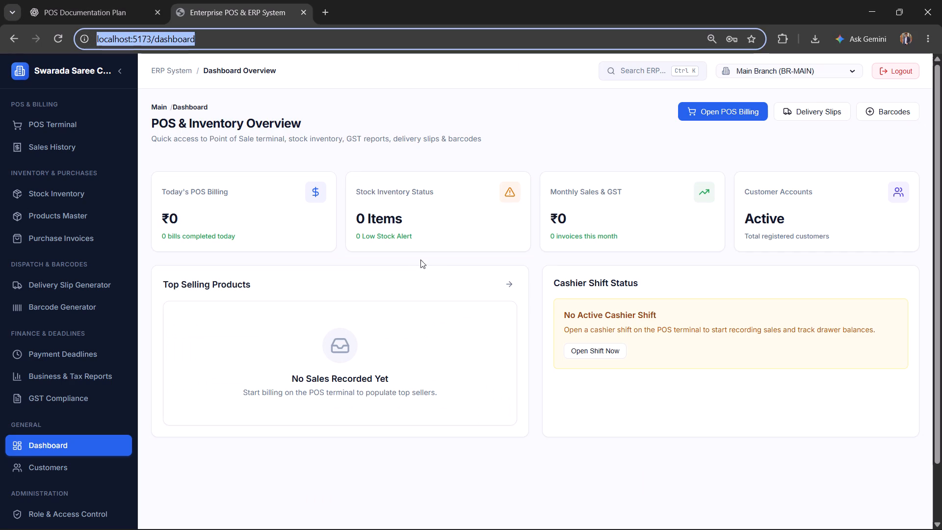
pyautogui.hotkey('alt', 'Tab')
pyautogui.hotkey('alt', 'Tab')
pyautogui.hotkey('alt', 'Tab')
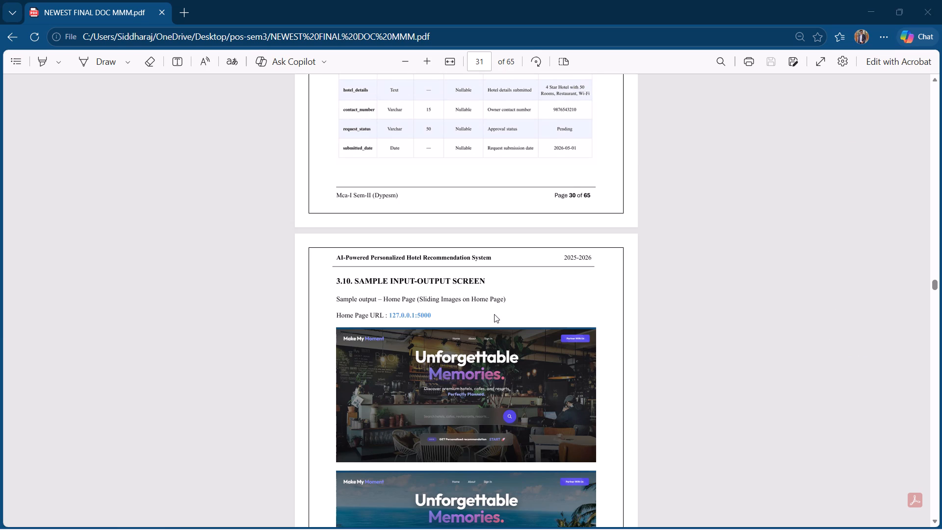
pyautogui.hotkey('alt', 'Tab')
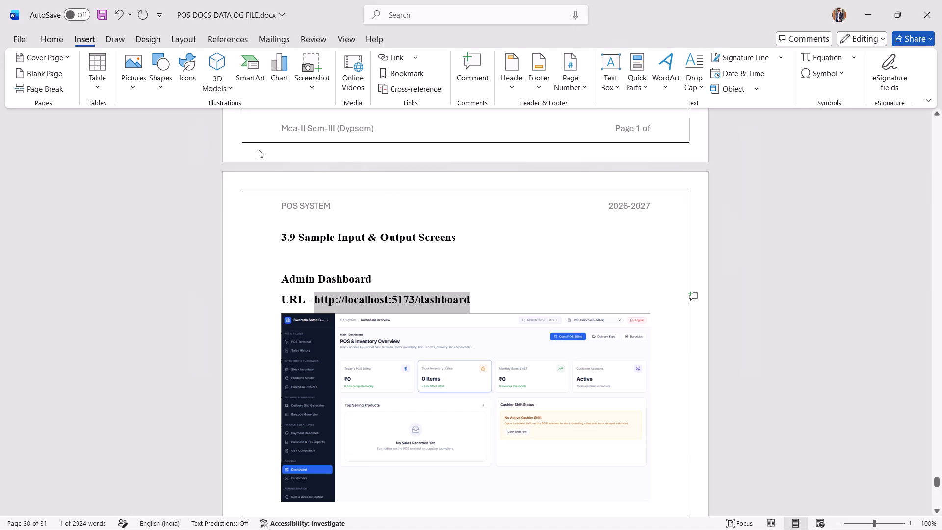
pyautogui.click(54, 37)
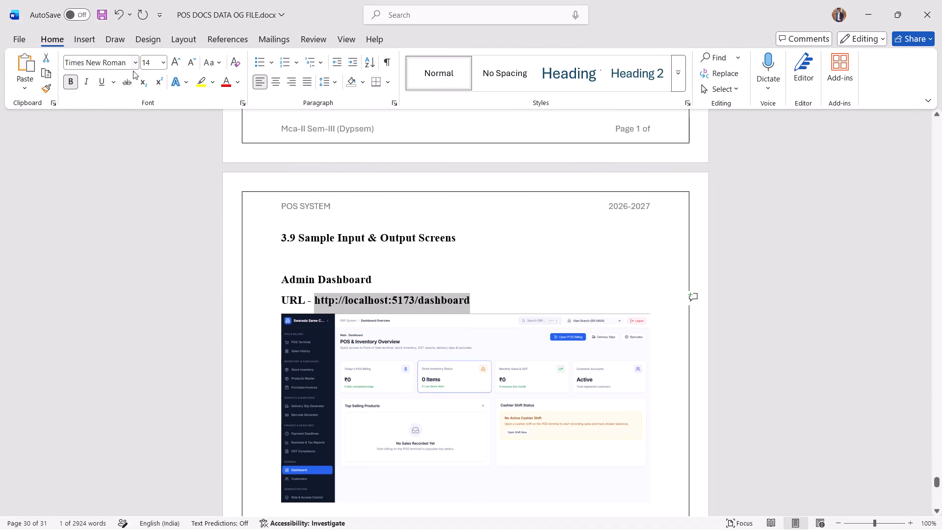
pyautogui.click(235, 84)
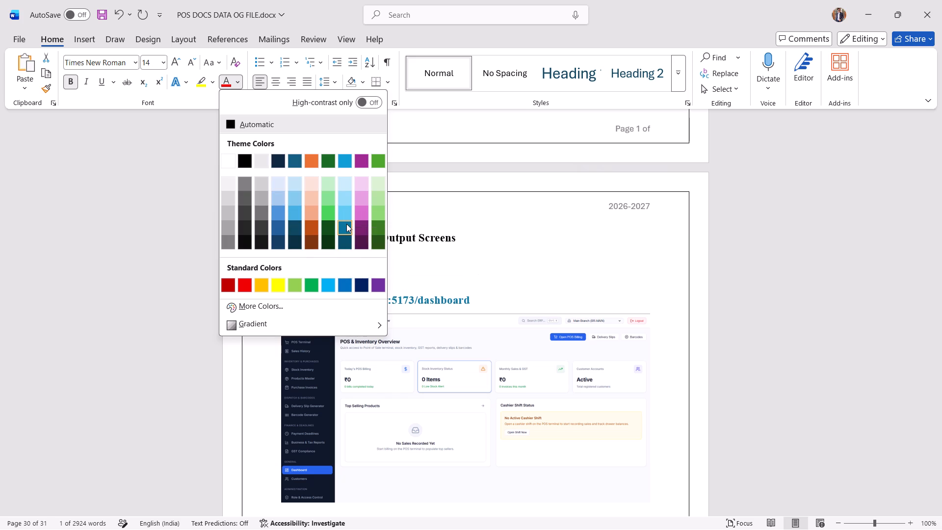
pyautogui.click(342, 164)
pyautogui.click(470, 272)
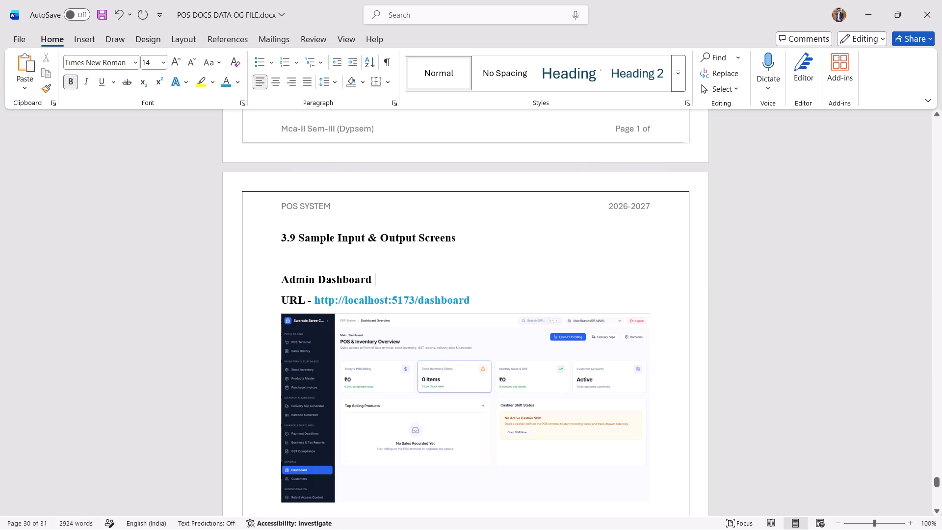
pyautogui.click(474, 299)
# In Chrome, open the POS site's Role & Access Control page, copy its address, and return to Word.
pyautogui.scroll(-6, 474, 299)
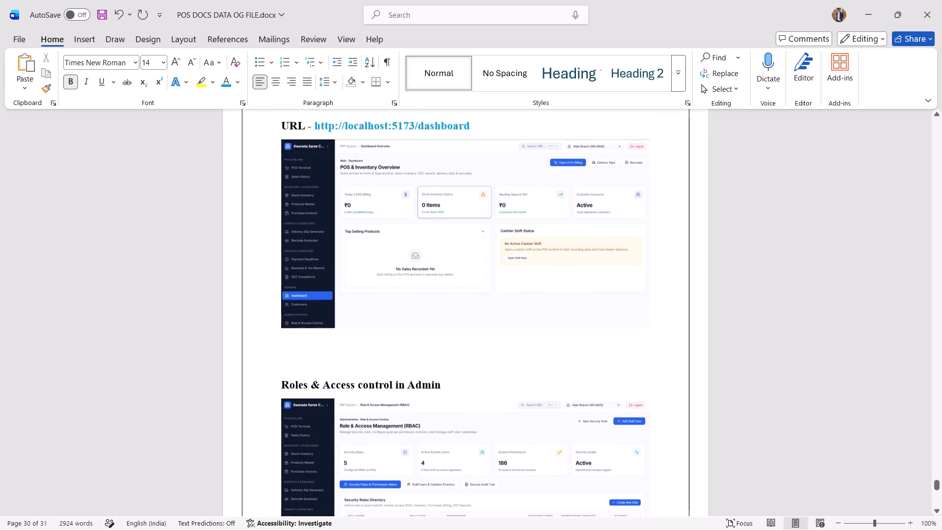
pyautogui.hotkey('alt', 'Tab')
pyautogui.hotkey('alt', 'Tab')
pyautogui.hotkey('alt', 'Tab')
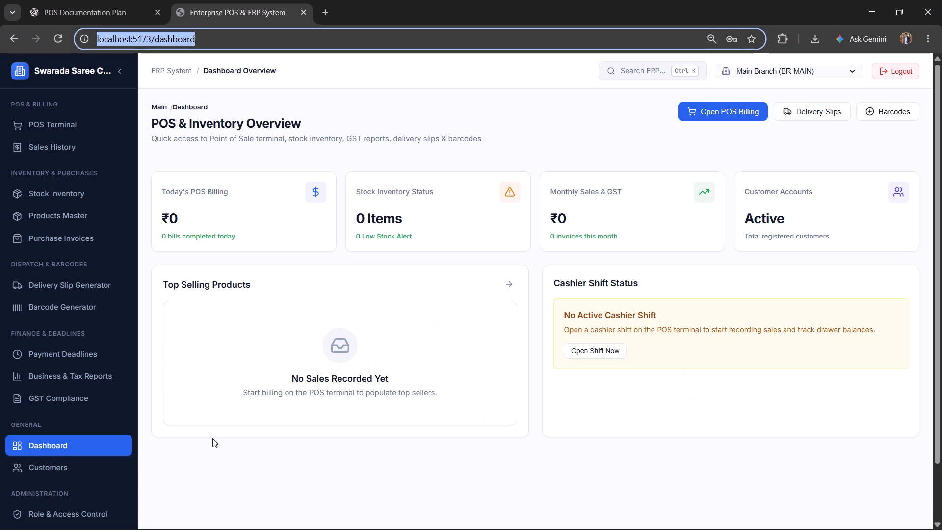
pyautogui.scroll(-3, 137, 449)
pyautogui.click(85, 460)
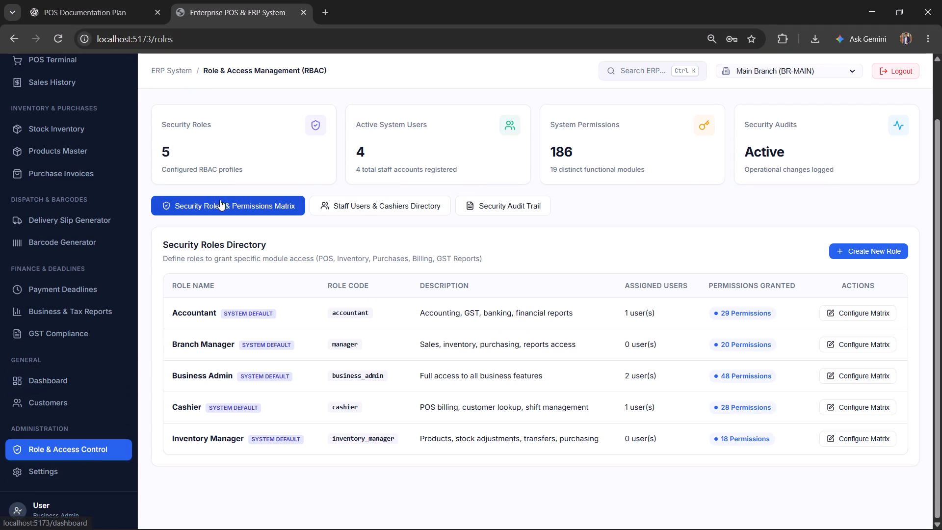
pyautogui.scroll(3, 458, 242)
pyautogui.click(283, 42)
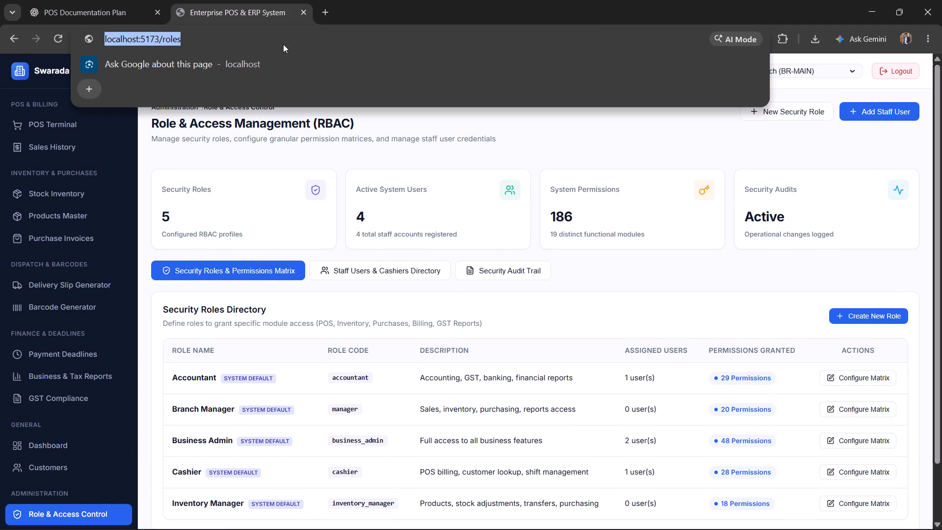
pyautogui.hotkey('ctrl', 'c')
pyautogui.hotkey('alt', 'Tab')
pyautogui.hotkey('alt', 'Tab')
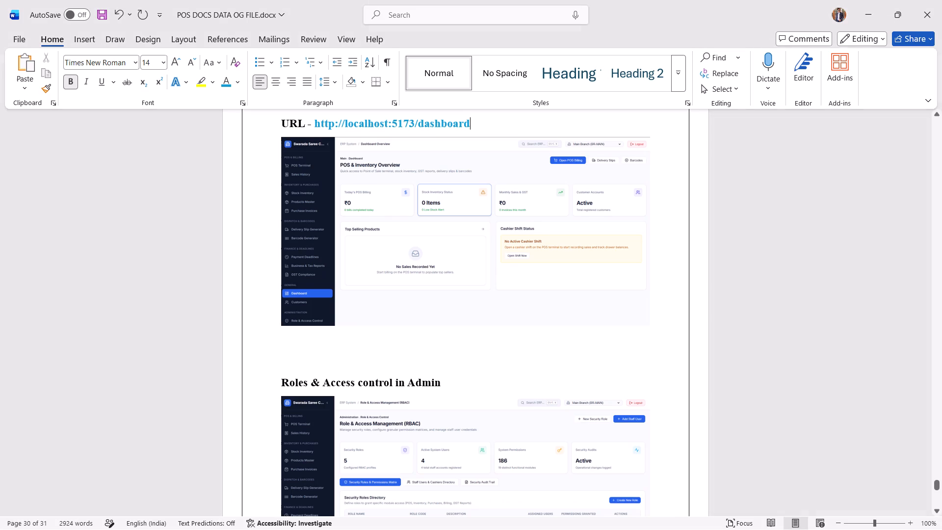
# Add a line reading "URL - " between the "Roles & Access control in Admin" subheading and its screenshot.
pyautogui.scroll(-3, 418, 429)
pyautogui.click(445, 295)
pyautogui.press('Return')
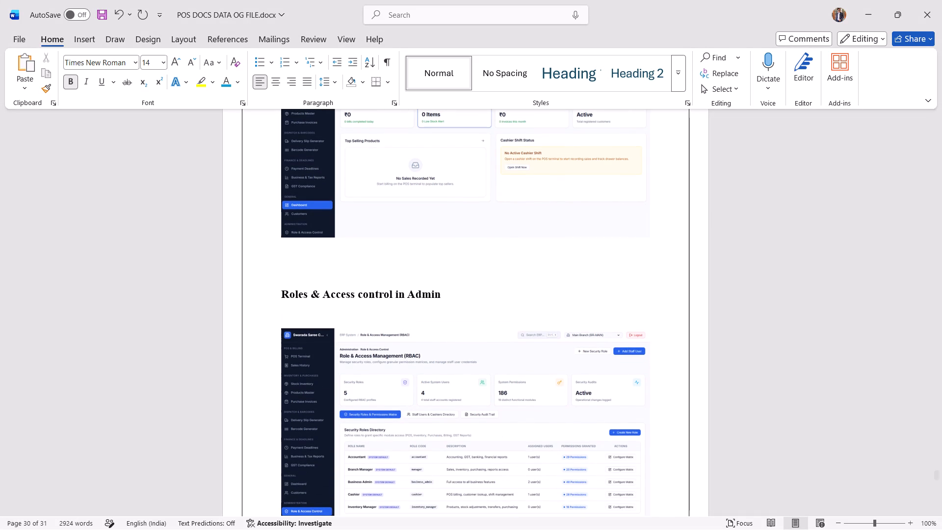
pyautogui.write('ur')
pyautogui.press('BackSpace')
pyautogui.press('BackSpace')
pyautogui.write('Url')
pyautogui.press('space')
pyautogui.press('BackSpace')
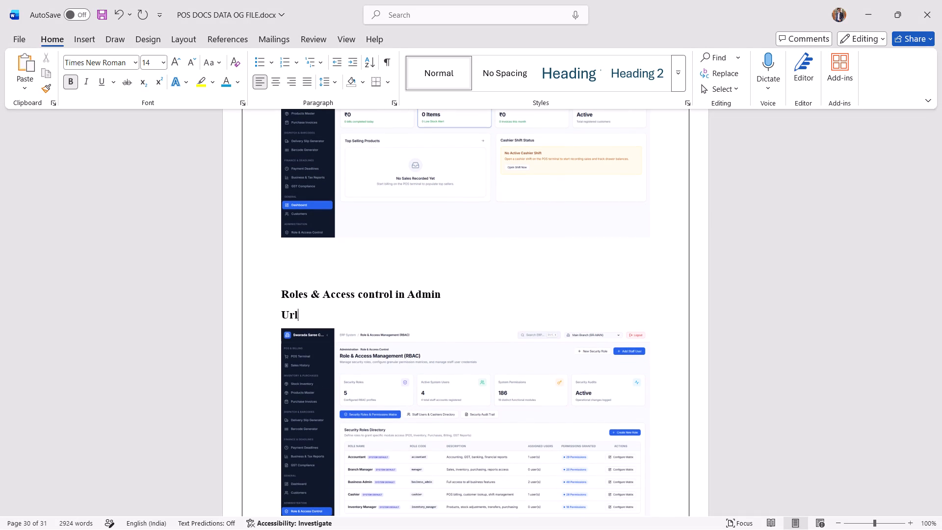
pyautogui.press('BackSpace')
pyautogui.press('BackSpace')
pyautogui.write('RL')
pyautogui.press('space')
pyautogui.write('-')
pyautogui.press('space')
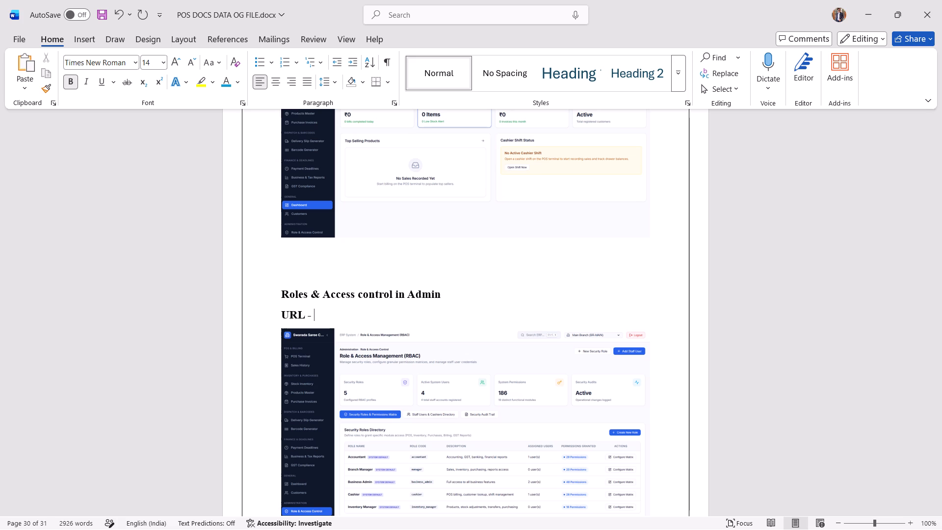
pyautogui.hotkey('alt', 'Tab')
pyautogui.hotkey('alt', 'Tab')
pyautogui.hotkey('alt', 'Tab')
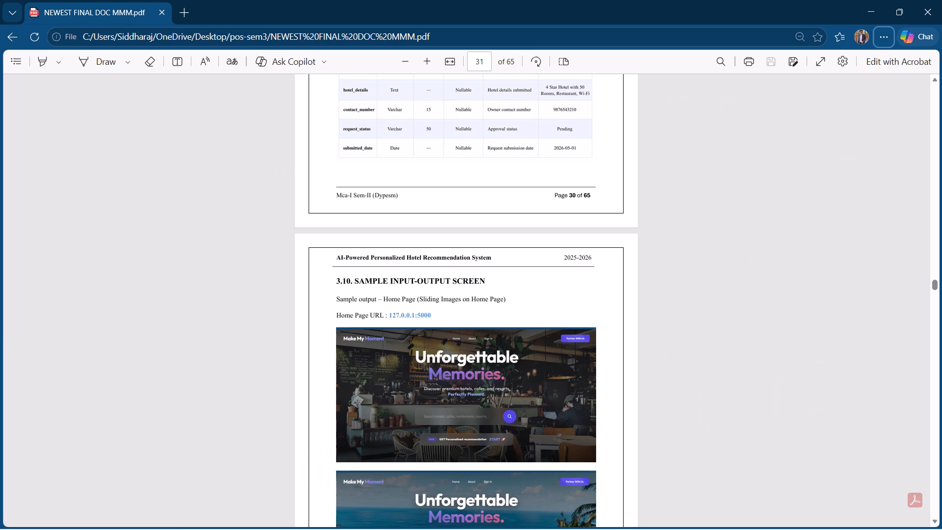
pyautogui.hotkey('alt', 'Tab')
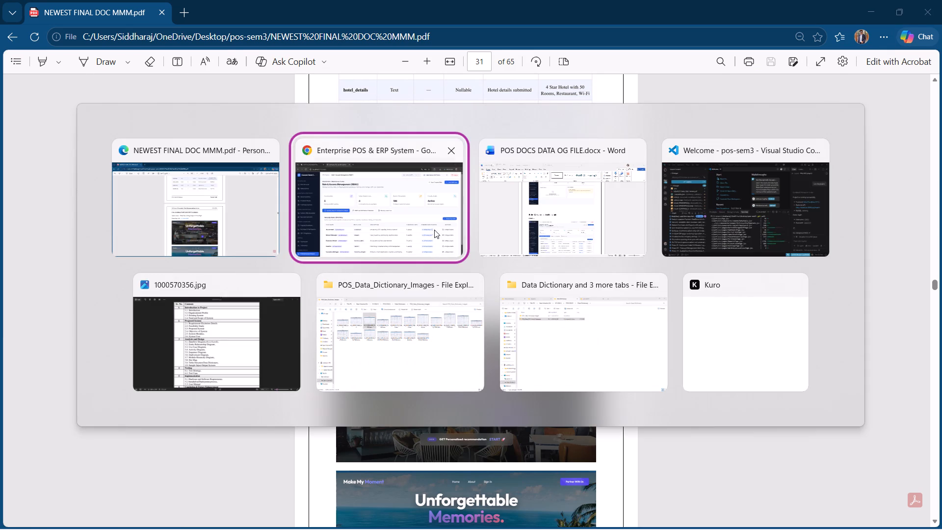
pyautogui.keyDown('alt'); pyautogui.click(553, 240); pyautogui.keyUp('alt')
pyautogui.click(345, 319)
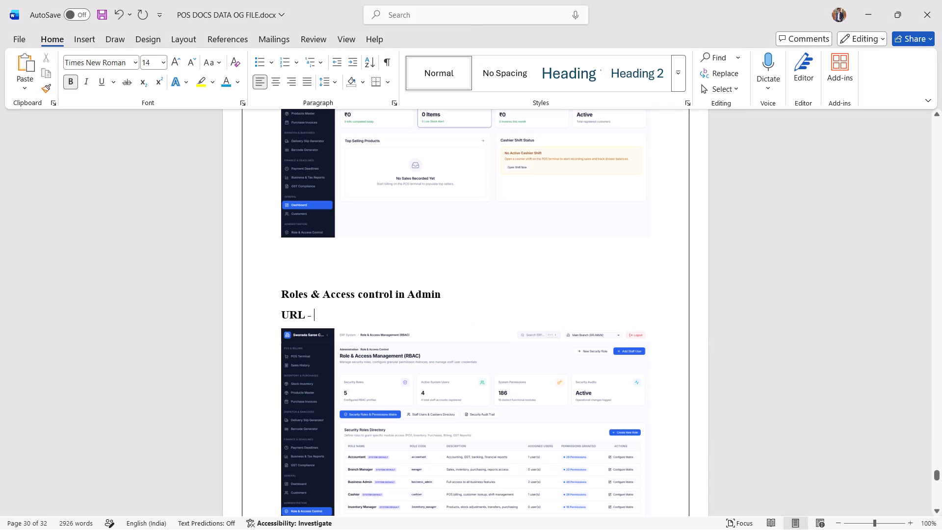
pyautogui.hotkey('ctrl', 'v')
# Colour the pasted roles URL text the same bright blue as the dashboard URL.
pyautogui.moveTo(443, 315); pyautogui.dragTo(355, 316)
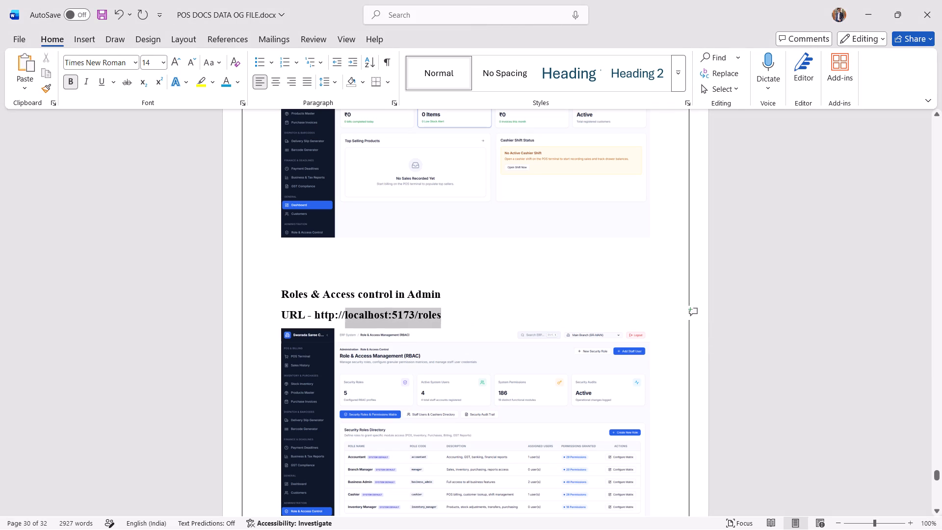
pyautogui.moveTo(355, 316); pyautogui.dragTo(322, 318)
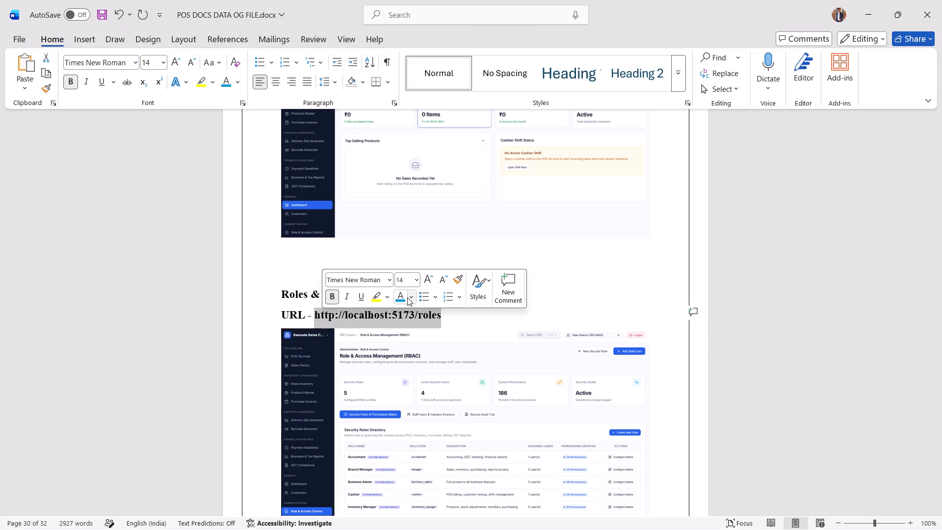
pyautogui.click(403, 299)
pyautogui.click(443, 325)
# Compare the Roles & Access control section in Word with the sample output screen pages in the reference PDF.
pyautogui.scroll(-12, 448, 323)
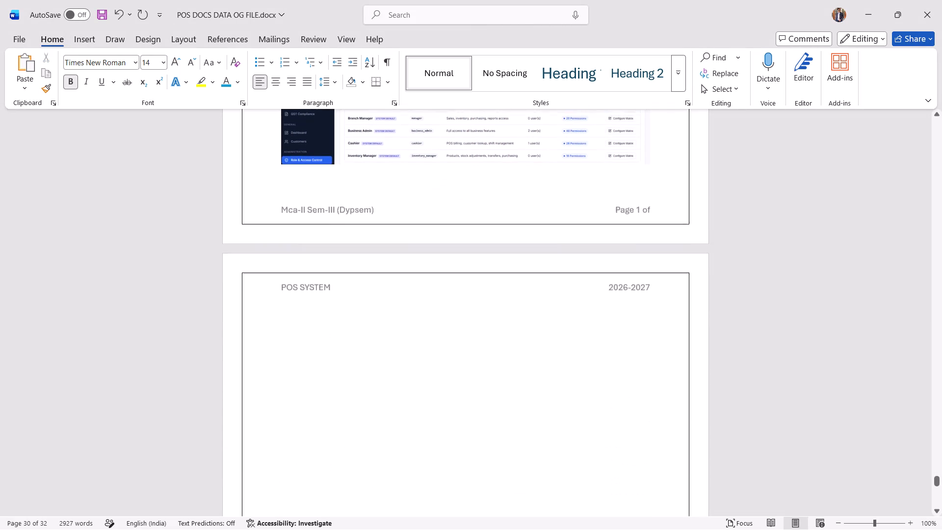
pyautogui.scroll(17, 514, 356)
pyautogui.scroll(-9, 514, 356)
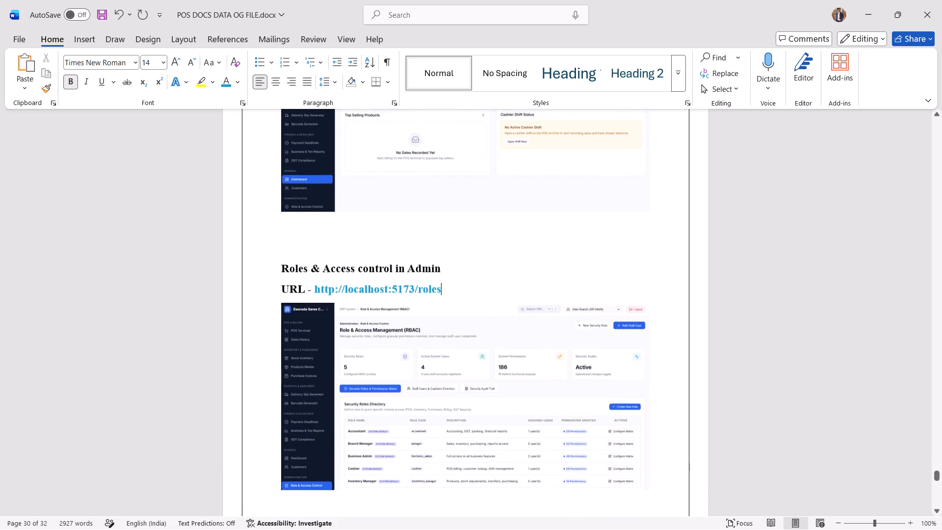
pyautogui.scroll(-5, 514, 356)
pyautogui.hotkey('alt', 'Tab')
pyautogui.hotkey('alt', 'Tab')
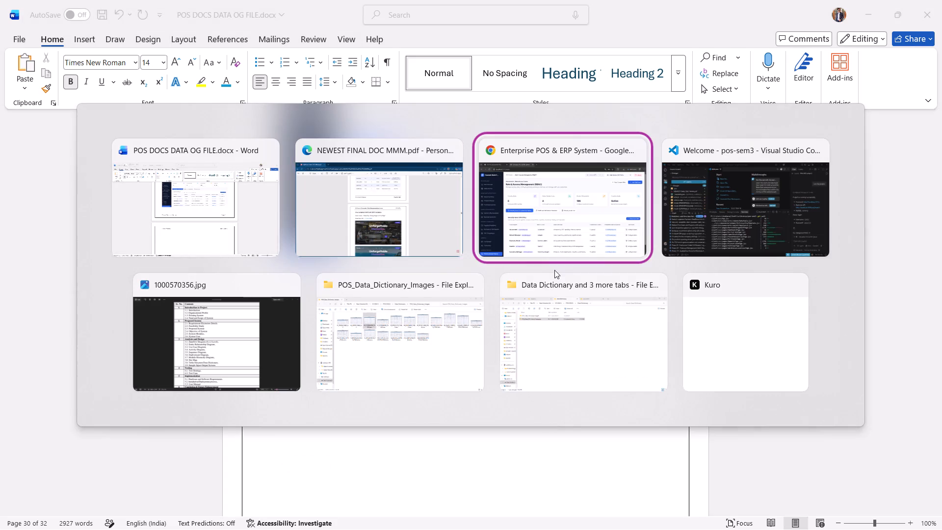
pyautogui.keyDown('alt'); pyautogui.click(432, 241); pyautogui.keyUp('alt')
pyautogui.scroll(-7, 454, 293)
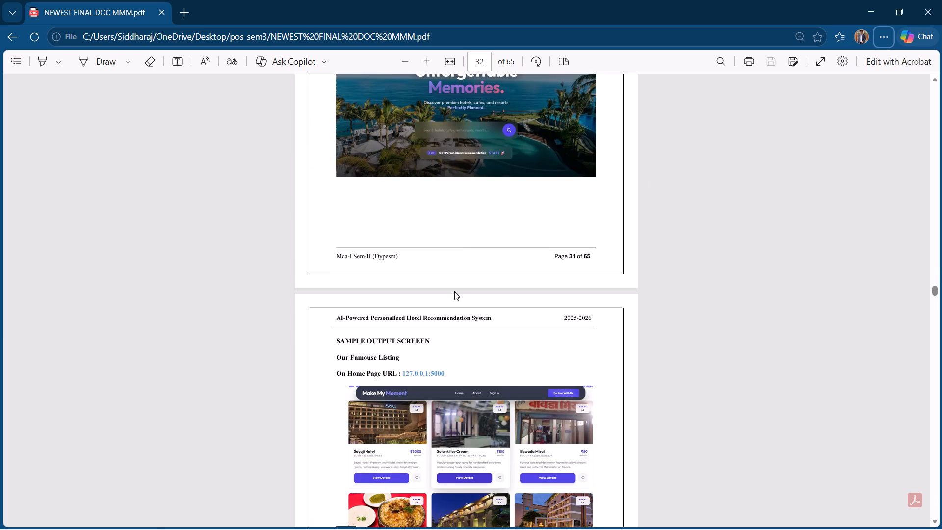
pyautogui.scroll(2, 460, 292)
pyautogui.scroll(-6, 460, 293)
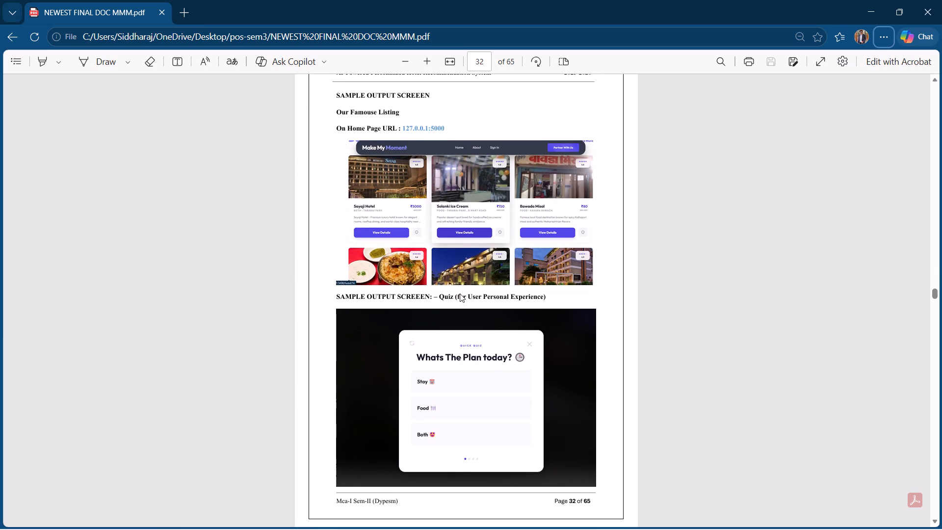
pyautogui.scroll(1, 460, 293)
# Return to Word and review the headings, URL lines and screenshots of section 3.9 through to the blank page after them.
pyautogui.hotkey('alt', 'Tab')
pyautogui.scroll(-2, 416, 292)
pyautogui.click(360, 364)
pyautogui.scroll(5, 420, 332)
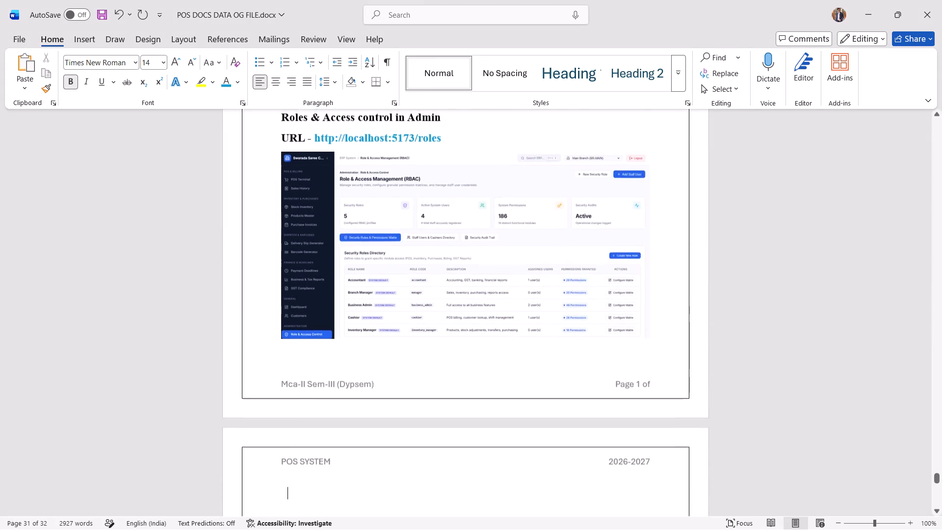
pyautogui.scroll(3, 420, 332)
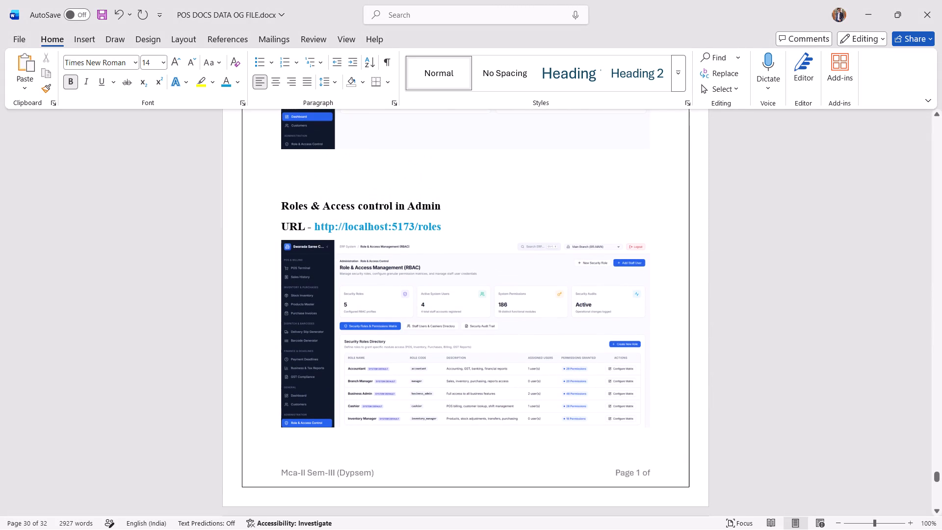
pyautogui.click(443, 206)
pyautogui.scroll(11, 471, 265)
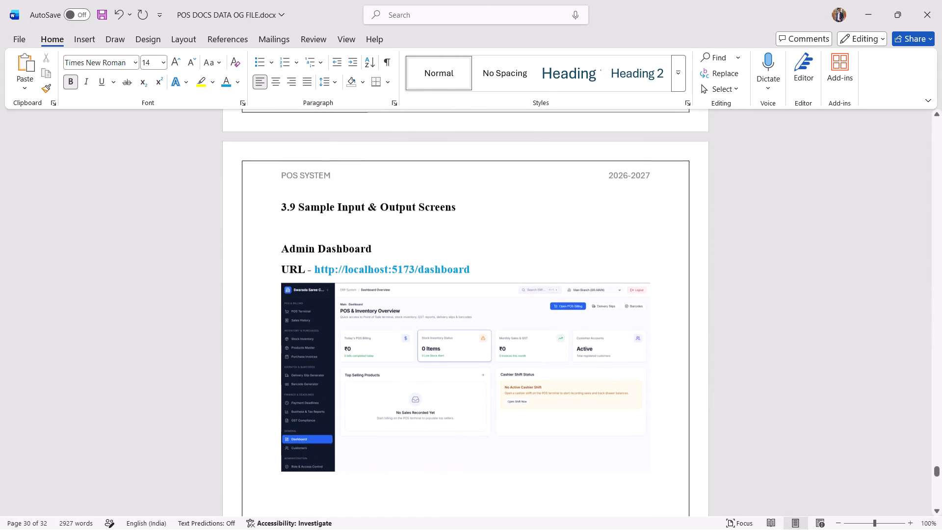
pyautogui.scroll(-4, 395, 262)
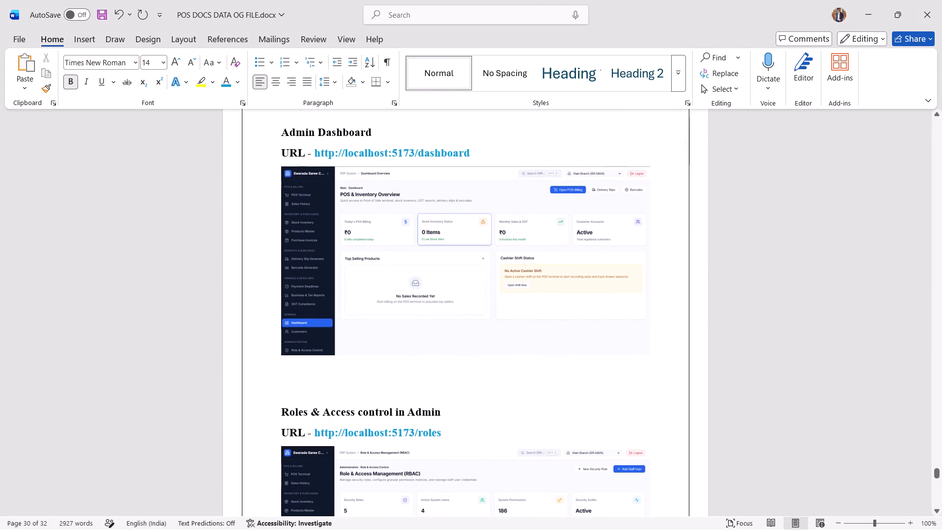
pyautogui.scroll(-9, 442, 262)
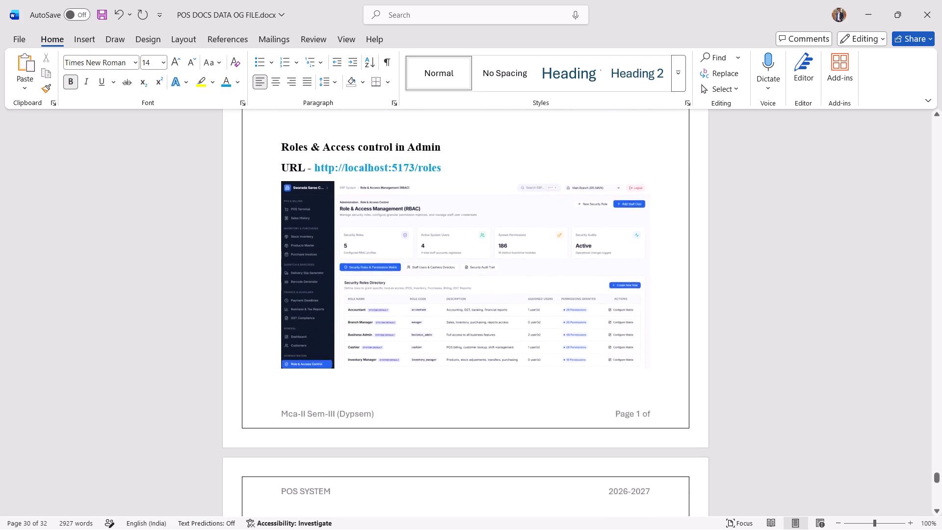
pyautogui.scroll(-5, 452, 285)
pyautogui.scroll(-5, 408, 347)
pyautogui.click(338, 286)
# In Chrome, examine the POS site's Role & Access Control, Stock Inventory and Products Master pages as candidates for the next screenshot.
pyautogui.hotkey('alt', 'Tab')
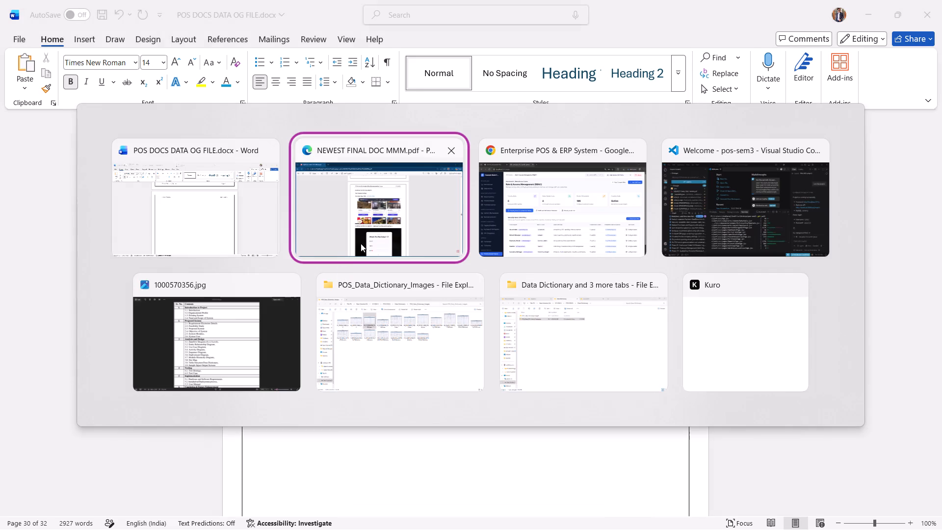
pyautogui.hotkey('alt', 'Tab')
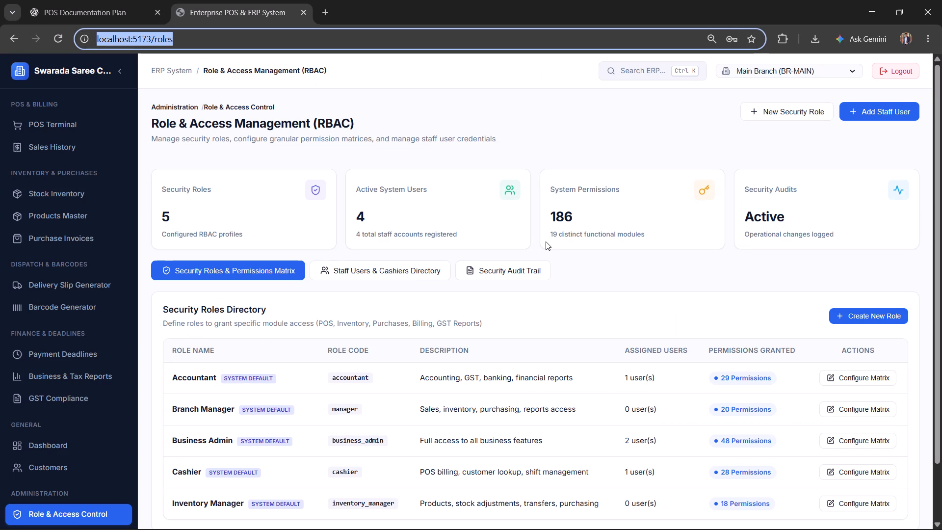
pyautogui.scroll(-2, 507, 309)
pyautogui.scroll(4, 507, 307)
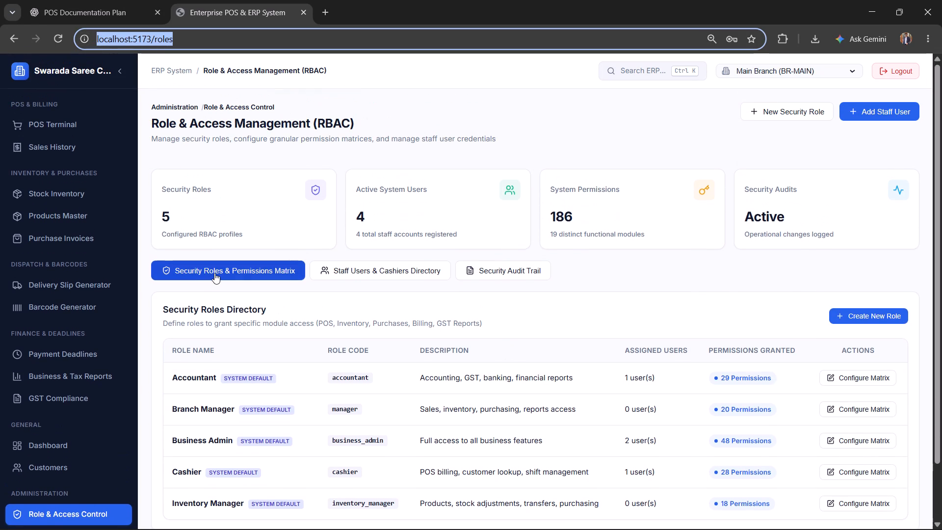
pyautogui.click(74, 198)
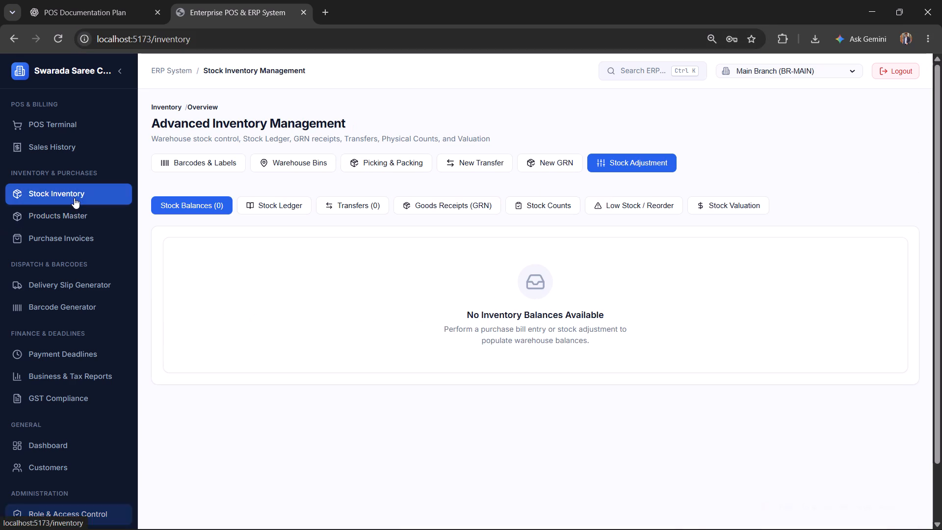
pyautogui.click(78, 222)
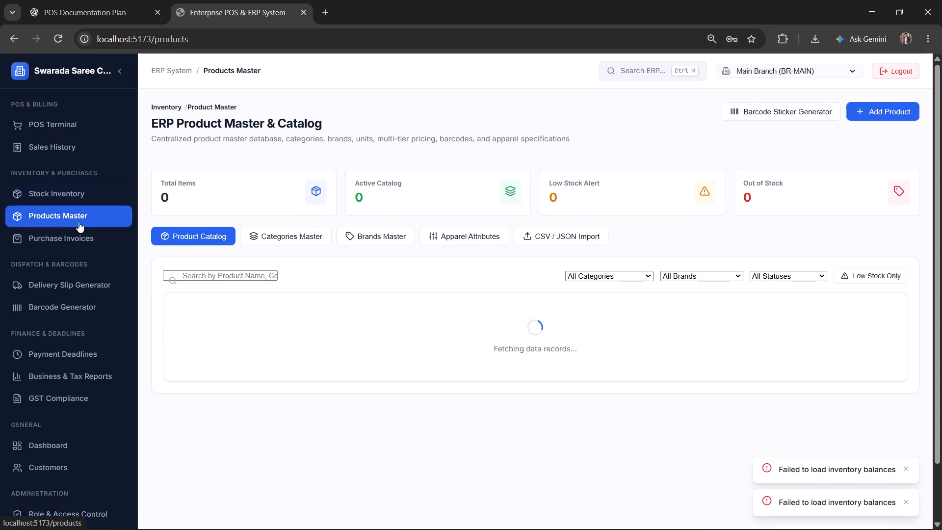
pyautogui.scroll(-4, 466, 285)
pyautogui.scroll(4, 593, 310)
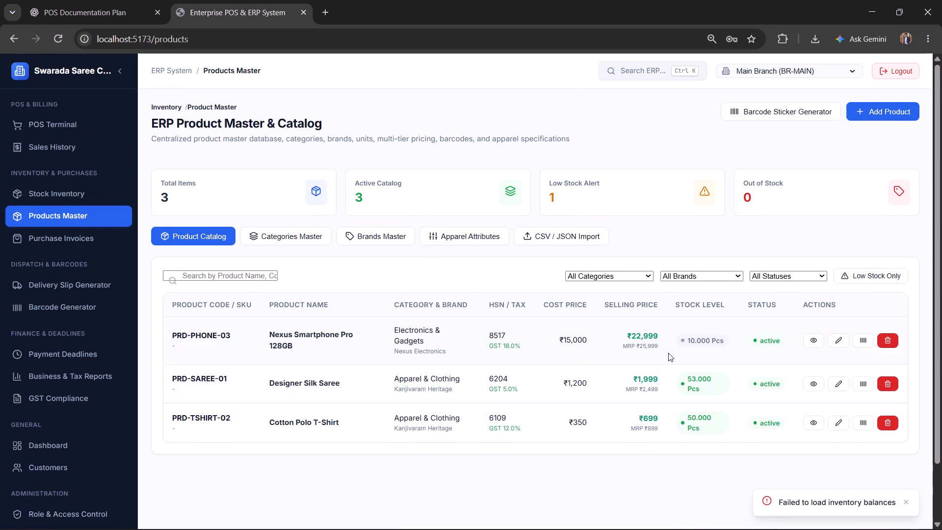
pyautogui.click(77, 197)
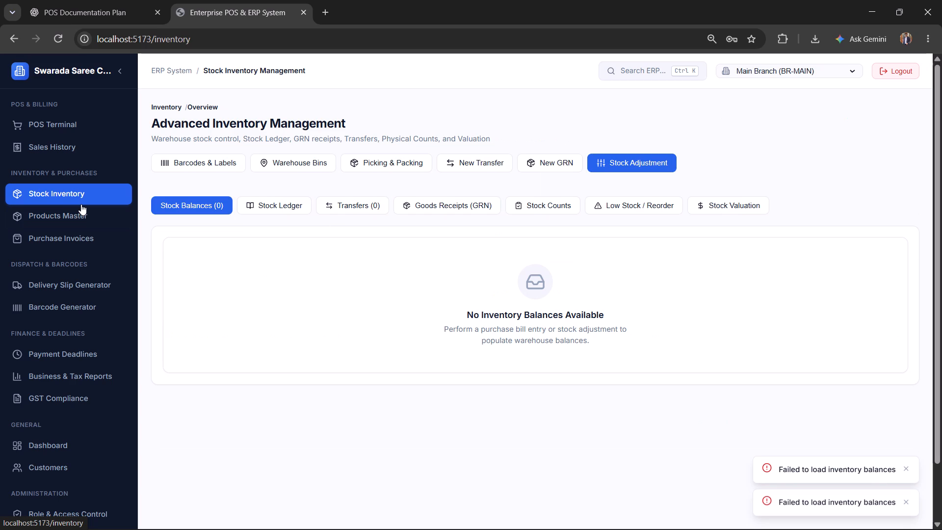
pyautogui.click(60, 214)
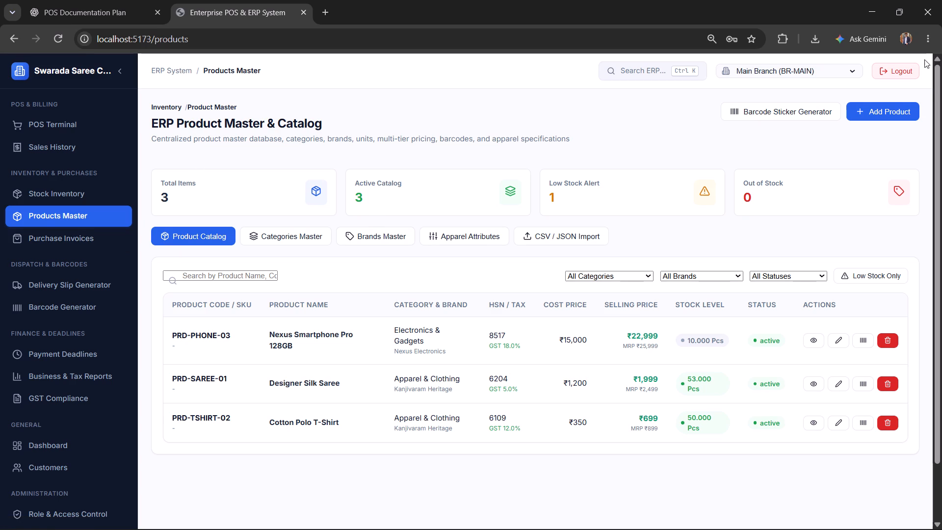
pyautogui.click(892, 70)
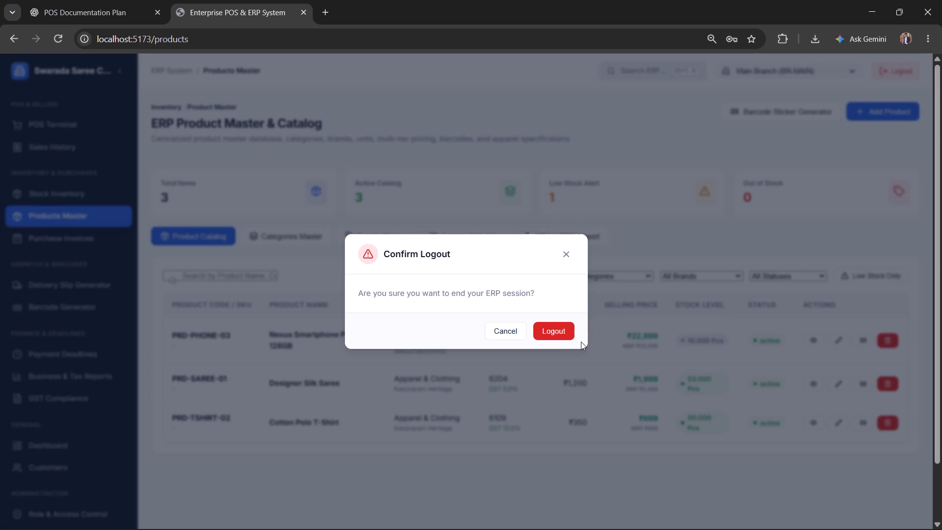
pyautogui.click(566, 252)
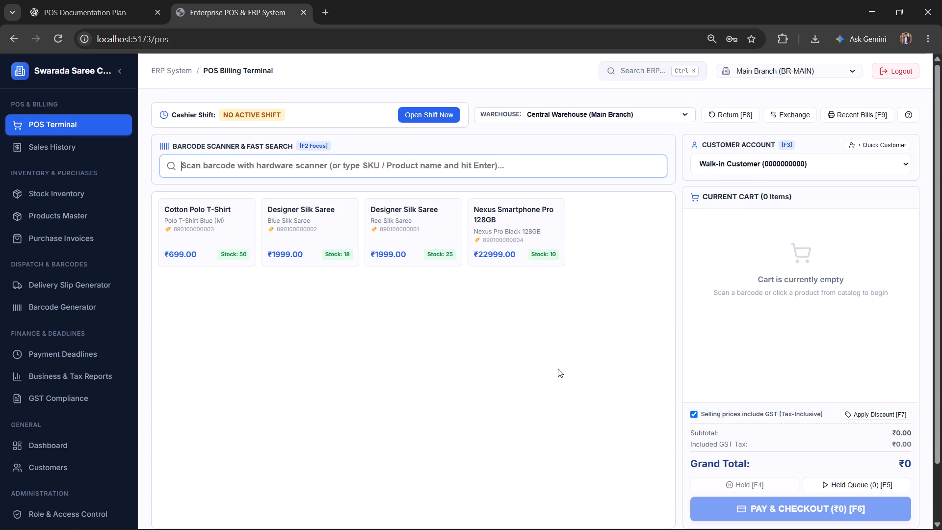
pyautogui.click(441, 115)
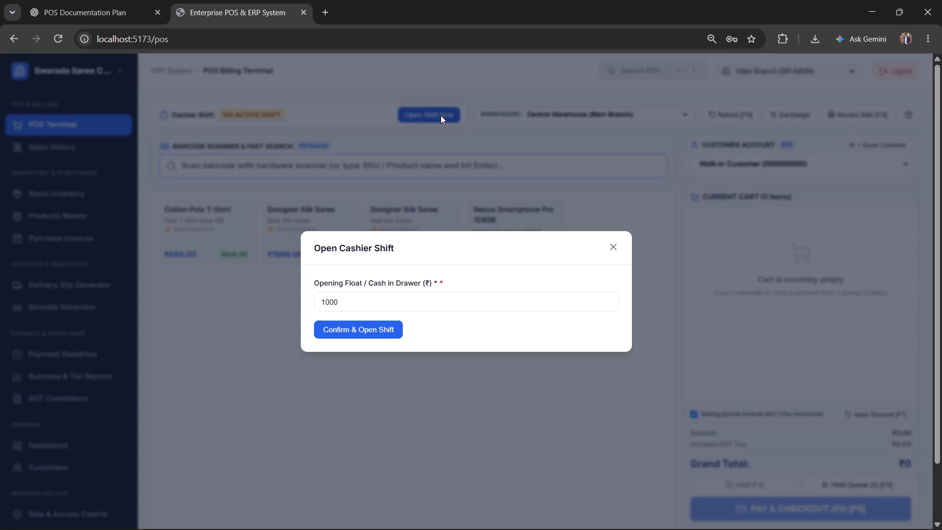
pyautogui.click(375, 324)
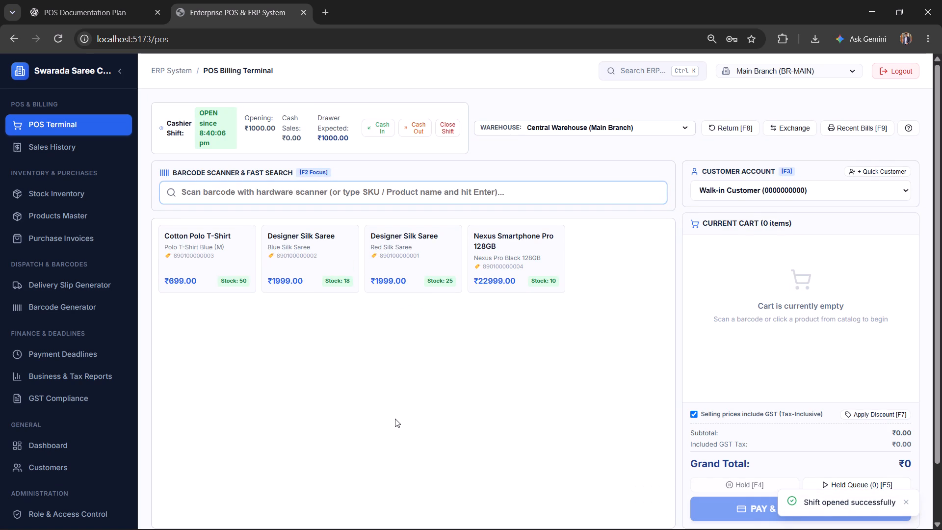
# Capture a screen snip of the whole POS Billing Terminal page, including the site's navigation and the cart area.
pyautogui.press('Print')
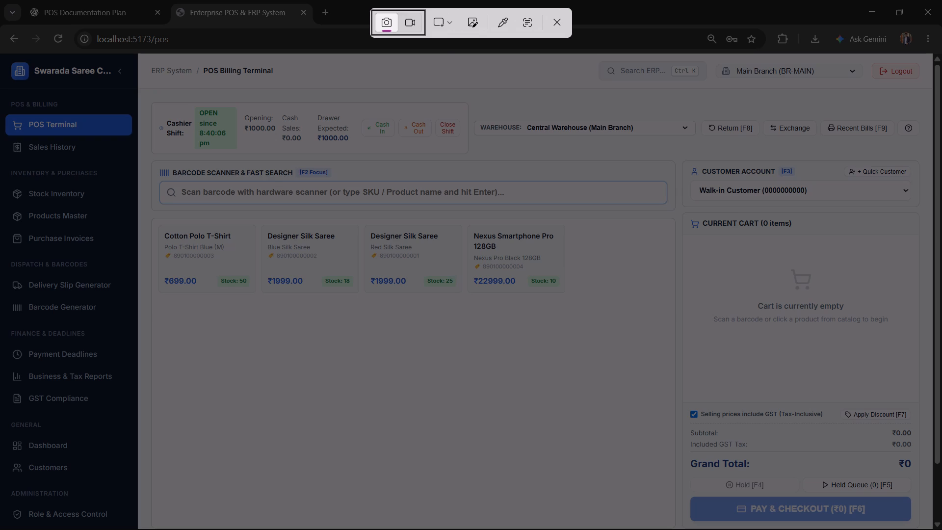
pyautogui.moveTo(3, 53); pyautogui.dragTo(805, 492)
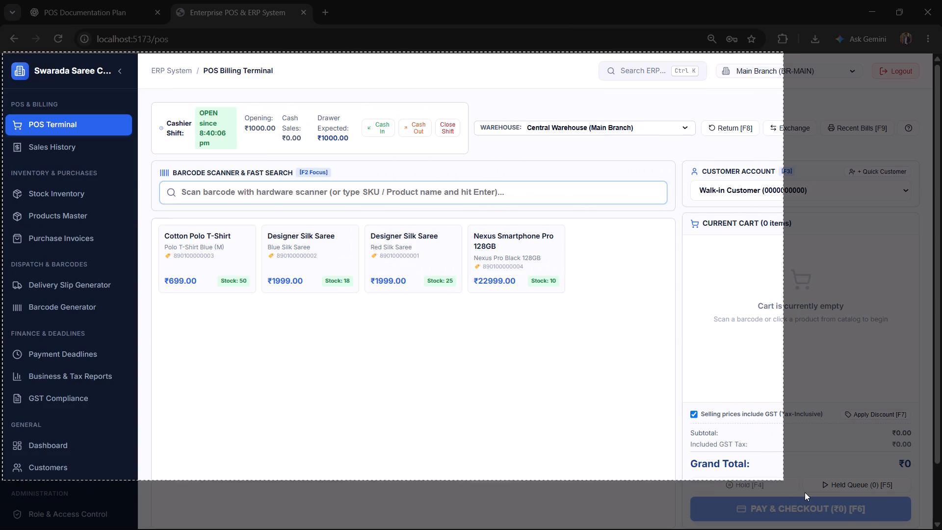
pyautogui.moveTo(805, 492); pyautogui.dragTo(920, 523)
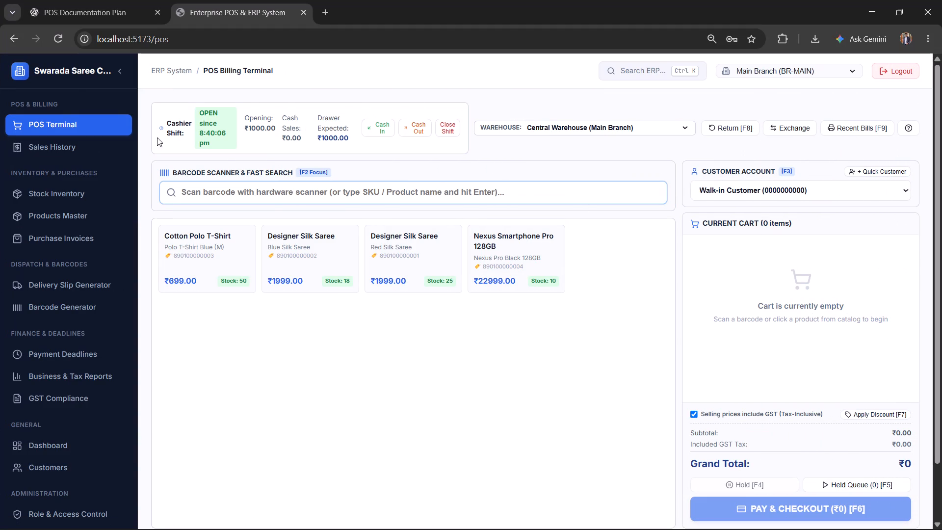
# Attach the POS Terminal snip to a new message in the ChatGPT documentation conversation.
pyautogui.click(71, 18)
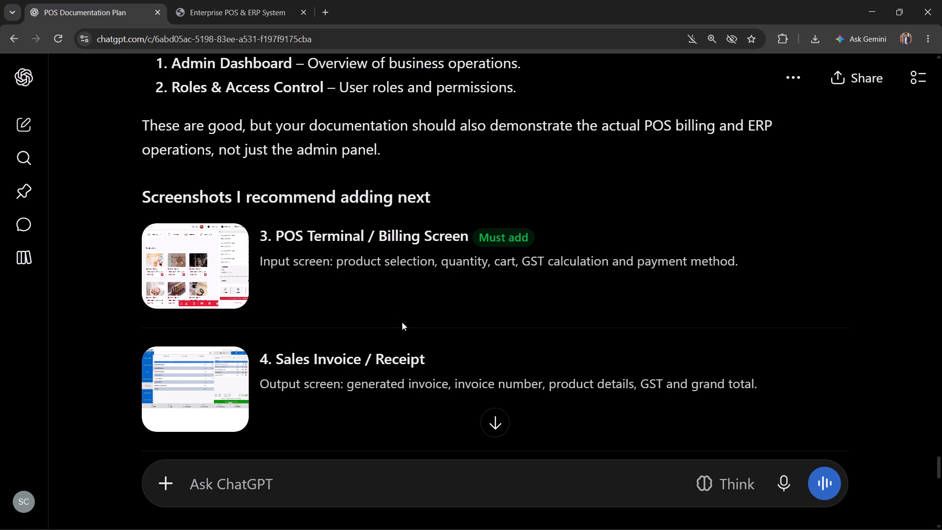
pyautogui.scroll(-2, 403, 321)
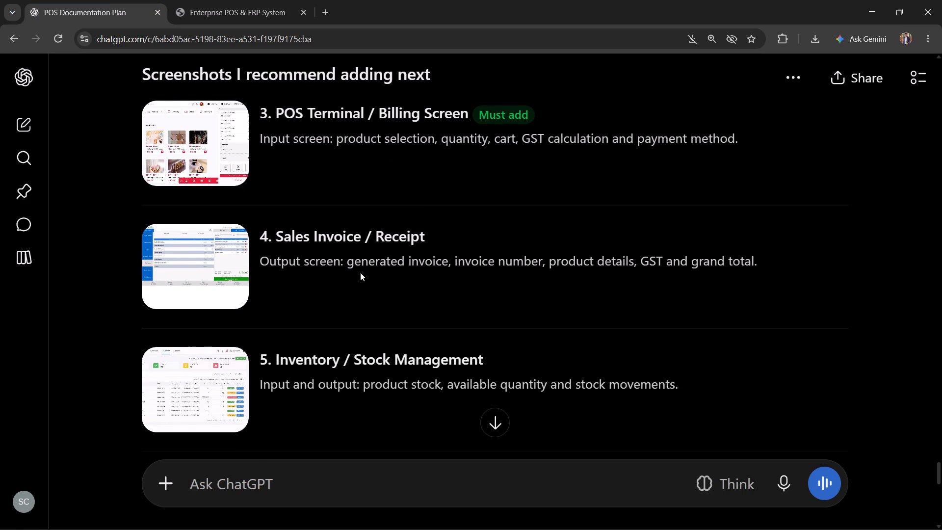
pyautogui.hotkey('alt', 'Tab')
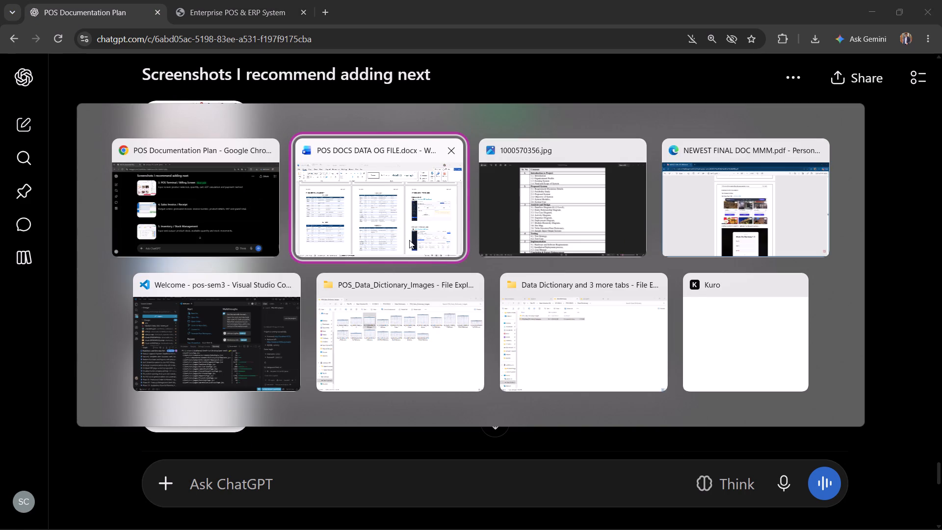
pyautogui.hotkey('alt', 'Tab')
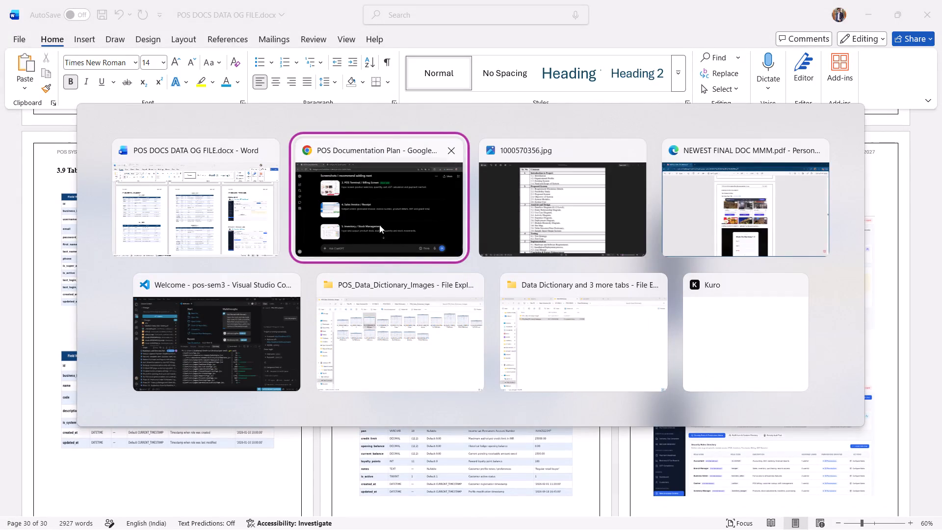
pyautogui.scroll(-2, 347, 342)
pyautogui.hotkey('ctrl', 'v')
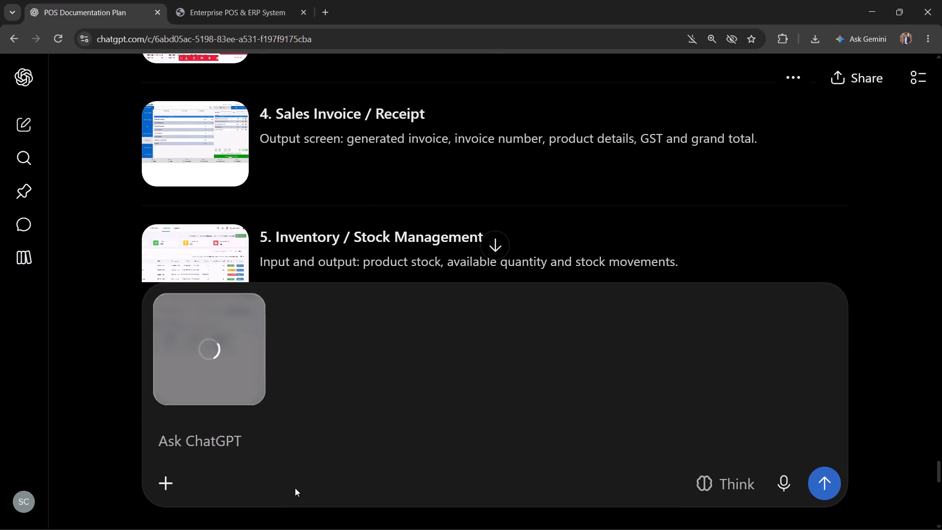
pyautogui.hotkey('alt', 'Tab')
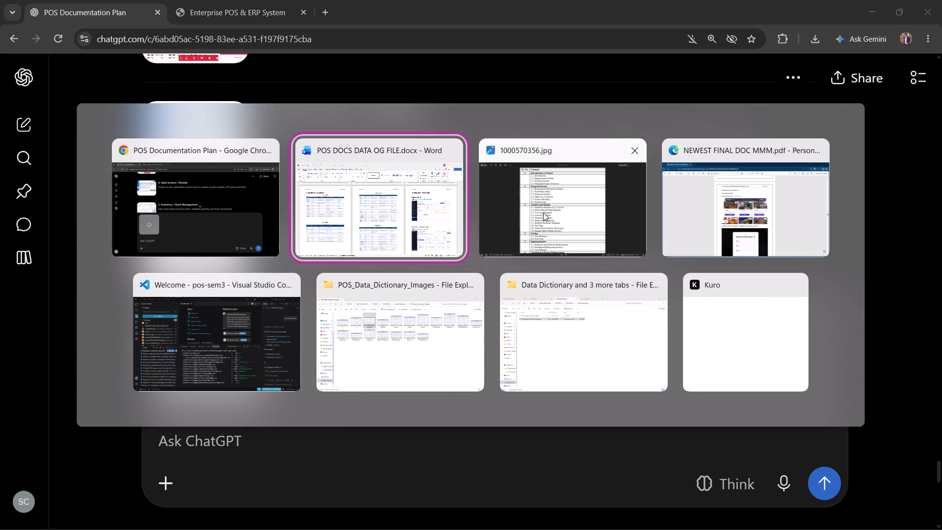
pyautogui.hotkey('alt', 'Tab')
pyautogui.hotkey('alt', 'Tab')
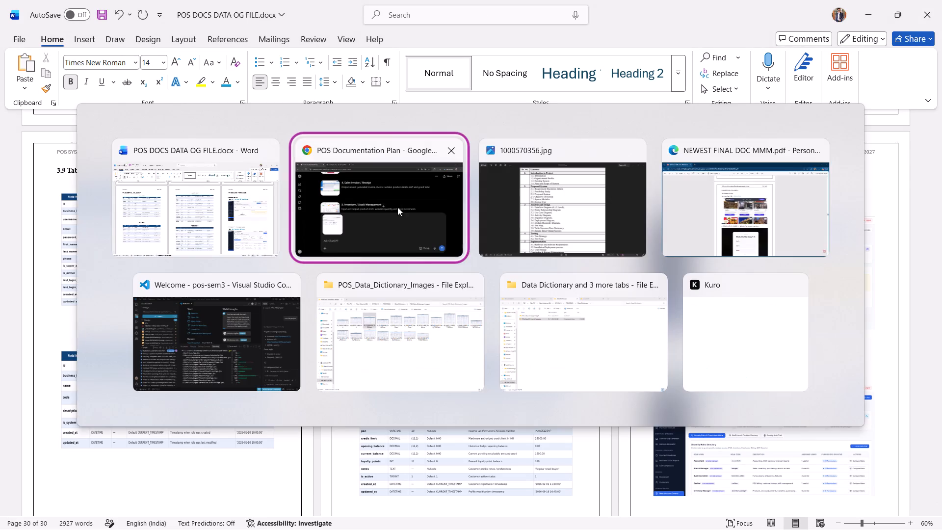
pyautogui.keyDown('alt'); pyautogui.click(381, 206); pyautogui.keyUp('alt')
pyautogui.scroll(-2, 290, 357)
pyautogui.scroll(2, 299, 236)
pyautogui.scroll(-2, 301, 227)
# Open the Stock Inventory page of the POS site and dismiss both error notifications.
pyautogui.click(253, 14)
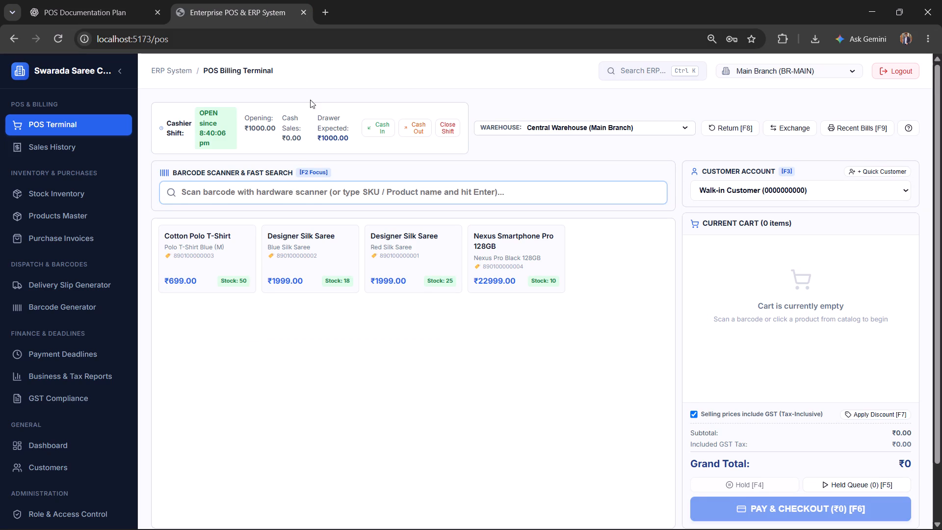
pyautogui.scroll(-1, 375, 346)
pyautogui.scroll(2, 83, 262)
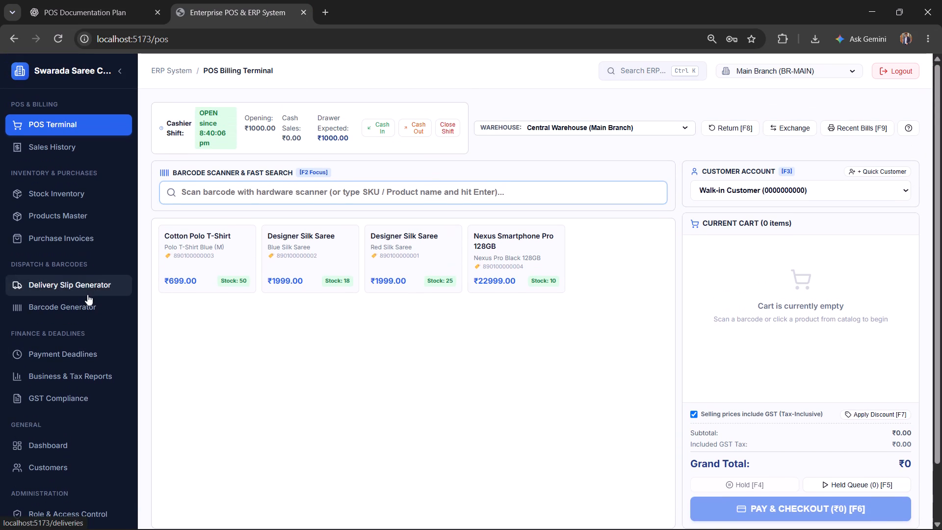
pyautogui.click(80, 199)
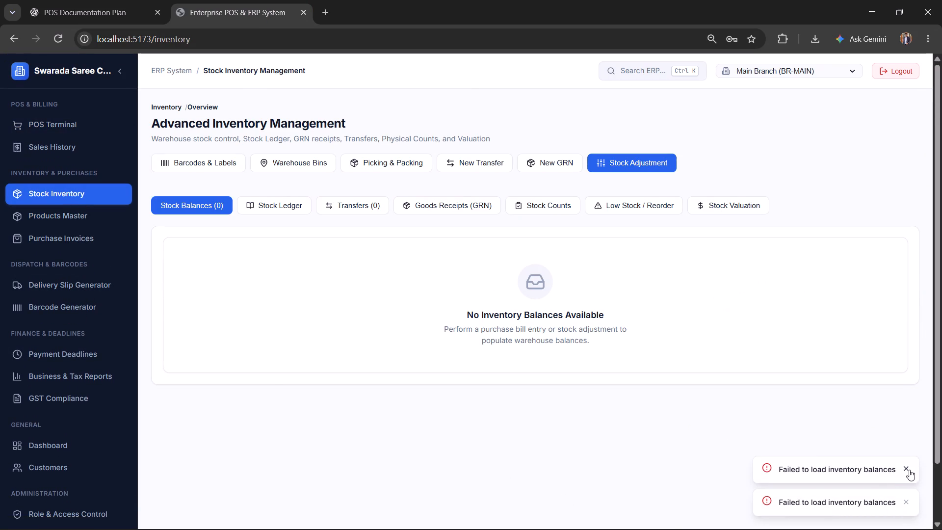
pyautogui.click(908, 467)
pyautogui.click(908, 499)
pyautogui.scroll(4, 520, 338)
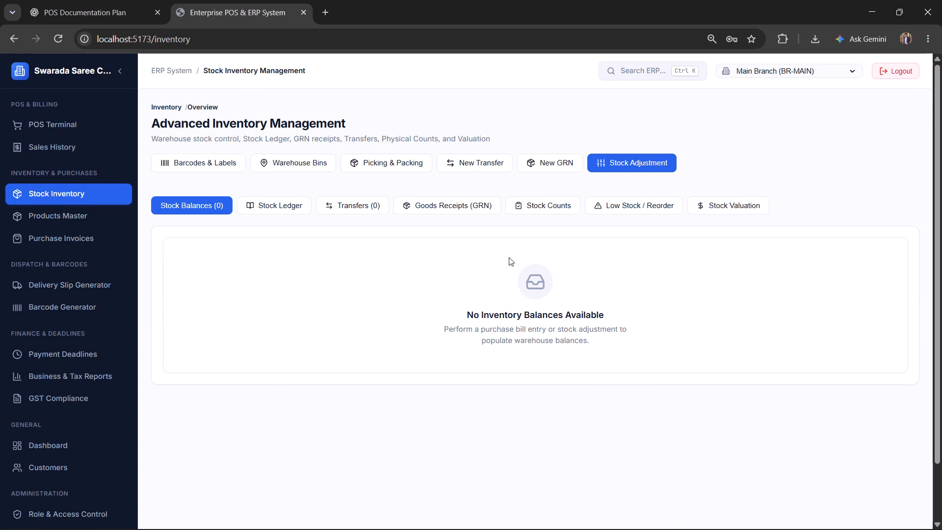
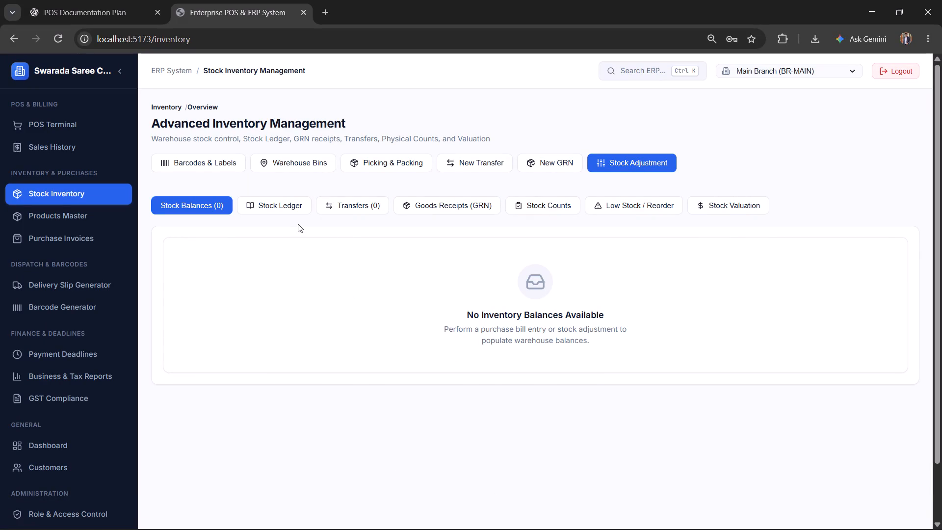
# Switch to the POS DOCS DATA OG FILE document in Word and add a blank page after the Roles & Access control screenshot.
pyautogui.scroll(-1, 454, 277)
pyautogui.scroll(3, 538, 291)
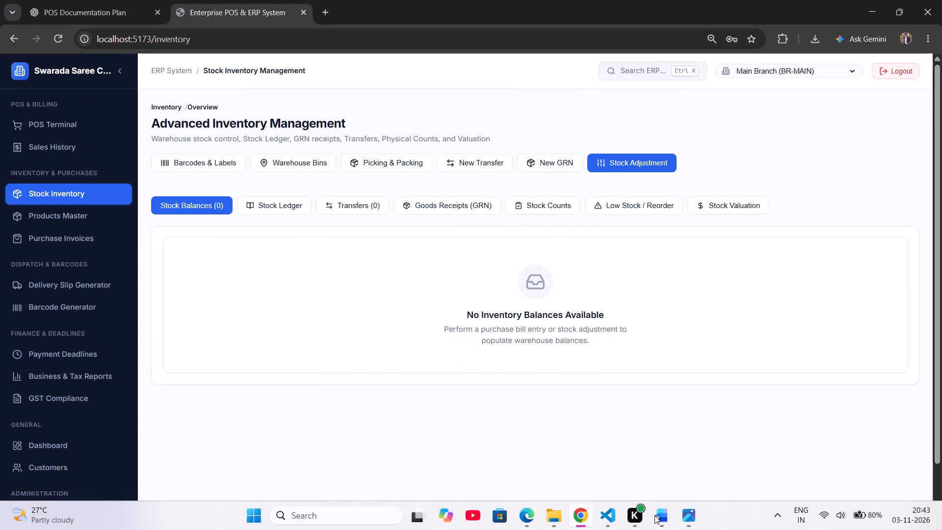
pyautogui.click(660, 520)
pyautogui.scroll(-5, 656, 461)
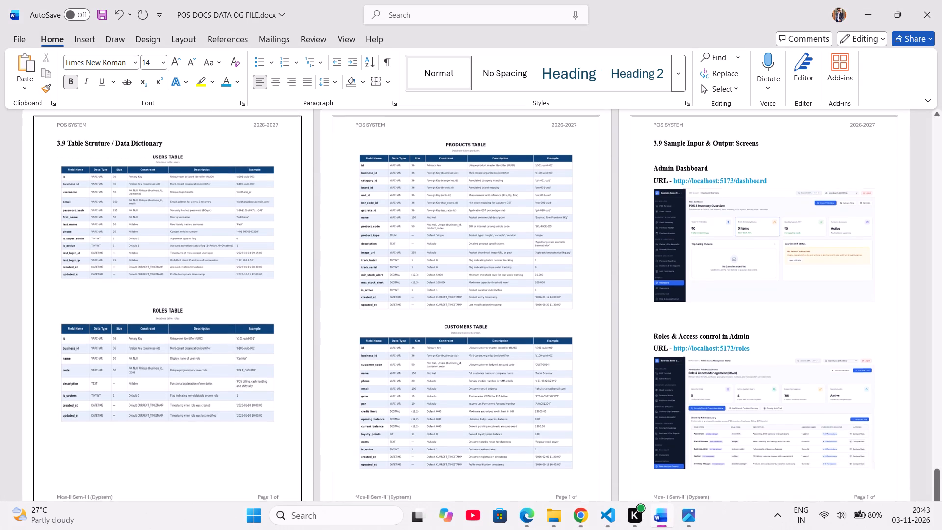
pyautogui.scroll(-7, 724, 404)
pyautogui.scroll(-2, 722, 454)
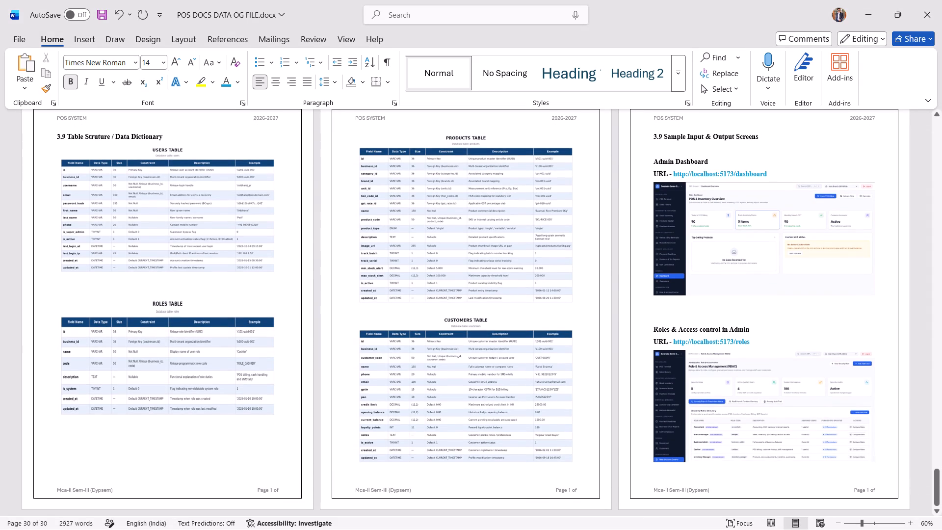
pyautogui.click(72, 28)
pyautogui.click(88, 38)
pyautogui.click(60, 89)
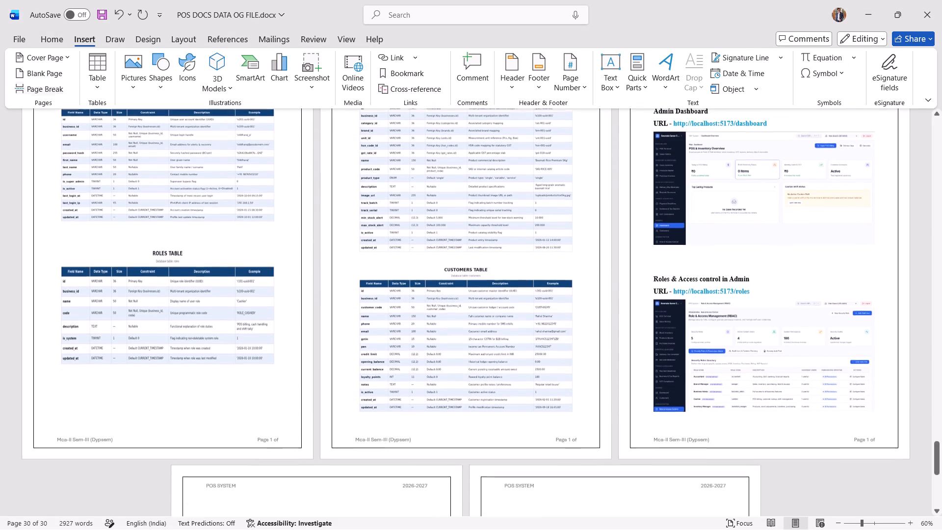
pyautogui.scroll(-9, 298, 251)
pyautogui.press('BackSpace')
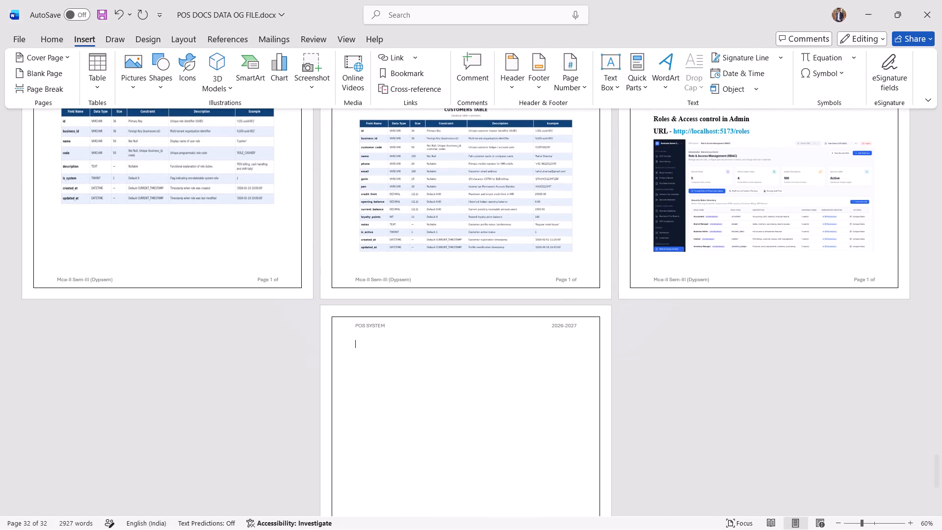
# Switch to the POS Documentation Plan chat in Chrome and remove the attached image from the unsent message.
pyautogui.hotkey('alt', 'Tab')
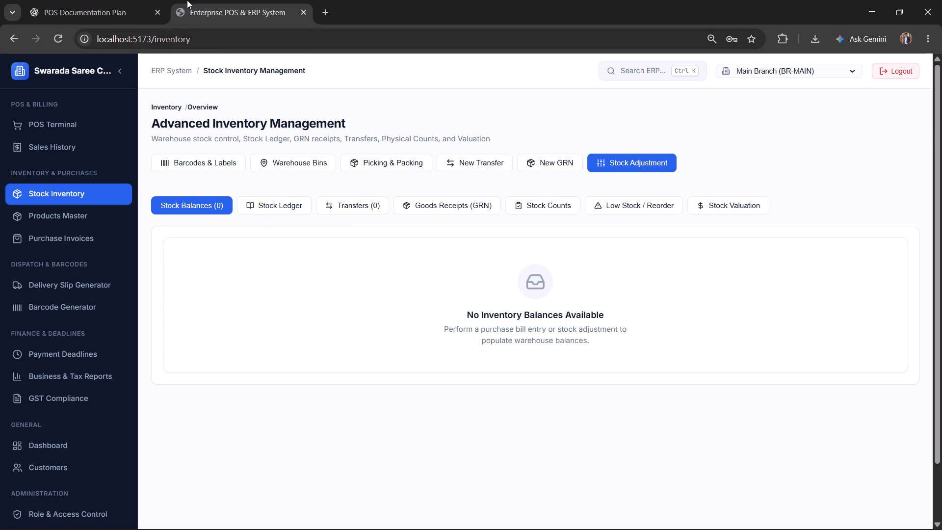
pyautogui.click(137, 0)
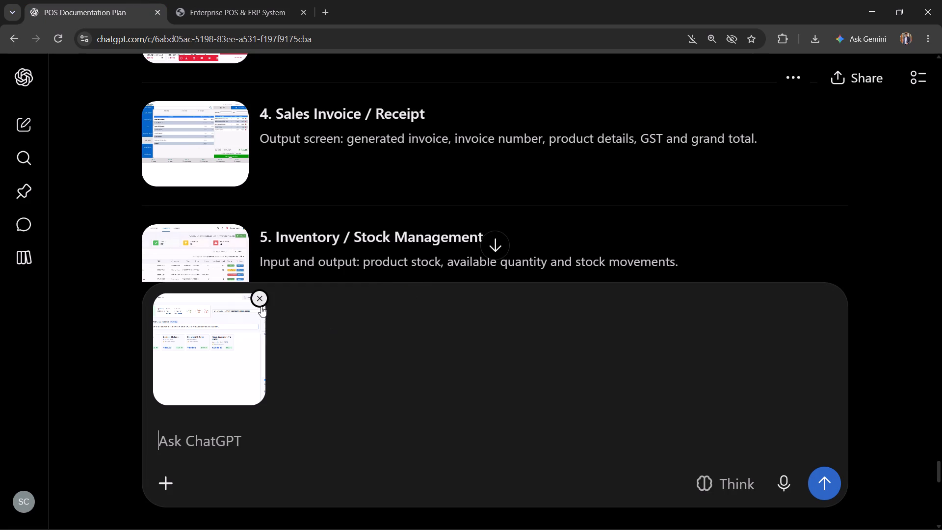
pyautogui.click(256, 297)
pyautogui.scroll(-2, 354, 349)
pyautogui.scroll(2, 357, 346)
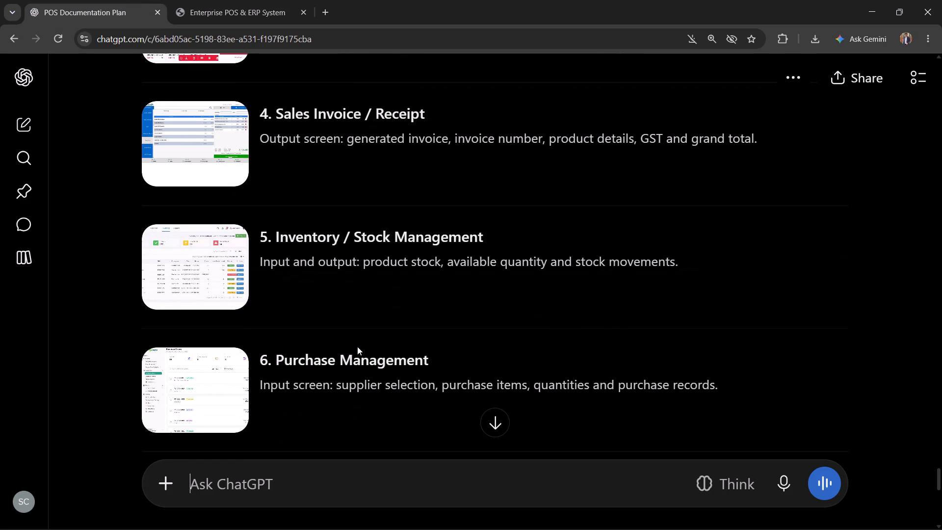
# Look through the ERP system's Products Master, Sales History, POS Terminal and Stock Inventory pages for the next screen to document.
pyautogui.hotkey('alt', 'Tab')
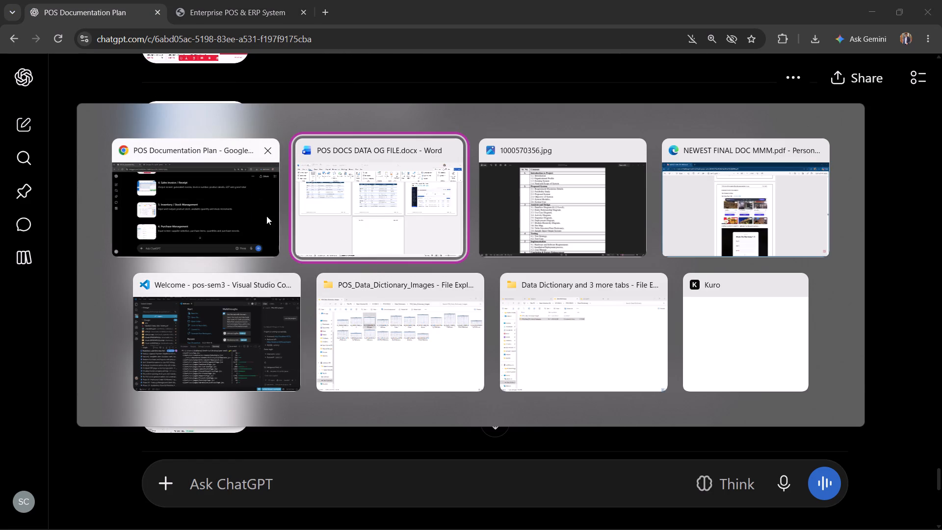
pyautogui.keyDown('alt'); pyautogui.click(237, 215); pyautogui.keyUp('alt')
pyautogui.click(189, 0)
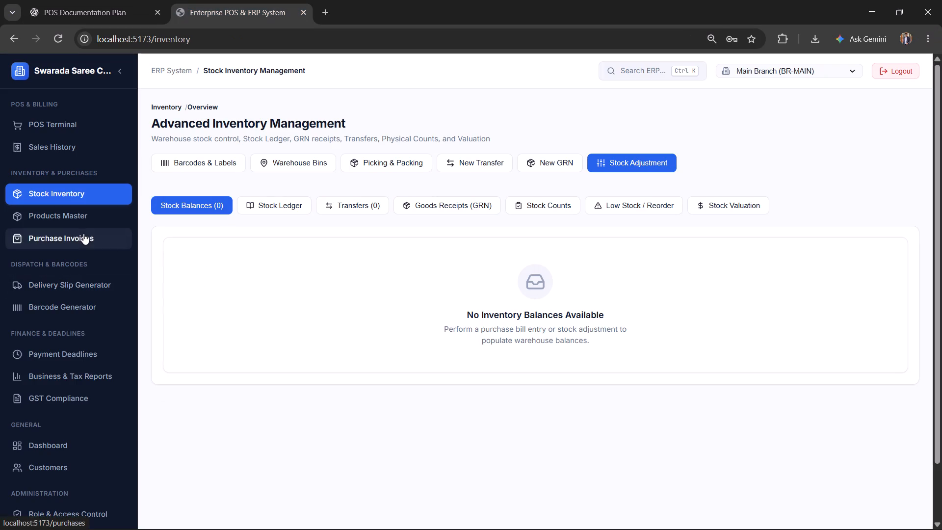
pyautogui.click(83, 233)
pyautogui.click(87, 220)
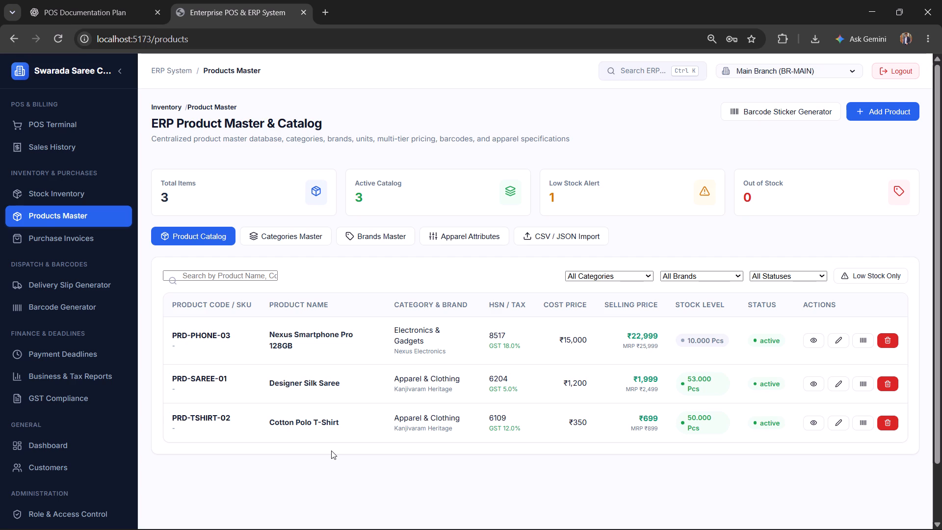
pyautogui.click(79, 244)
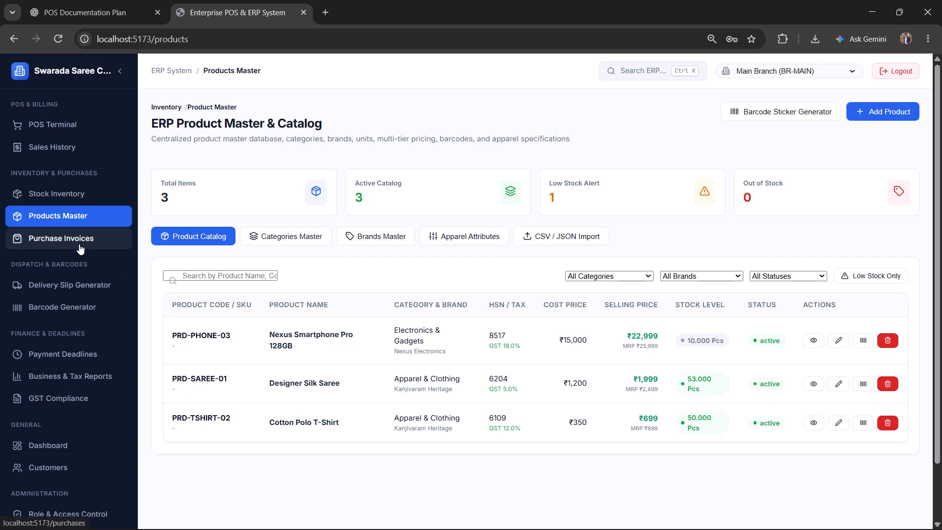
pyautogui.click(74, 147)
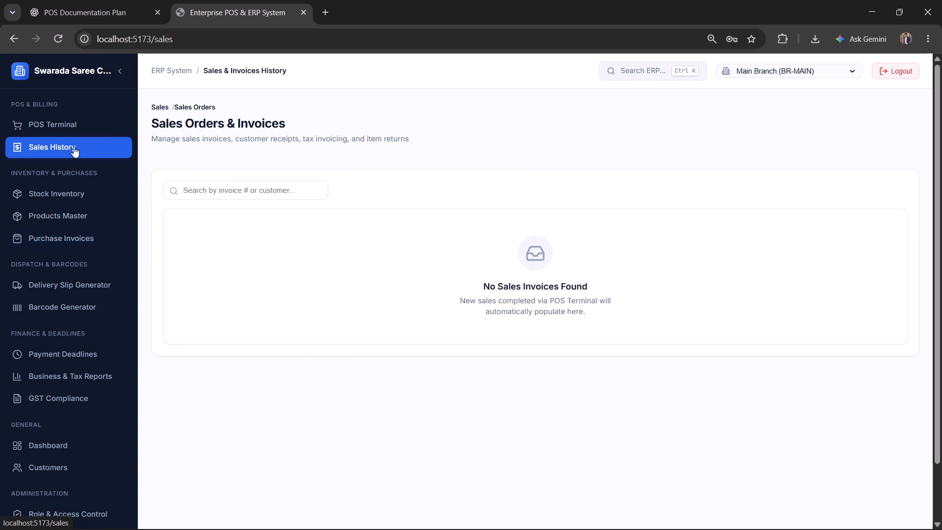
pyautogui.click(105, 131)
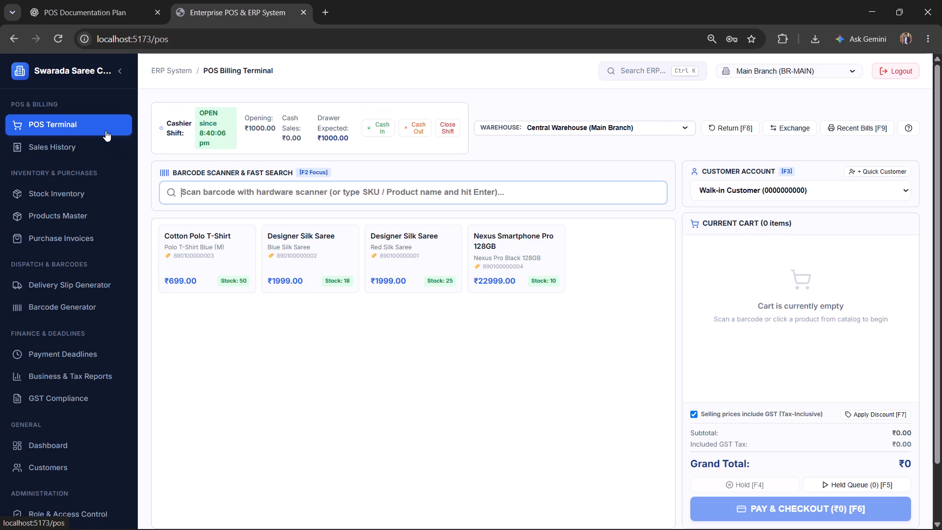
pyautogui.click(84, 194)
pyautogui.click(85, 227)
# Open the Products Master page and capture a screenshot of the full page area, including the navigation sidebar.
pyautogui.click(83, 214)
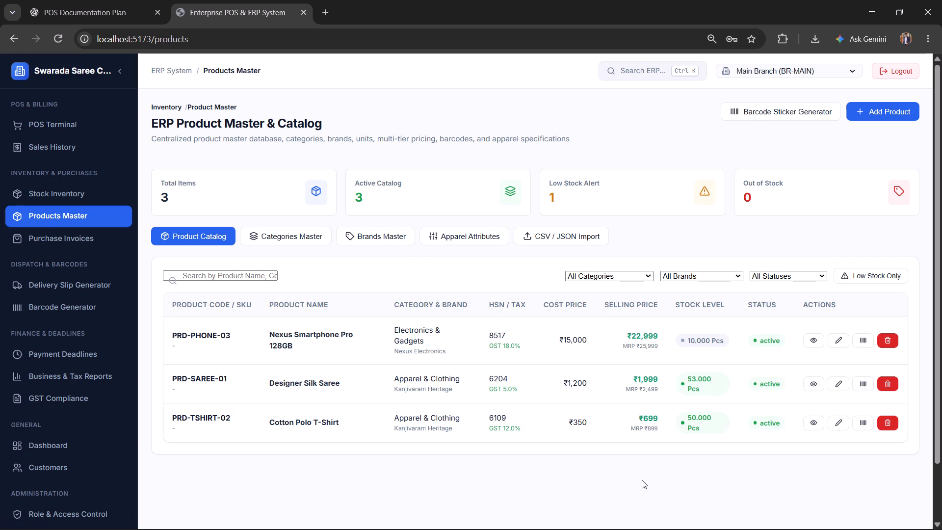
pyautogui.press('Print')
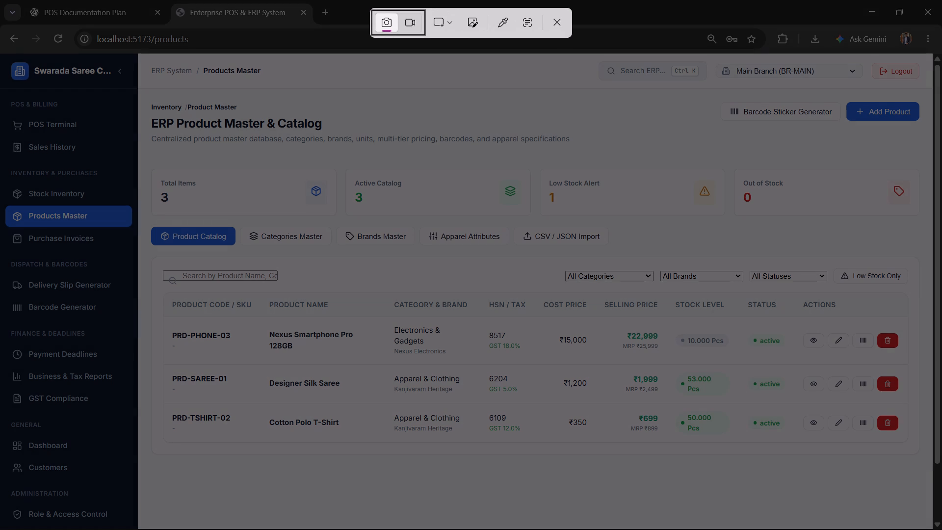
pyautogui.moveTo(1, 58); pyautogui.dragTo(922, 529)
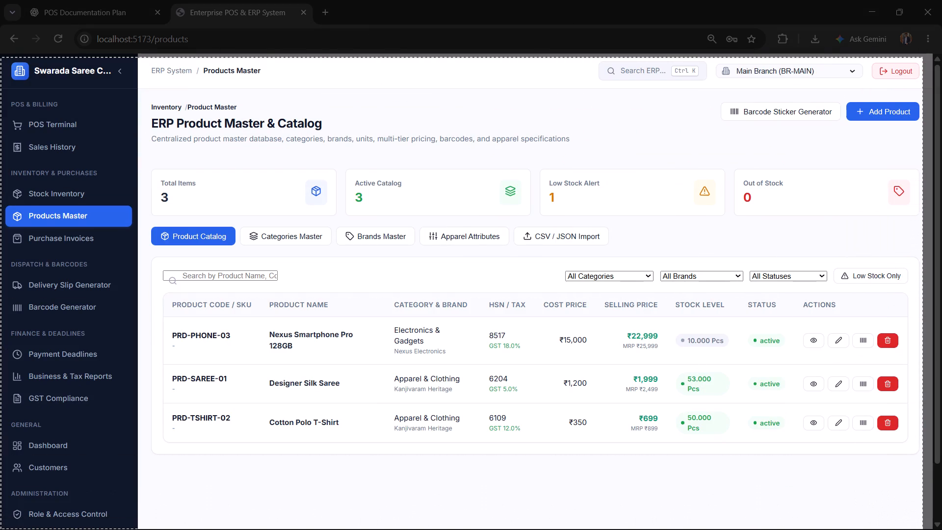
pyautogui.moveTo(922, 529); pyautogui.dragTo(928, 526)
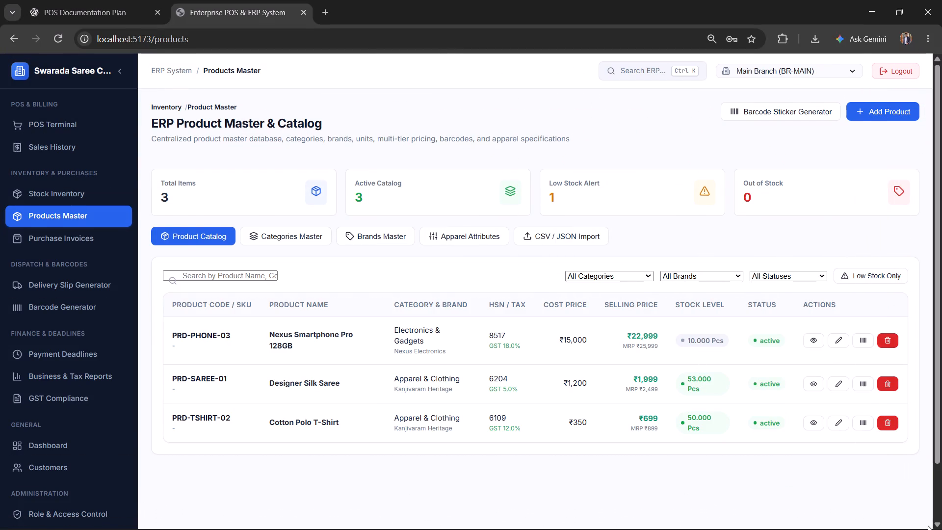
# Switch to the Word document and paste the Products Master screenshot onto the blank last page.
pyautogui.hotkey('alt', 'Tab')
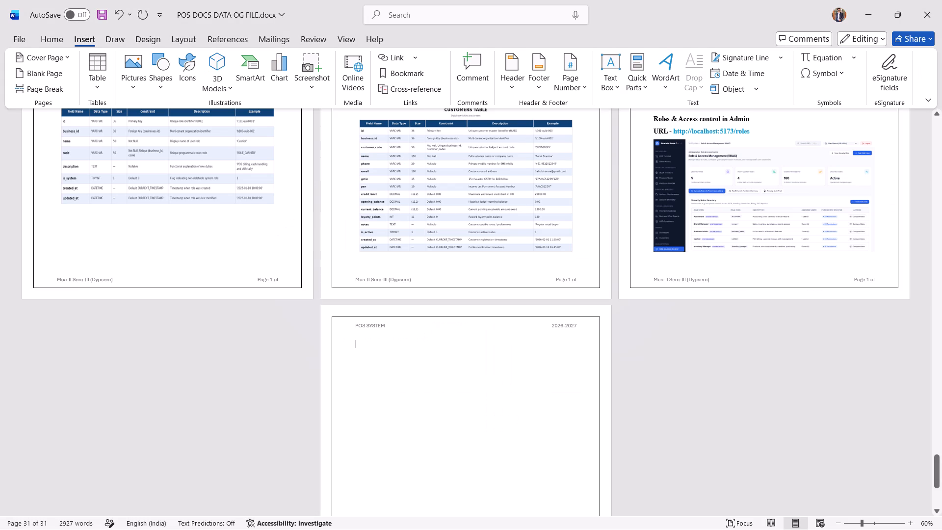
pyautogui.press('Return')
pyautogui.press('BackSpace')
pyautogui.click(416, 405)
pyautogui.click(382, 381)
pyautogui.click(382, 376)
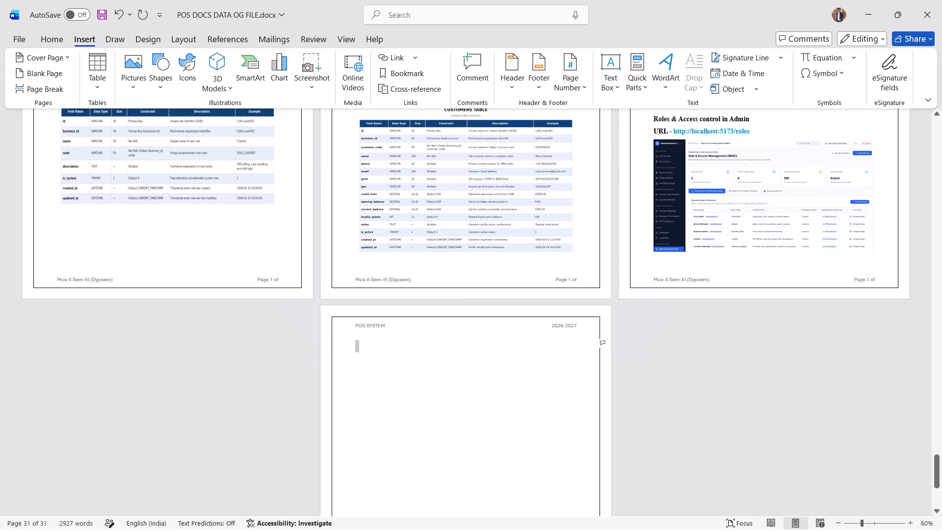
pyautogui.click(371, 367)
pyautogui.click(364, 350)
pyautogui.click(403, 366)
pyautogui.click(371, 344)
pyautogui.click(443, 313)
pyautogui.click(466, 244)
pyautogui.click(470, 394)
pyautogui.click(425, 374)
pyautogui.click(421, 371)
pyautogui.click(381, 340)
pyautogui.click(364, 340)
pyautogui.doubleClick(359, 349)
pyautogui.keyDown('ctrl'); pyautogui.scroll(6, 364, 349); pyautogui.keyUp('ctrl')
pyautogui.click(370, 349)
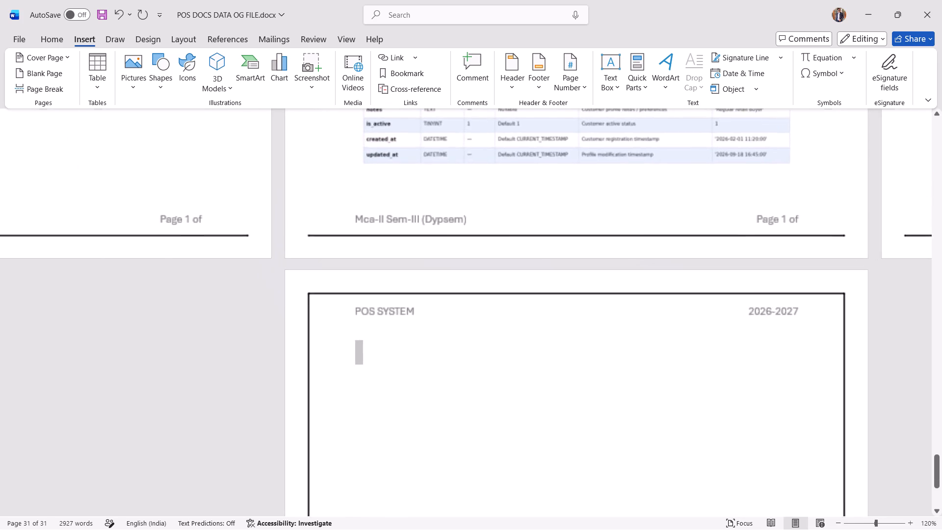
pyautogui.tripleClick(299, 367)
pyautogui.hotkey('ctrl', 'v')
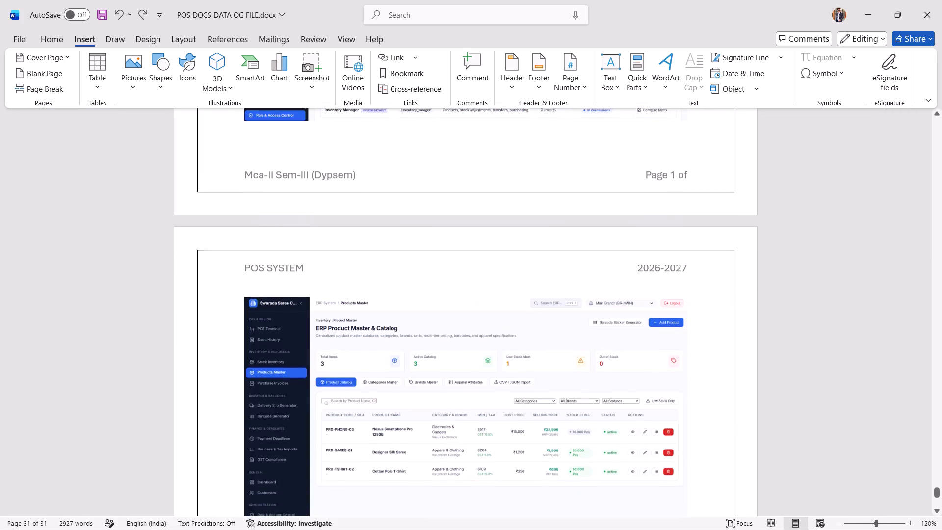
# Insert three empty lines above the pasted Products Master screenshot and place the cursor on the first one.
pyautogui.scroll(1, 395, 370)
pyautogui.click(356, 308)
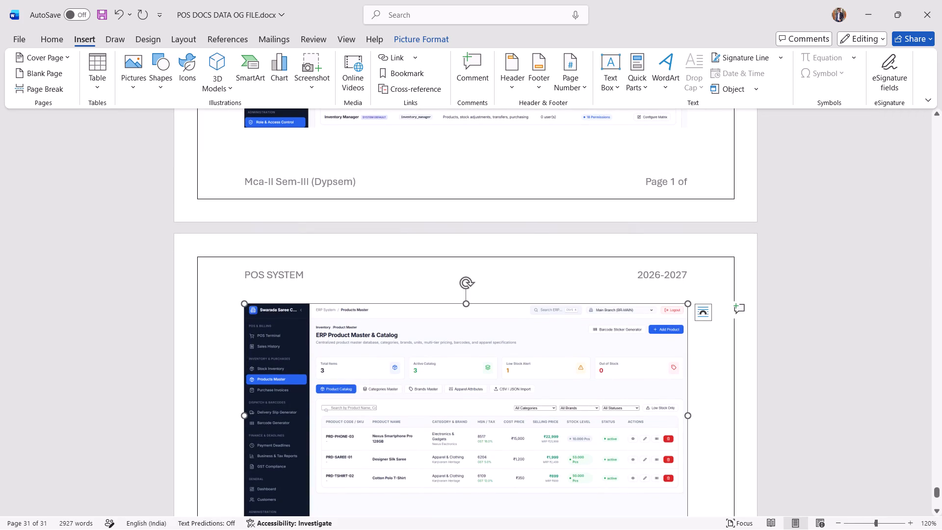
pyautogui.press('Return')
pyautogui.press('Return')
pyautogui.press('Return')
pyautogui.click(323, 280)
pyautogui.click(295, 239)
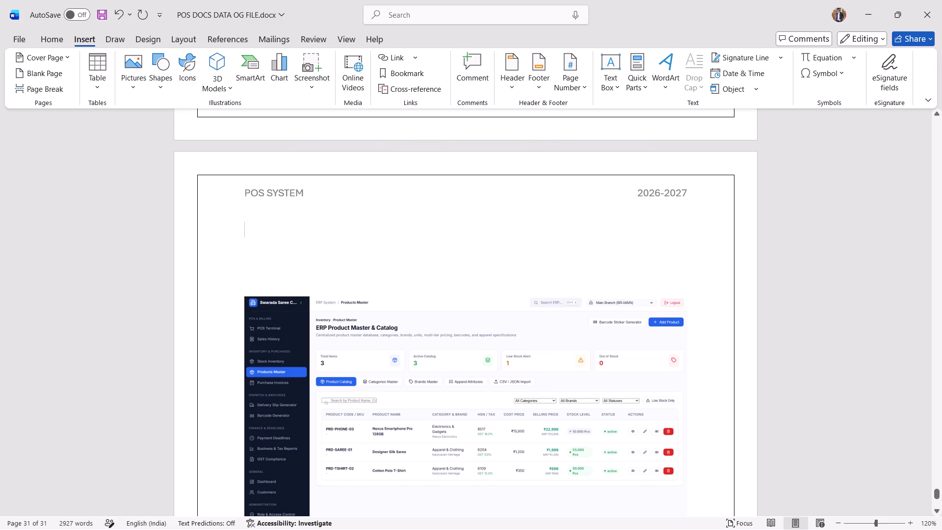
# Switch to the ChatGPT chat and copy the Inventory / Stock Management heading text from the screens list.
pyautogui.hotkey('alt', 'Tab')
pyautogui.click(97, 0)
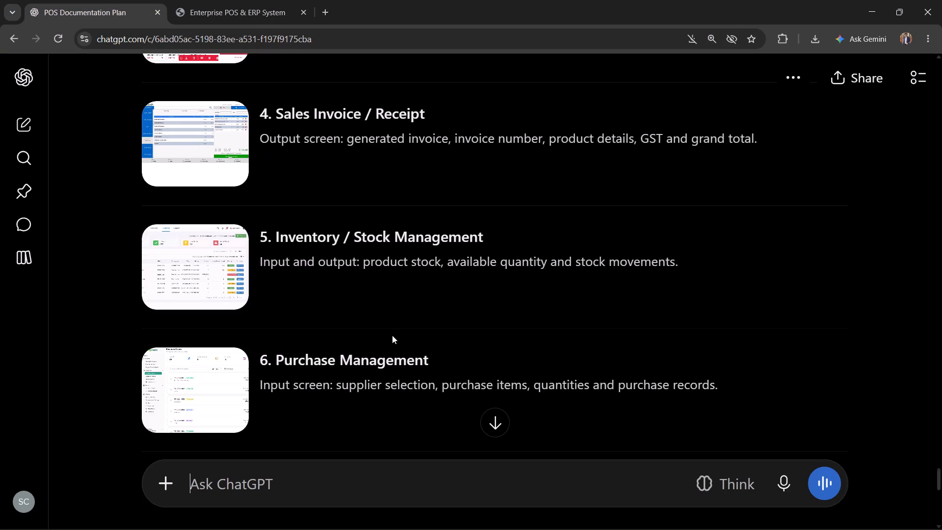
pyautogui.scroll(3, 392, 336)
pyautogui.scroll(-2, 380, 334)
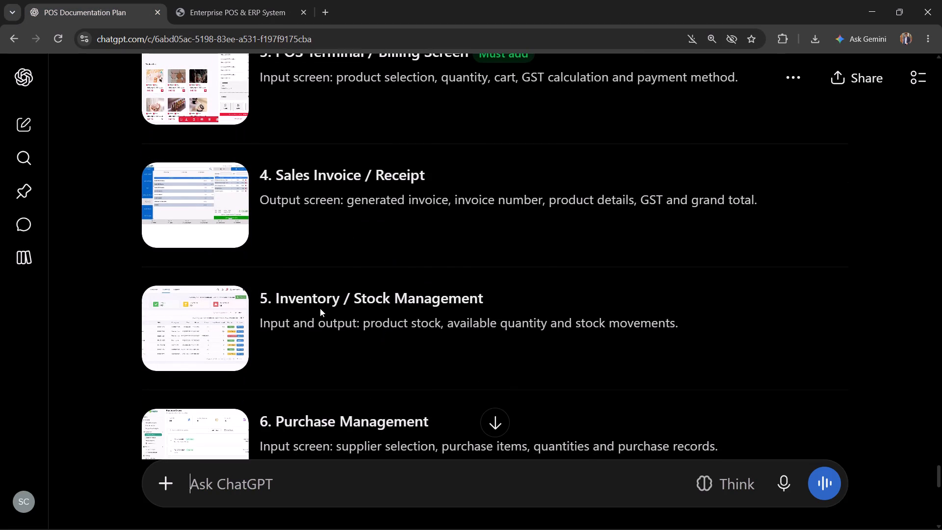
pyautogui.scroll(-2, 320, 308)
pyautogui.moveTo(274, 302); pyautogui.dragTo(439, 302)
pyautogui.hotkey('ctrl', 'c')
# Switch to the Word document and enter the heading "Product Master & Catalog" on the first line above the Products Master screenshot.
pyautogui.hotkey('alt', 'Tab')
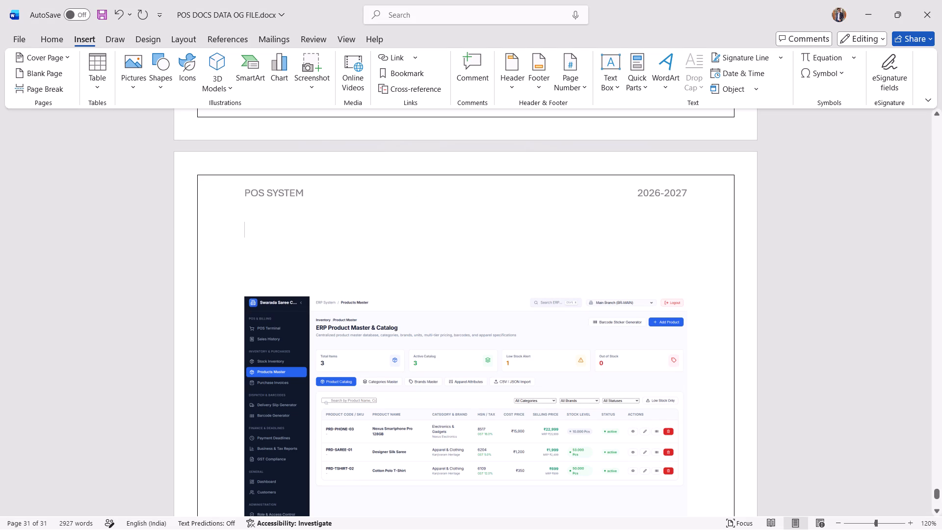
pyautogui.click(321, 270)
pyautogui.click(301, 242)
pyautogui.hotkey('shift', 'p')
pyautogui.press('BackSpace')
pyautogui.hotkey('shift', 'p')
pyautogui.write('roduct m')
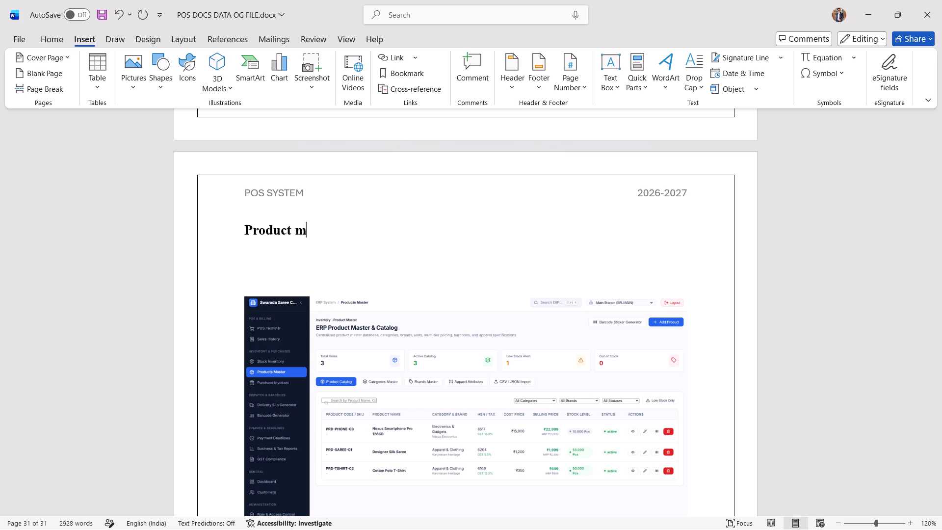
pyautogui.press('BackSpace')
pyautogui.write('ma')
pyautogui.press('BackSpace')
pyautogui.press('BackSpace')
pyautogui.write('Madt')
pyautogui.press('BackSpace')
pyautogui.press('s')
pyautogui.press('BackSpace')
pyautogui.press('BackSpace')
pyautogui.write('ste')
pyautogui.press('BackSpace')
pyautogui.write('er')
pyautogui.press('space')
pyautogui.write('& Catalog')
pyautogui.press('space')
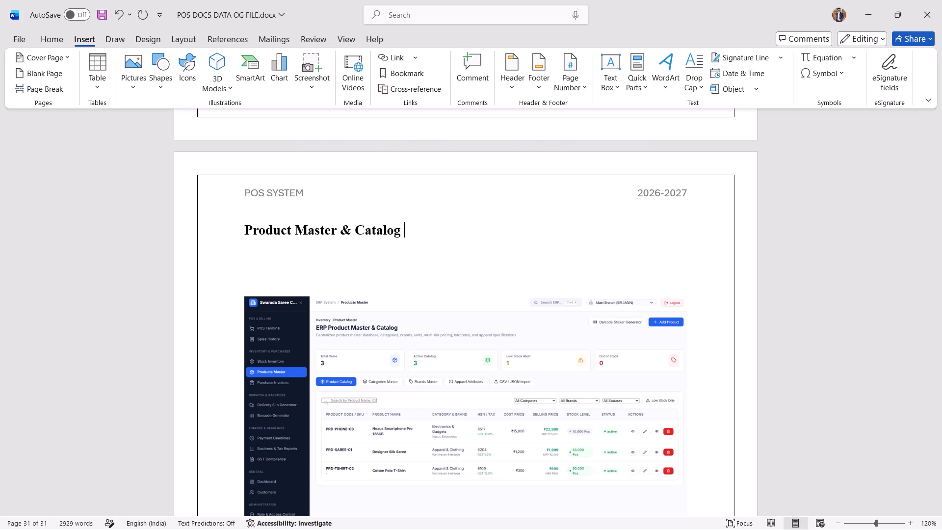
# Remove the empty line directly above the Products Master screenshot.
pyautogui.scroll(-2, 359, 250)
pyautogui.click(345, 212)
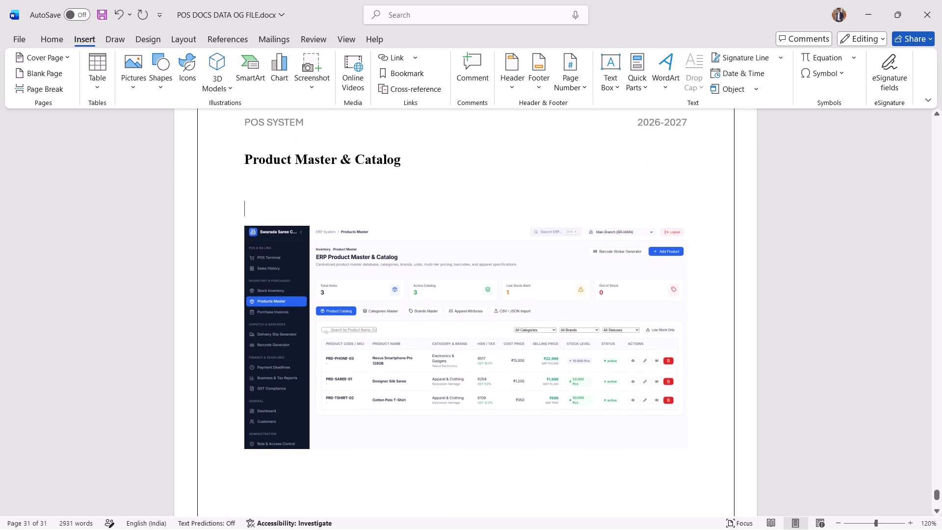
pyautogui.press('BackSpace')
# Add empty lines below the Products Master screenshot down to the page's end and insert a page break to start a new page.
pyautogui.scroll(-3, 345, 212)
pyautogui.click(718, 289)
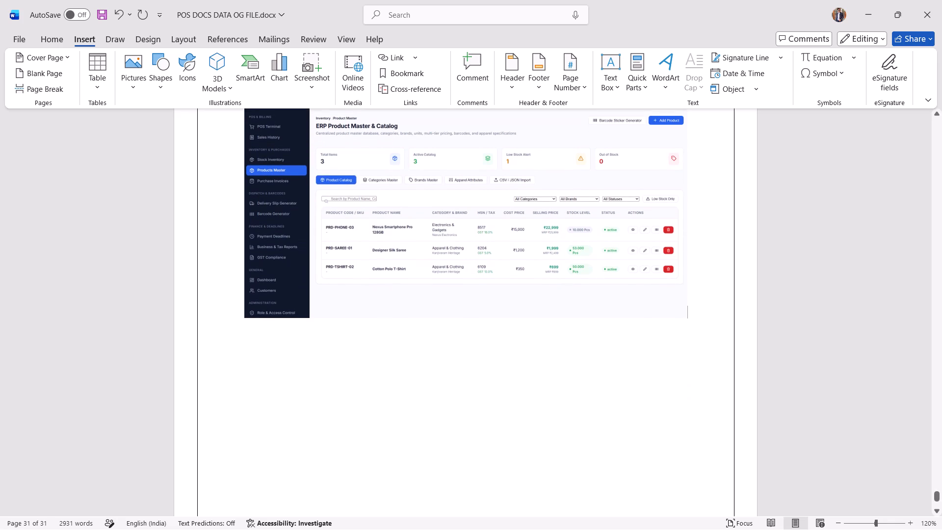
pyautogui.press('Return')
pyautogui.scroll(-3, 462, 398)
pyautogui.scroll(-1, 585, 397)
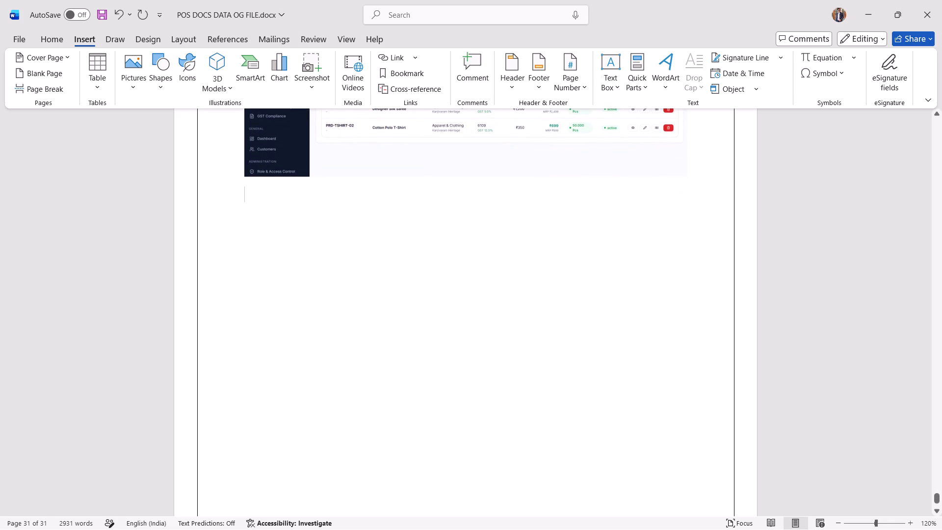
pyautogui.scroll(-4, 417, 363)
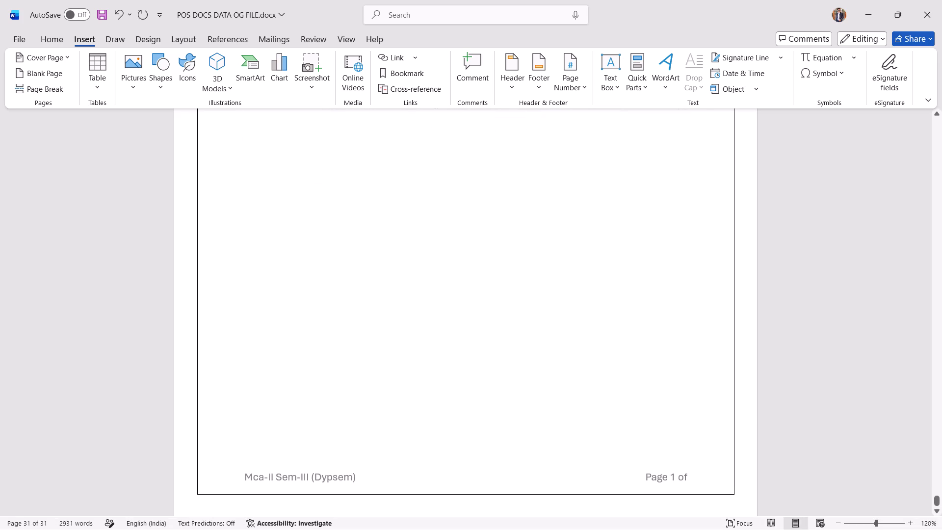
pyautogui.scroll(5, 391, 294)
pyautogui.scroll(-4, 388, 302)
pyautogui.click(352, 319)
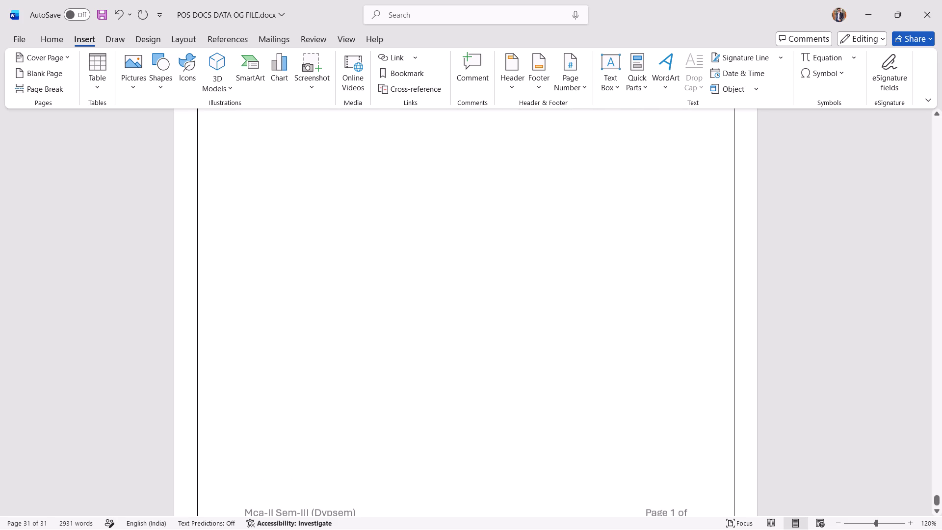
pyautogui.scroll(5, 352, 319)
pyautogui.press('Return')
pyautogui.press('Return')
pyautogui.press('Return')
pyautogui.press('Return')
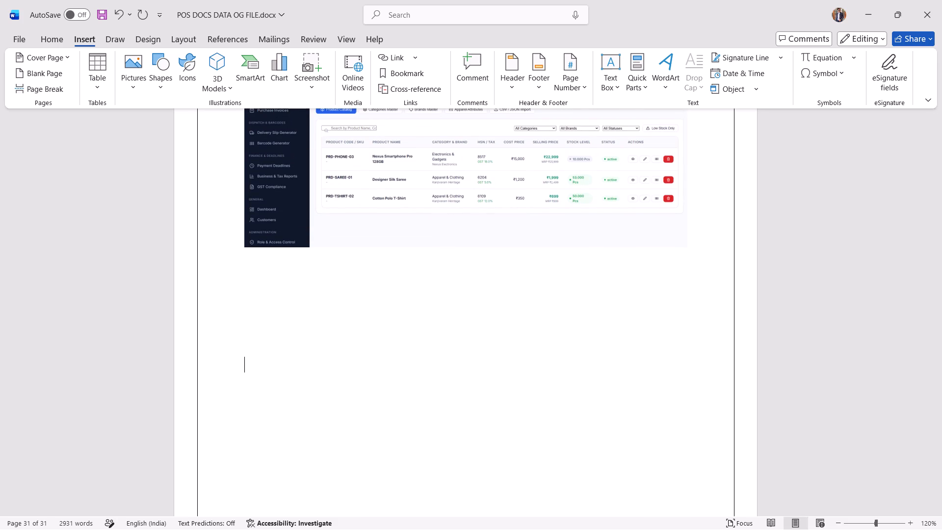
pyautogui.press('Return')
pyautogui.scroll(-4, 336, 329)
pyautogui.press('Return')
pyautogui.scroll(-6, 294, 336)
pyautogui.press('Return')
pyautogui.press('Return')
pyautogui.press('Return')
pyautogui.press('Return')
pyautogui.press('Return')
pyautogui.press('Return')
pyautogui.press('Return')
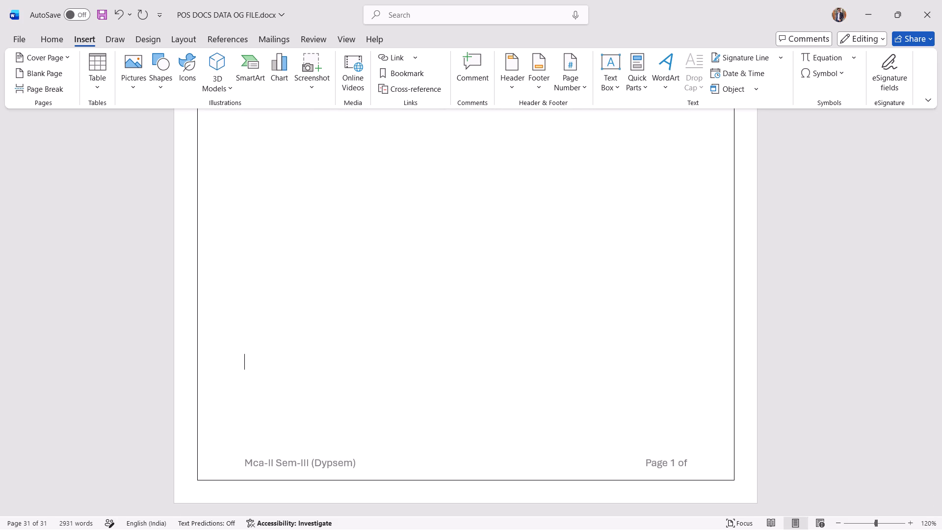
pyautogui.press('Return')
pyautogui.click(59, 92)
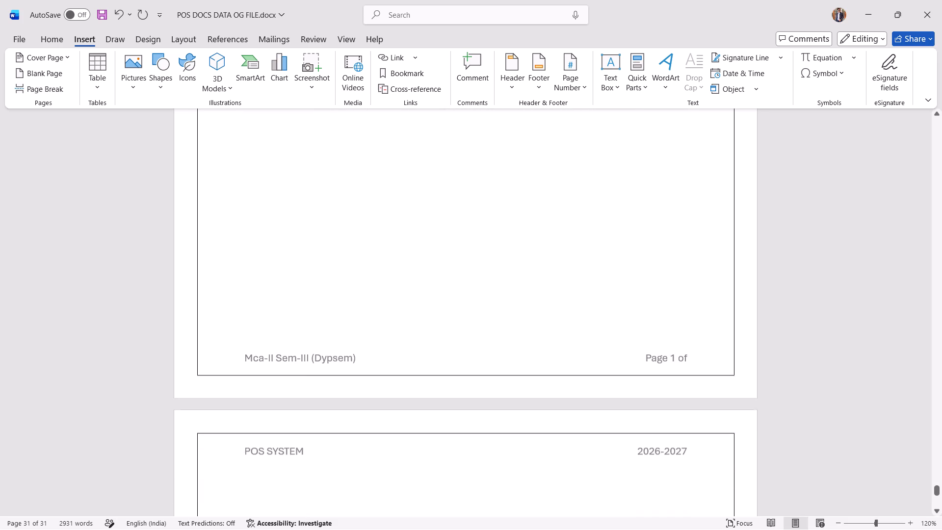
pyautogui.scroll(-7, 450, 271)
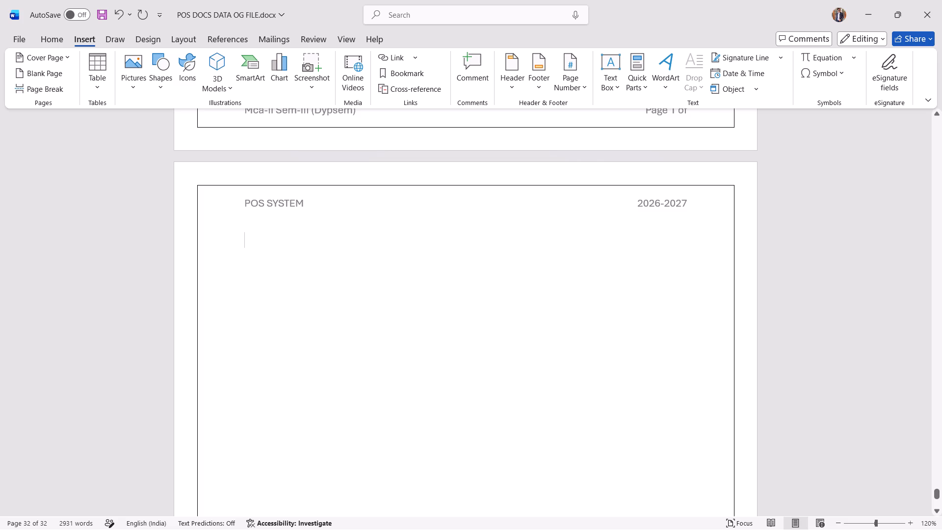
# Switch to the project contents list image and check the sections that follow Sample Input-Output Screens.
pyautogui.hotkey('alt', 'Tab')
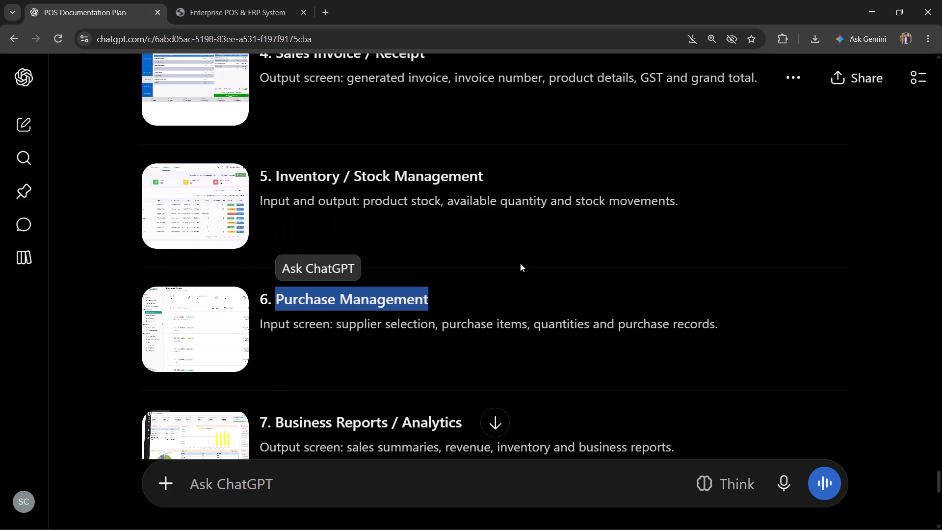
pyautogui.hotkey('alt', 'Tab')
pyautogui.hotkey('alt', 'Tab')
pyautogui.scroll(-1, 421, 294)
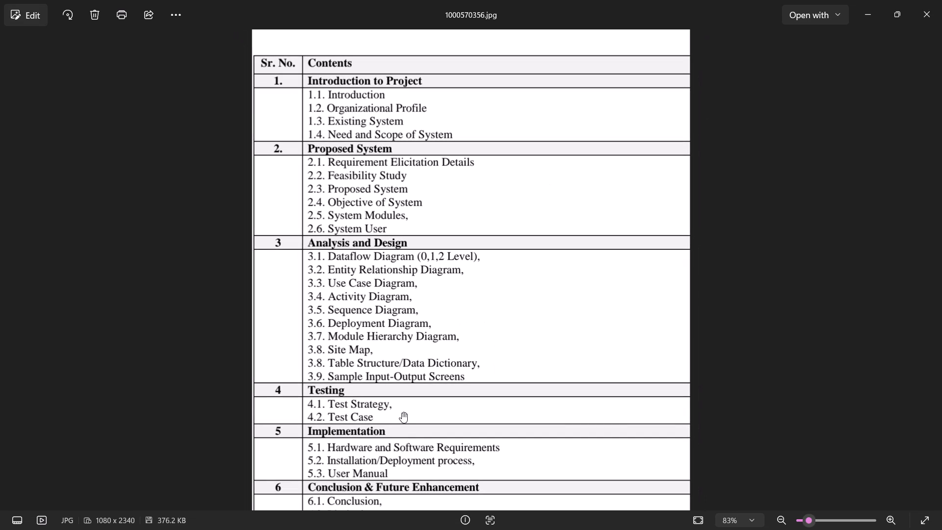
pyautogui.hotkey('alt', 'Tab')
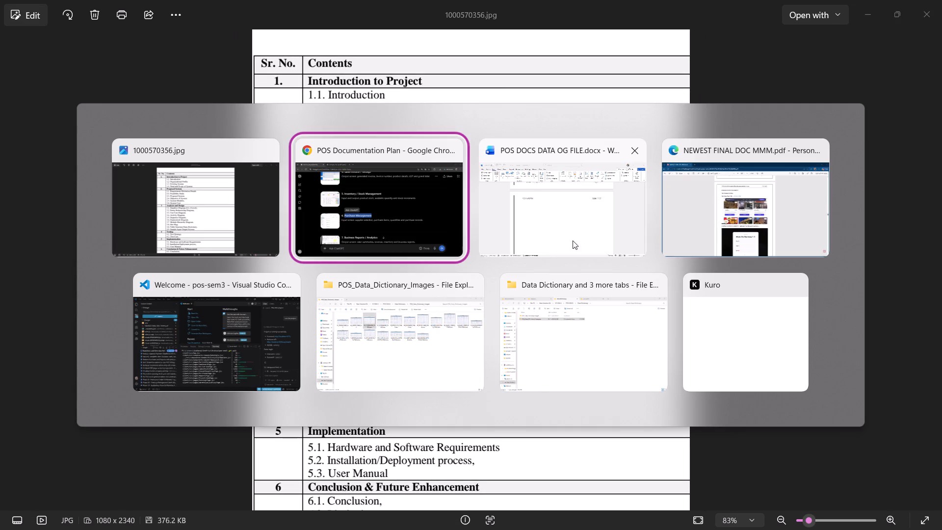
pyautogui.keyDown('alt'); pyautogui.click(675, 230); pyautogui.keyUp('alt')
pyautogui.scroll(-7, 229, 311)
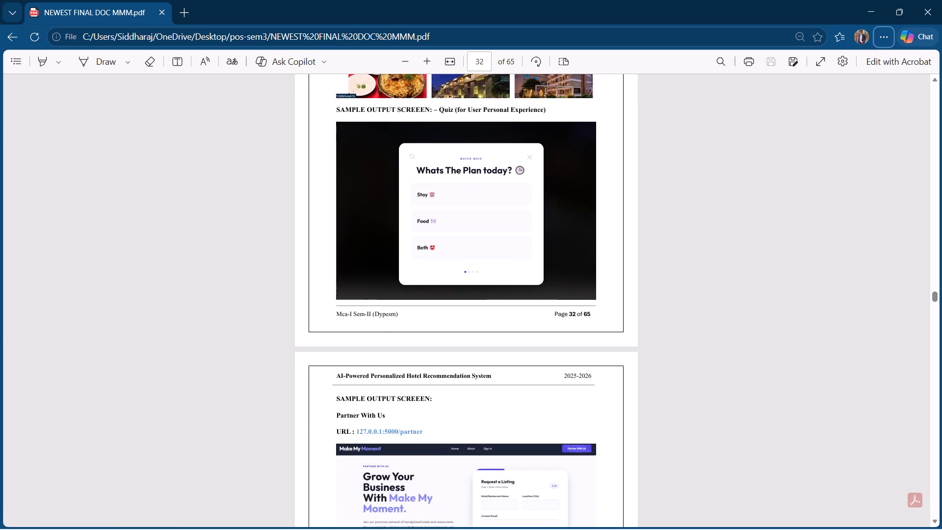
pyautogui.scroll(-9, 442, 323)
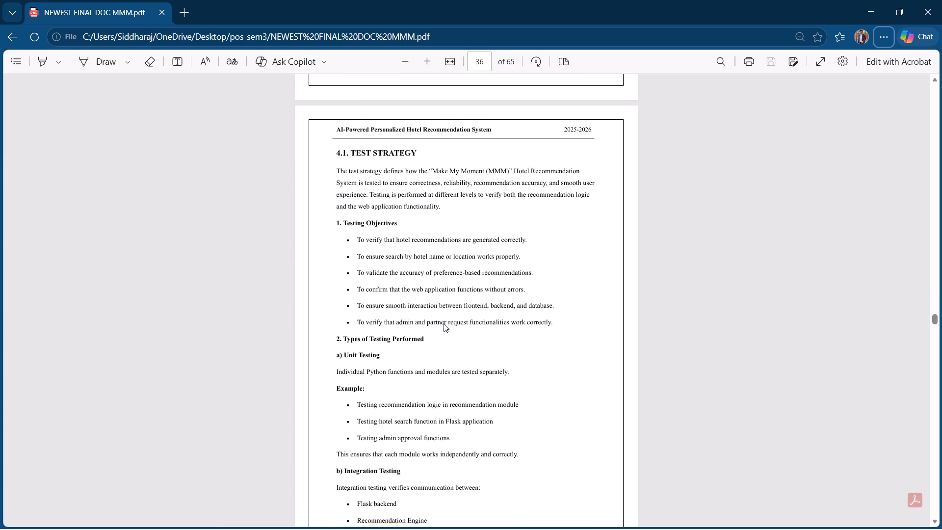
pyautogui.scroll(-11, 444, 323)
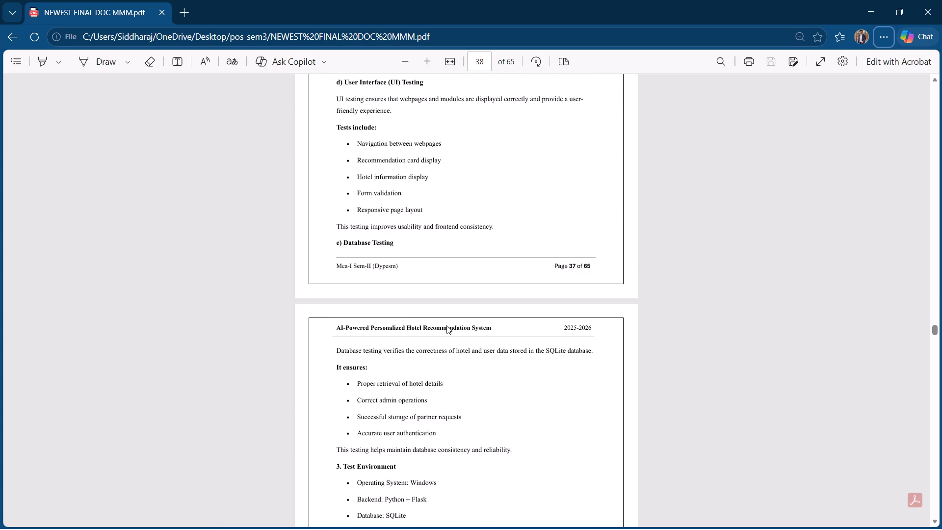
pyautogui.scroll(2, 460, 328)
pyautogui.scroll(-7, 459, 334)
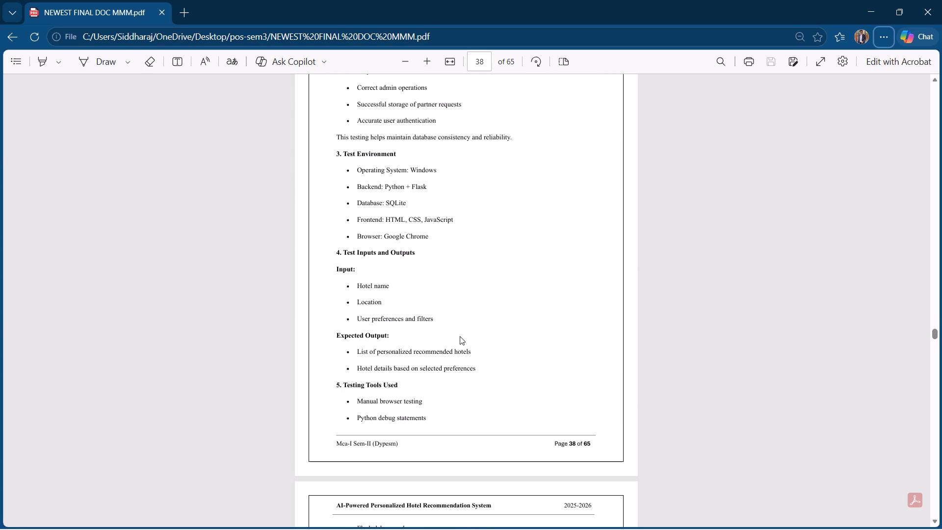
pyautogui.scroll(-7, 460, 336)
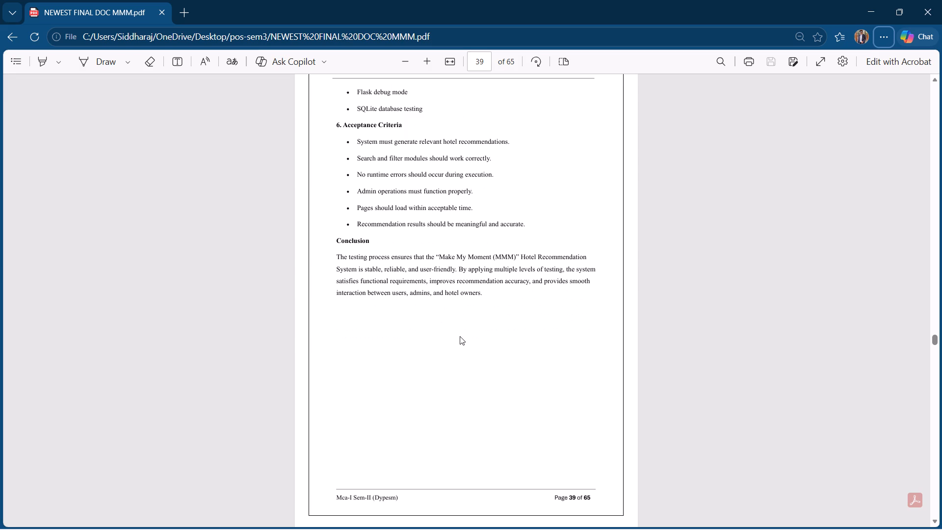
pyautogui.scroll(3, 476, 324)
pyautogui.scroll(-7, 476, 324)
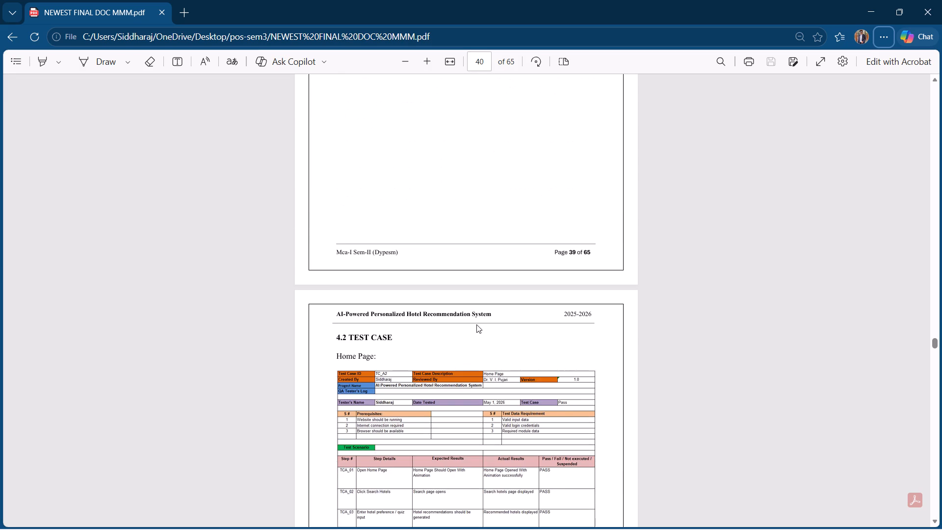
pyautogui.scroll(2, 476, 324)
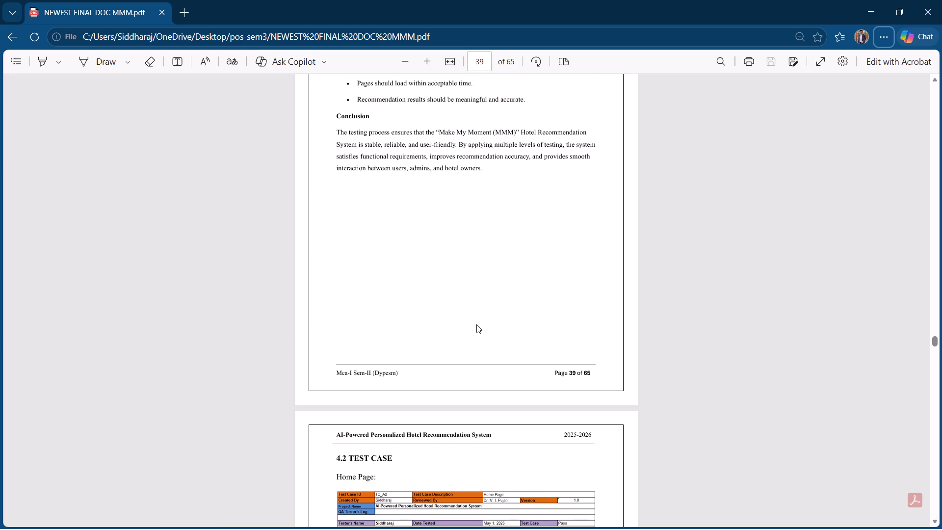
pyautogui.scroll(2, 476, 324)
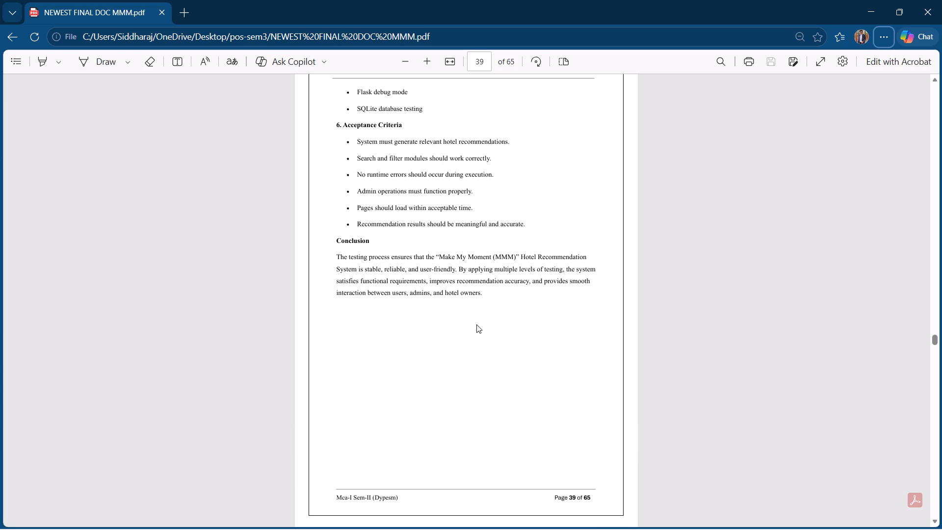
pyautogui.scroll(4, 476, 324)
pyautogui.scroll(-2, 476, 324)
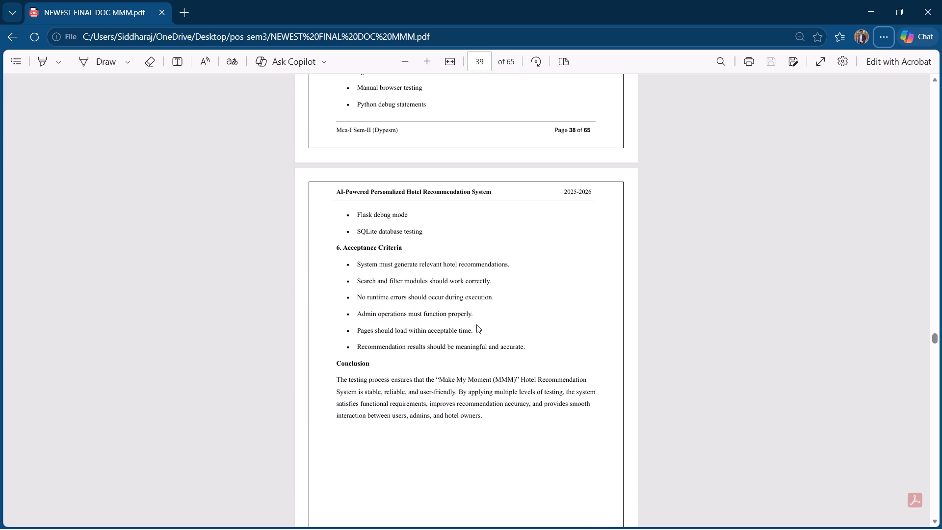
pyautogui.scroll(10, 497, 373)
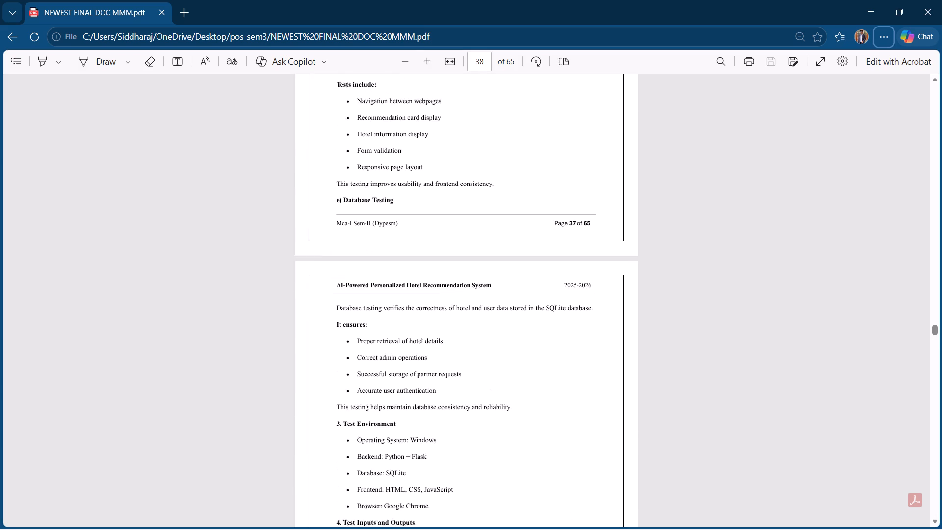
pyautogui.scroll(5, 497, 373)
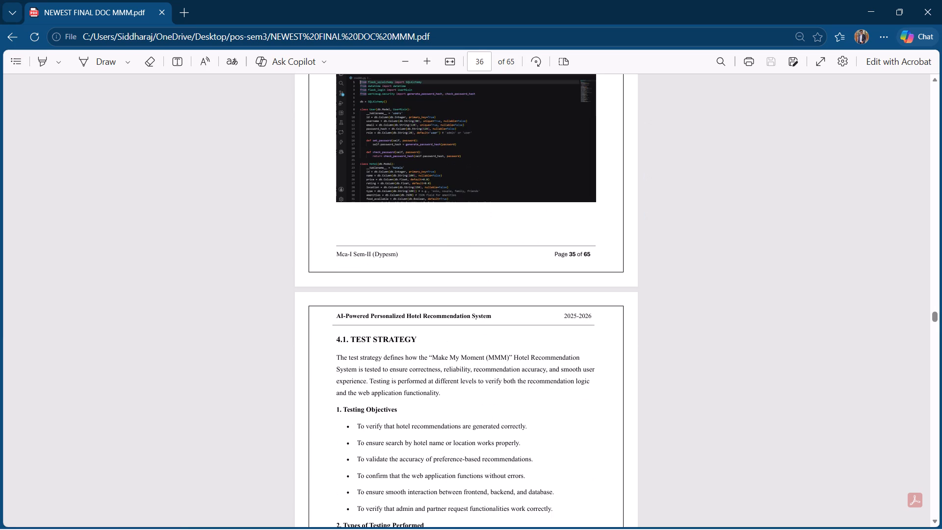
pyautogui.scroll(-1, 456, 277)
pyautogui.hotkey('alt', 'Tab')
pyautogui.keyDown('alt'); pyautogui.click(531, 221); pyautogui.keyUp('alt')
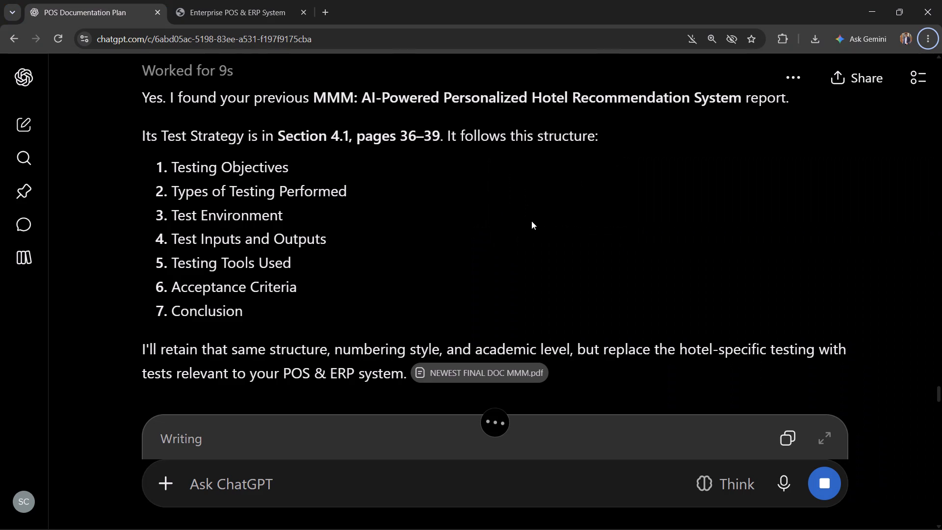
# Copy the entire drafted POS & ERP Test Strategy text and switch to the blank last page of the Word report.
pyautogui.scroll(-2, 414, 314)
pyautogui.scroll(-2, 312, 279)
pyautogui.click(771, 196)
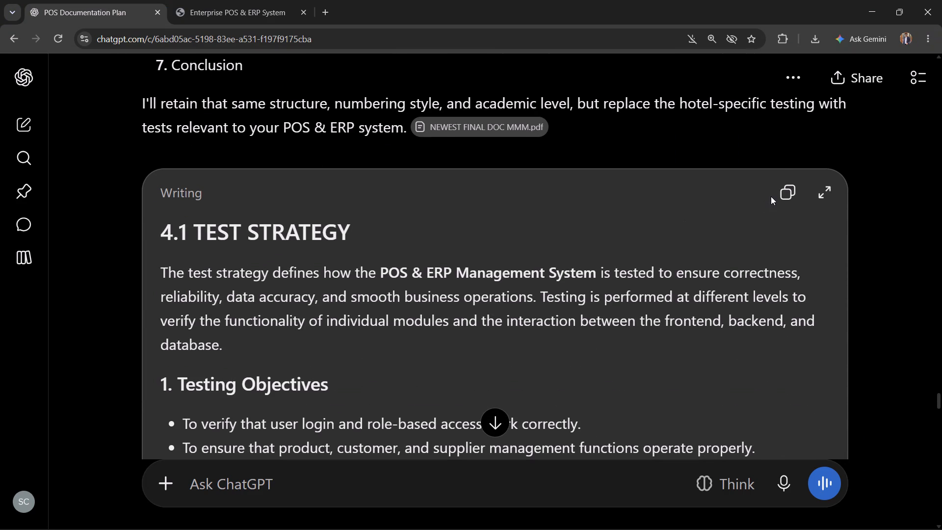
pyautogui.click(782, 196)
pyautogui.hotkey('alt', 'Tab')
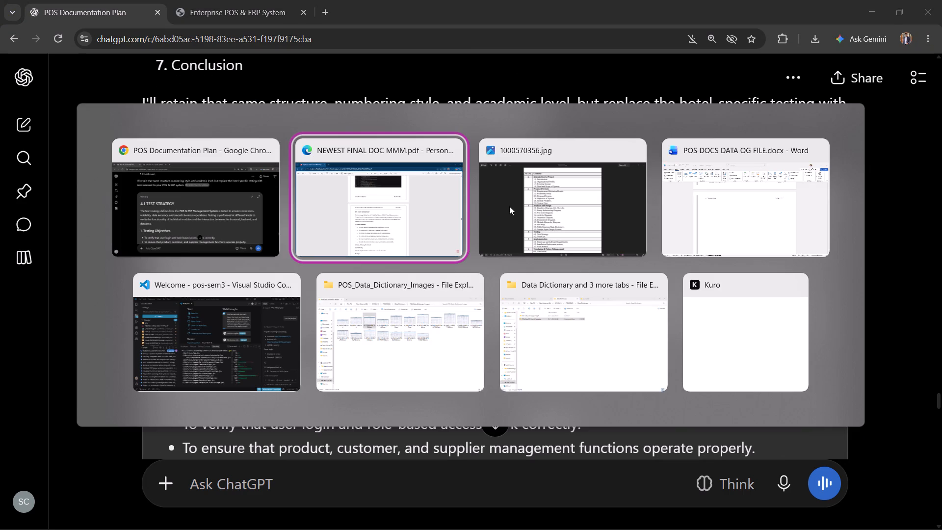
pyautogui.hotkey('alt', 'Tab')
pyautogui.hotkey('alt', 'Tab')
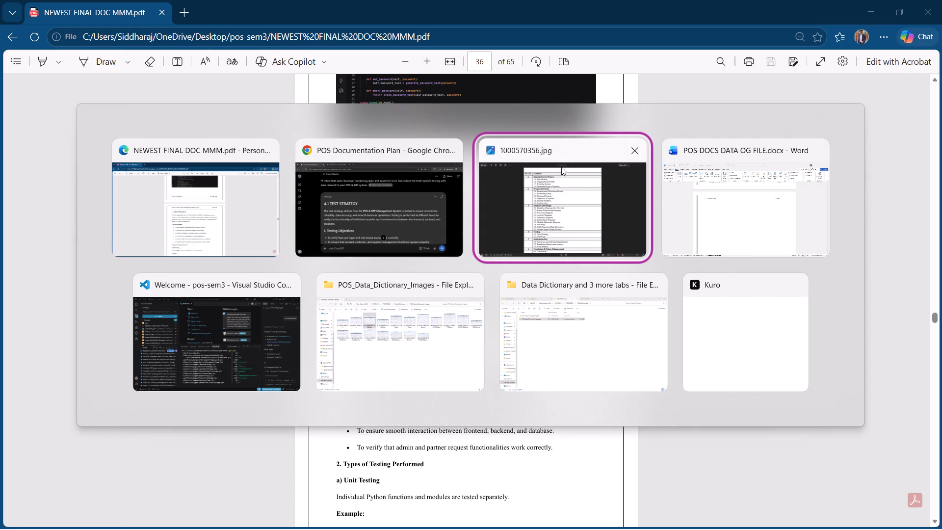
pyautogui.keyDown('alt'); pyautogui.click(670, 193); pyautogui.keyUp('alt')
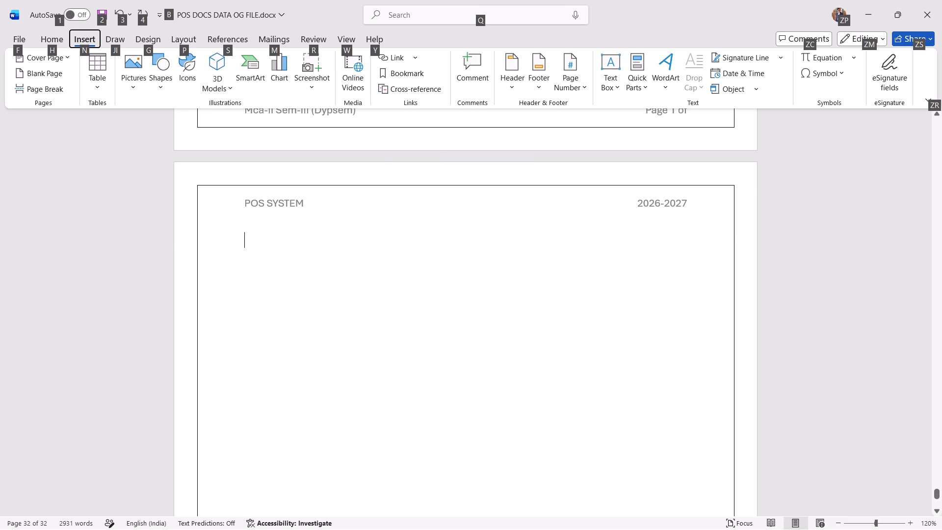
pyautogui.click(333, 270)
# Copy only the "4.1 TEST STRATEGY" heading from the ChatGPT draft, paste it atop the Word report's blank page, and place the cursor below it.
pyautogui.hotkey('alt', 'Tab')
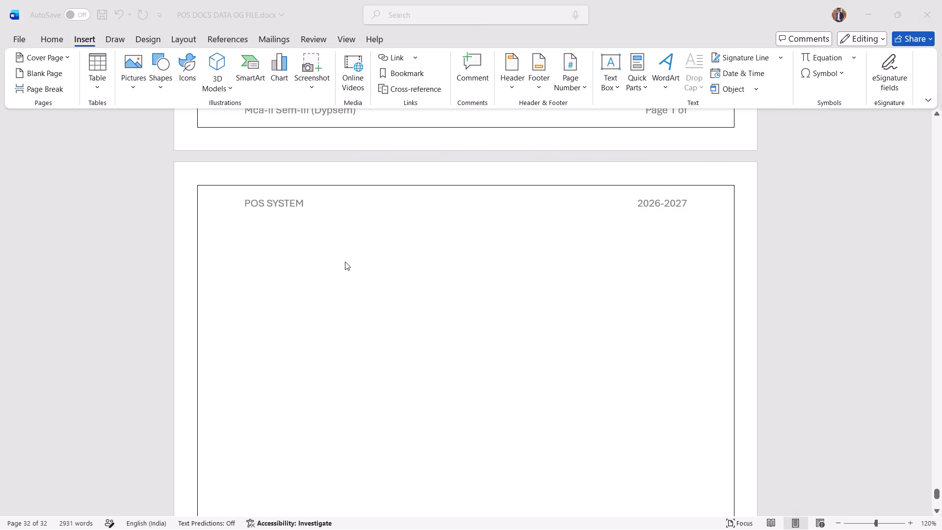
pyautogui.keyDown('alt'); pyautogui.click(544, 221); pyautogui.keyUp('alt')
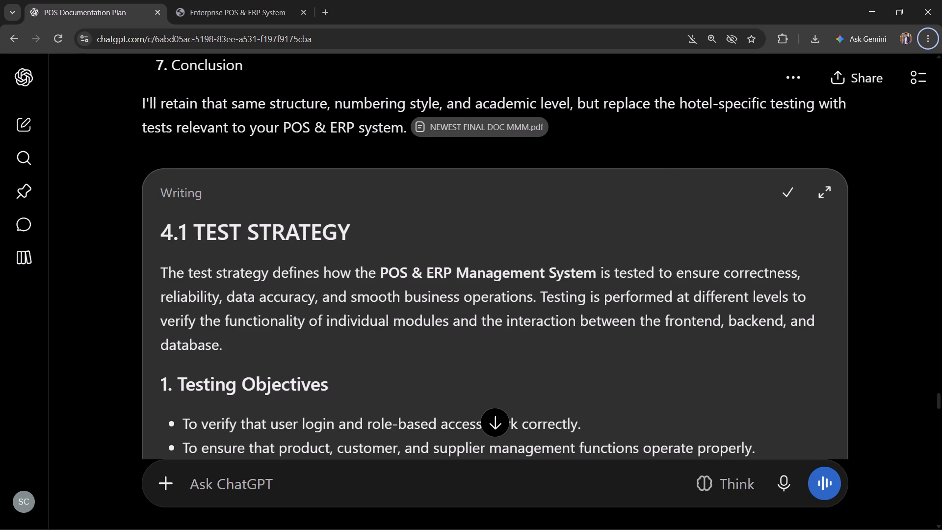
pyautogui.scroll(3, 355, 240)
pyautogui.scroll(-3, 359, 283)
pyautogui.moveTo(360, 237); pyautogui.dragTo(141, 239)
pyautogui.hotkey('ctrl', 'c')
pyautogui.hotkey('alt', 'Tab')
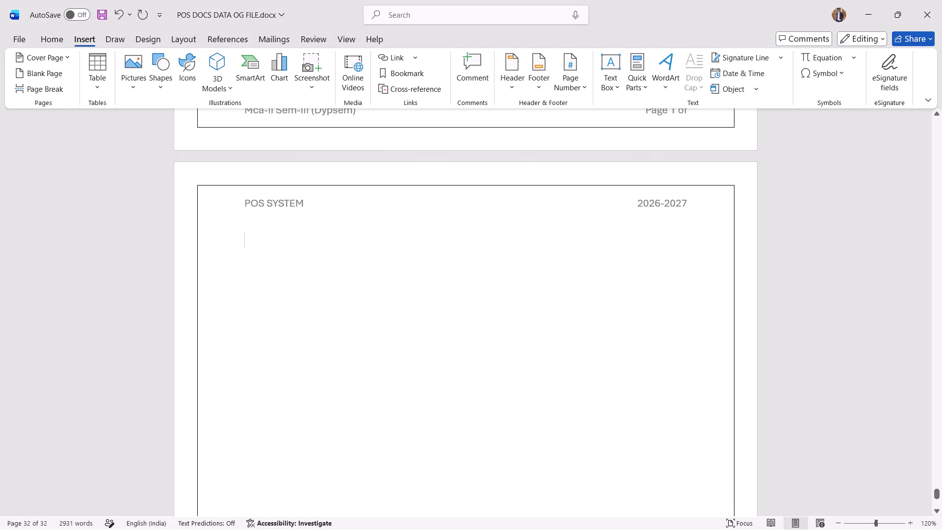
pyautogui.hotkey('ctrl', 'v')
pyautogui.click(342, 245)
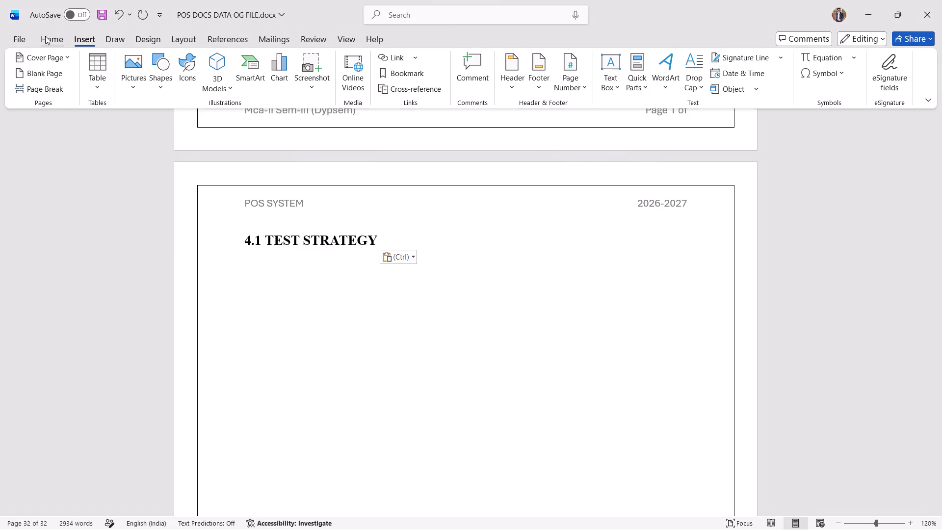
pyautogui.click(45, 36)
pyautogui.click(341, 280)
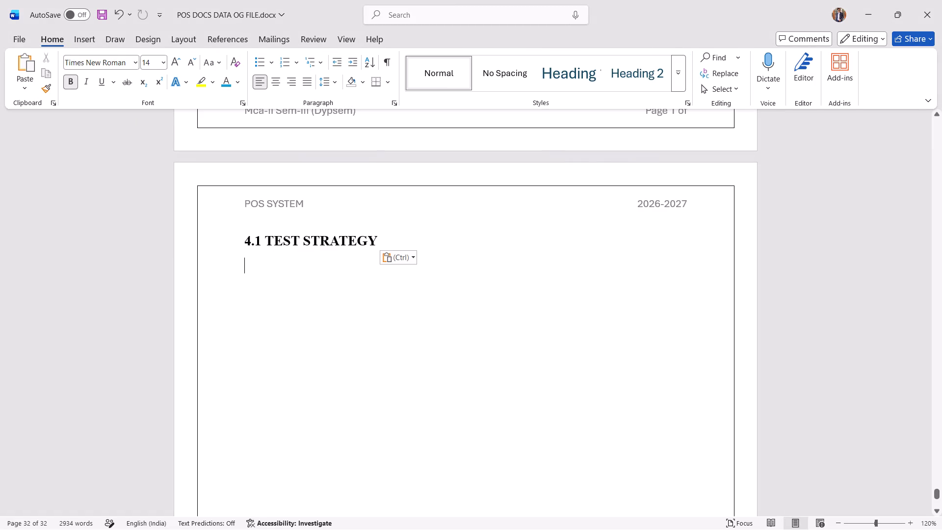
# Copy the full POS & ERP Test Strategy draft from ChatGPT and paste it below the 4.1 TEST STRATEGY heading in the Word report.
pyautogui.hotkey('alt', 'Tab')
pyautogui.click(407, 312)
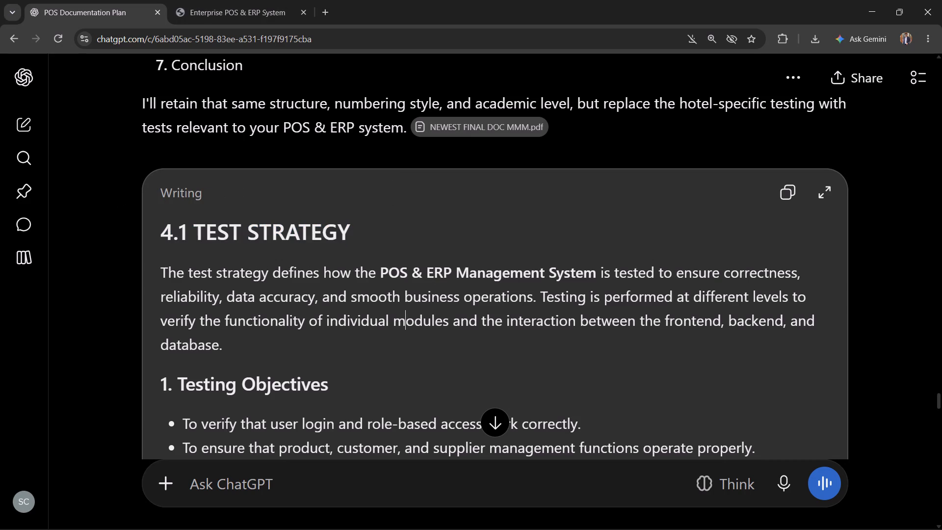
pyautogui.click(775, 194)
pyautogui.hotkey('alt', 'Tab')
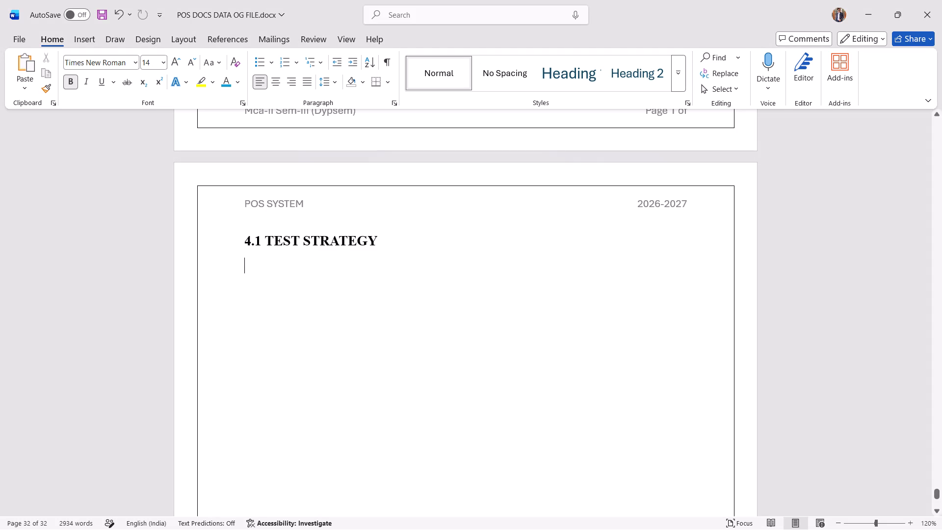
pyautogui.hotkey('ctrl', 'v')
# Delete the duplicate "4.1 TEST STRATEGY" heading directly above the pasted introductory paragraph.
pyautogui.scroll(11, 411, 295)
pyautogui.scroll(-1, 411, 295)
pyautogui.scroll(3, 411, 295)
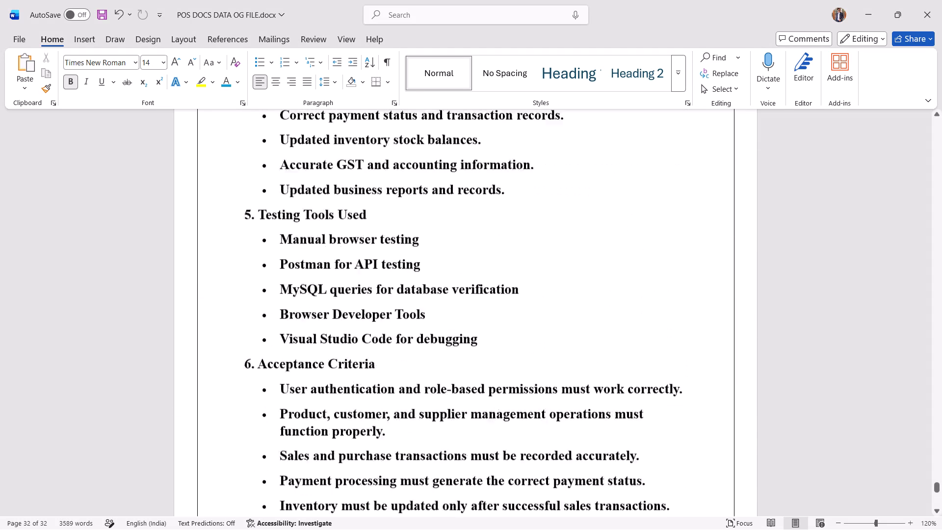
pyautogui.scroll(13, 411, 295)
pyautogui.scroll(20, 310, 296)
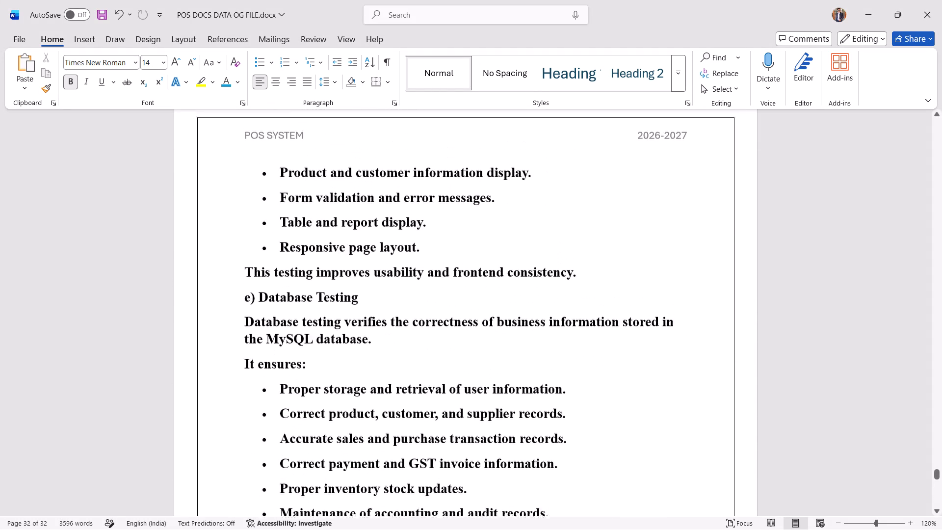
pyautogui.scroll(3, 331, 293)
pyautogui.scroll(20, 354, 333)
pyautogui.scroll(9, 354, 333)
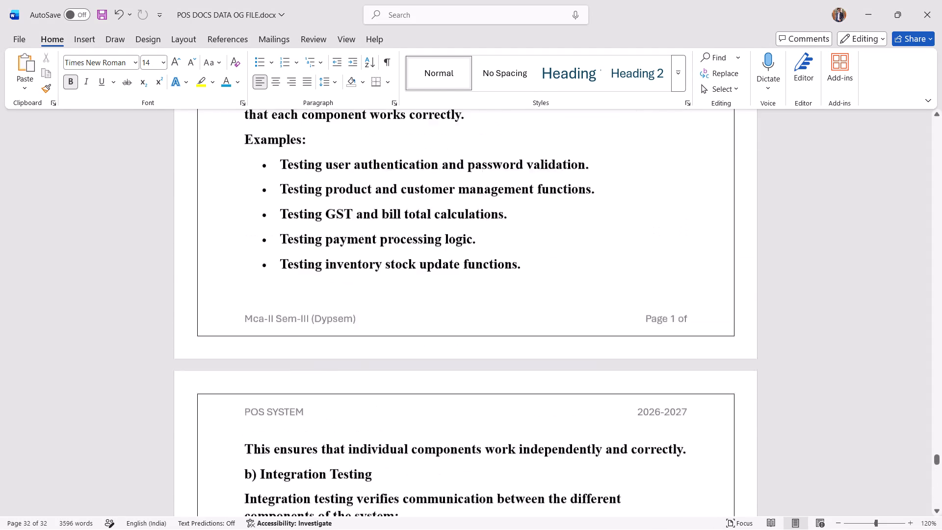
pyautogui.scroll(1, 353, 315)
pyautogui.scroll(20, 353, 316)
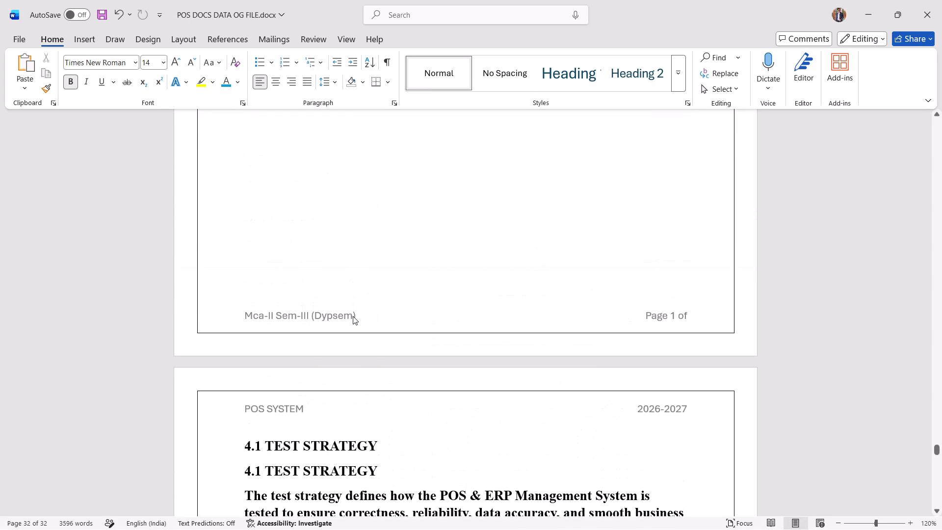
pyautogui.scroll(-2, 353, 316)
pyautogui.moveTo(384, 400); pyautogui.dragTo(212, 400)
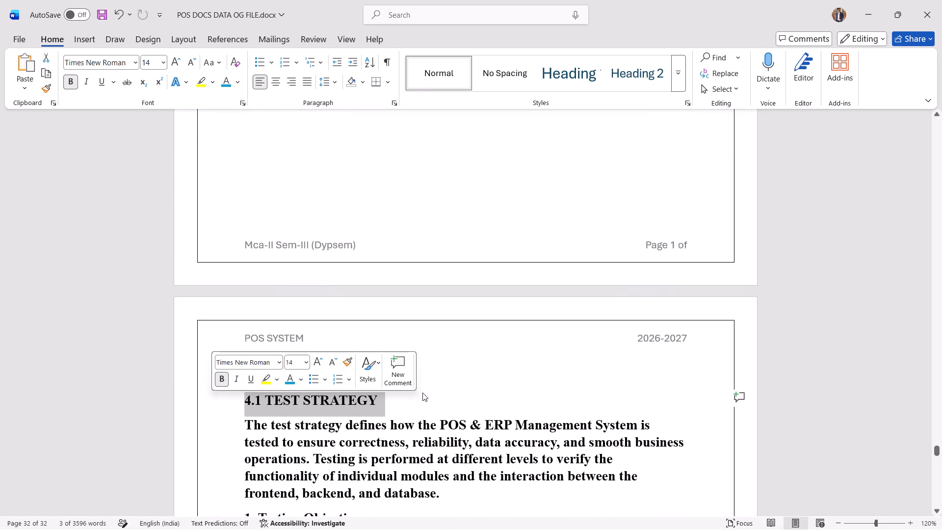
pyautogui.press('BackSpace')
pyautogui.scroll(-4, 481, 409)
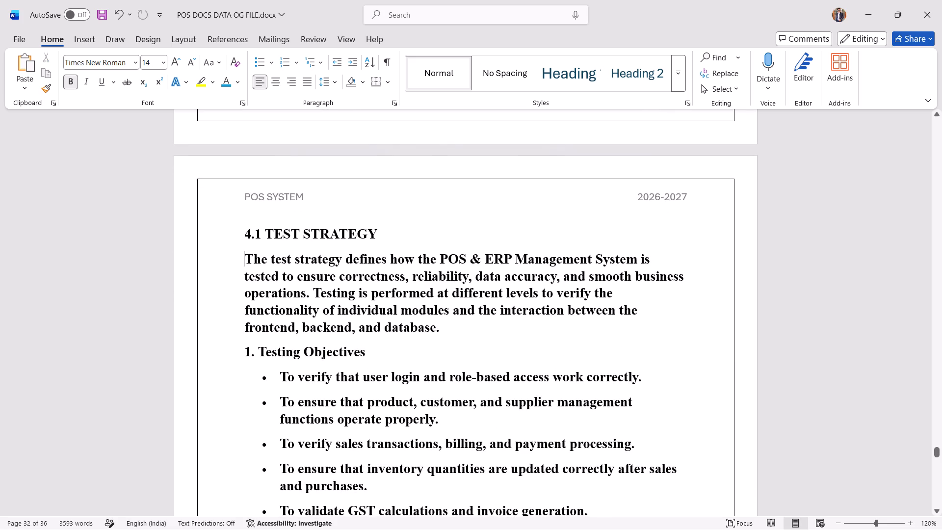
pyautogui.moveTo(246, 259); pyautogui.dragTo(367, 529)
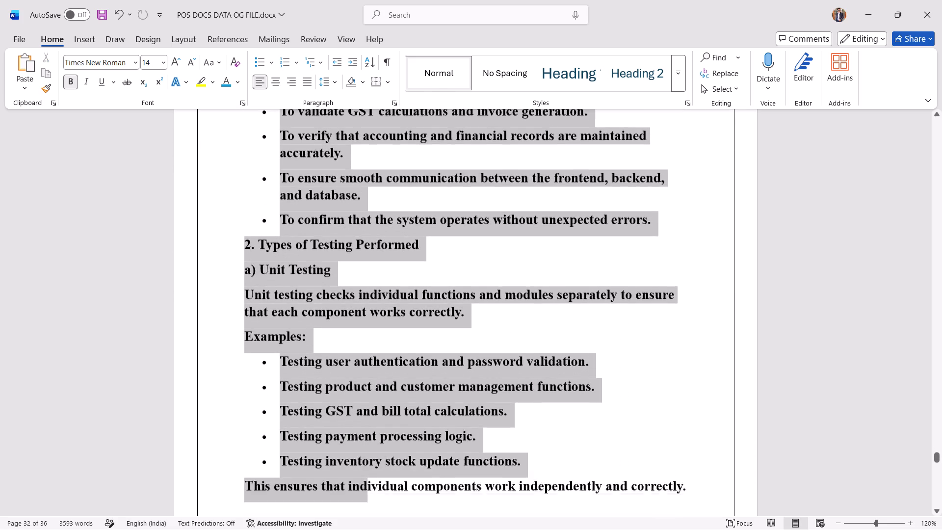
pyautogui.moveTo(367, 529); pyautogui.dragTo(430, 408)
pyautogui.scroll(-18, 367, 529)
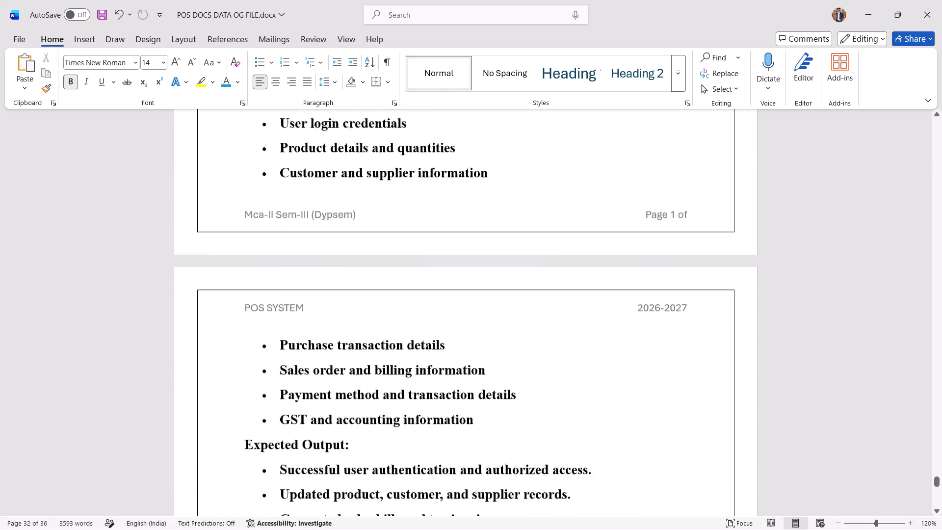
pyautogui.moveTo(430, 408); pyautogui.dragTo(564, 435)
pyautogui.scroll(-6, 430, 408)
pyautogui.scroll(2, 430, 407)
pyautogui.scroll(-1, 523, 391)
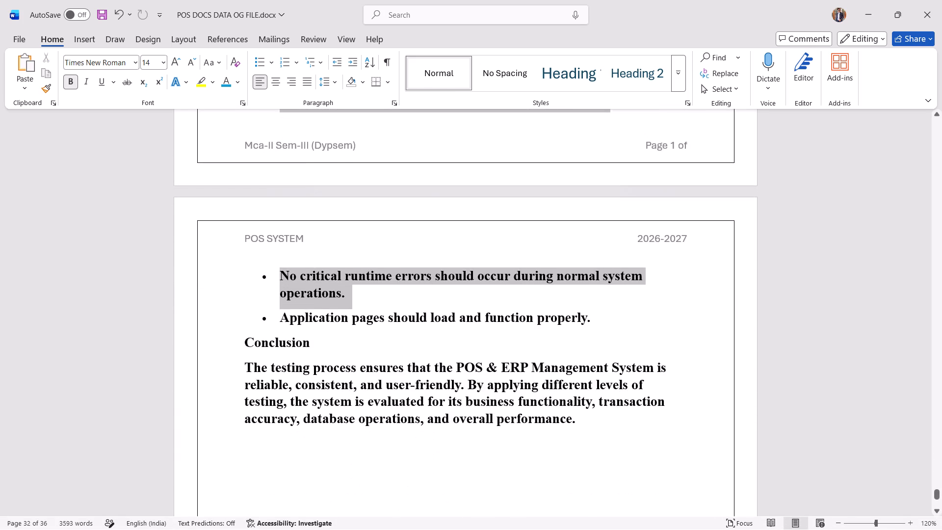
pyautogui.scroll(-1, 564, 435)
pyautogui.moveTo(564, 435); pyautogui.dragTo(586, 401)
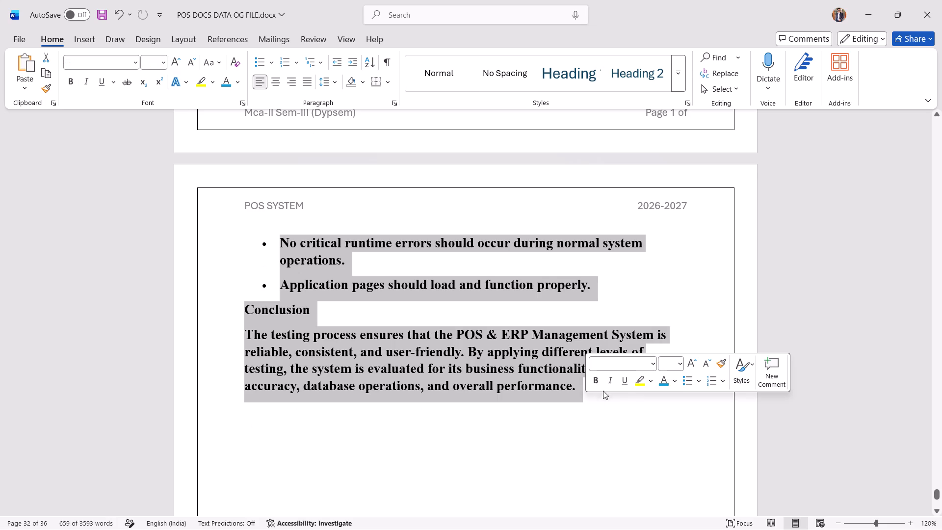
pyautogui.doubleClick(592, 384)
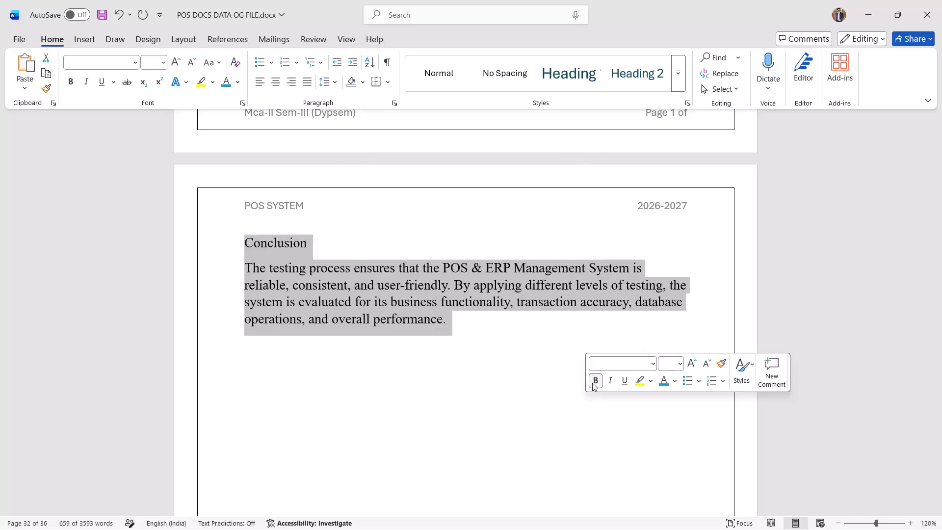
pyautogui.click(592, 383)
pyautogui.scroll(3, 485, 341)
pyautogui.click(470, 389)
pyautogui.scroll(8, 469, 462)
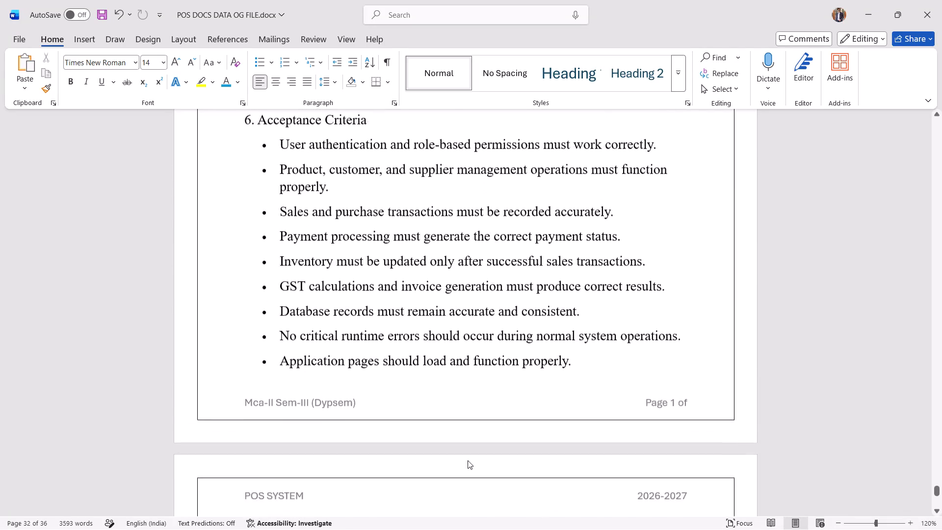
pyautogui.scroll(9, 468, 460)
pyautogui.scroll(17, 468, 460)
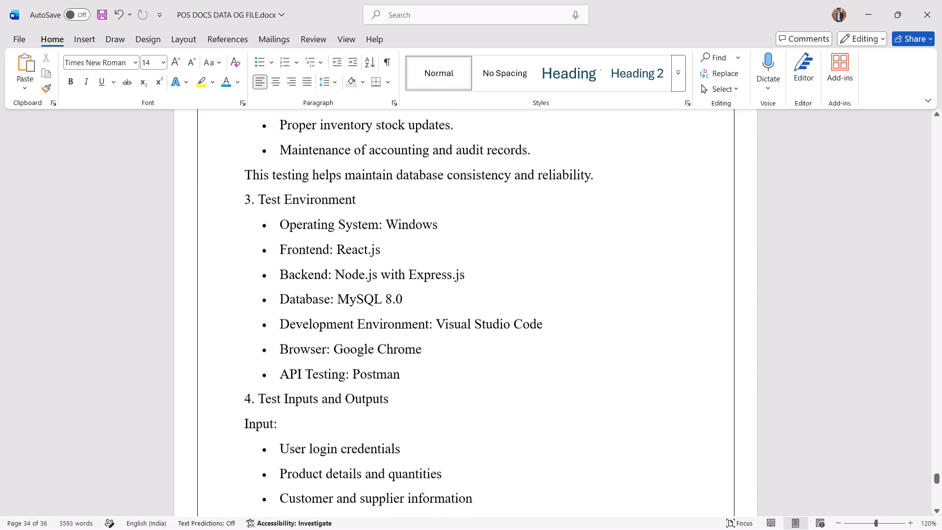
pyautogui.scroll(-5, 452, 413)
pyautogui.scroll(-7, 349, 431)
pyautogui.scroll(-16, 324, 419)
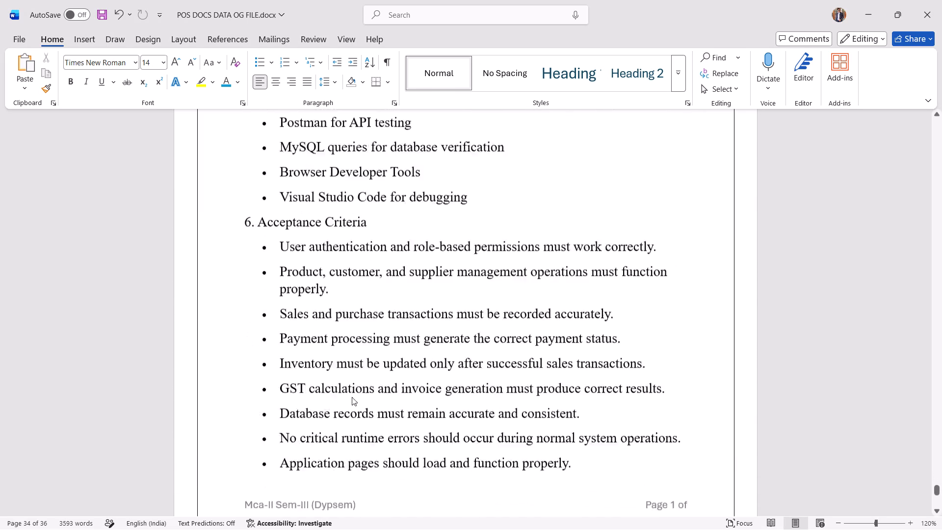
pyautogui.scroll(-12, 352, 397)
pyautogui.moveTo(464, 227); pyautogui.dragTo(280, 0)
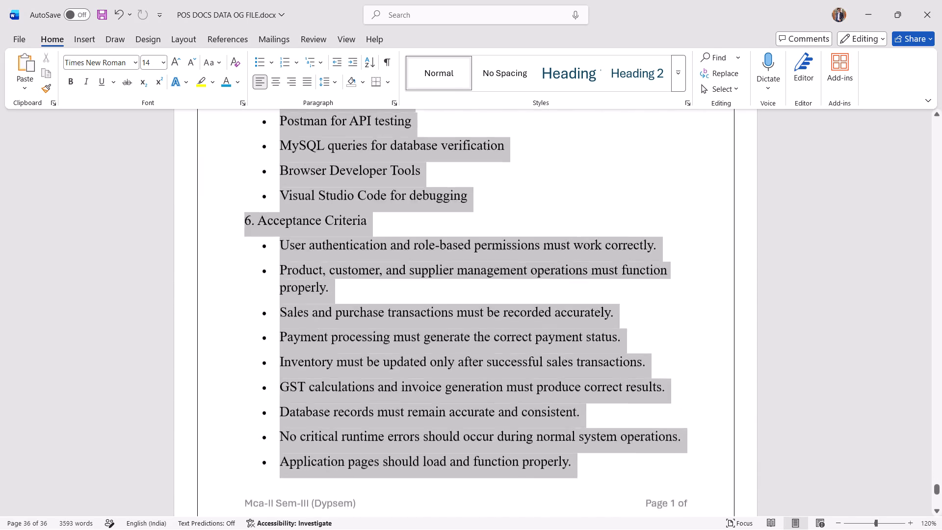
pyautogui.moveTo(280, 0); pyautogui.dragTo(297, 0)
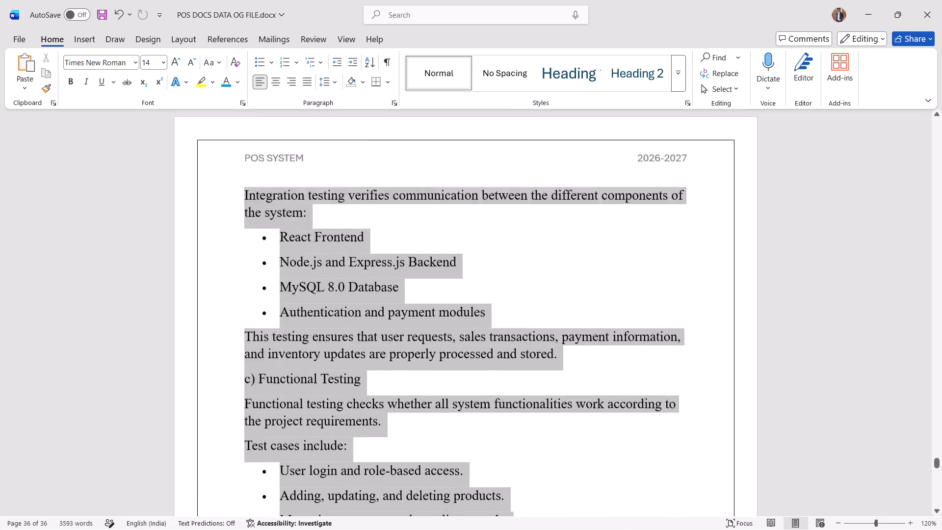
pyautogui.moveTo(297, 0); pyautogui.dragTo(288, 529)
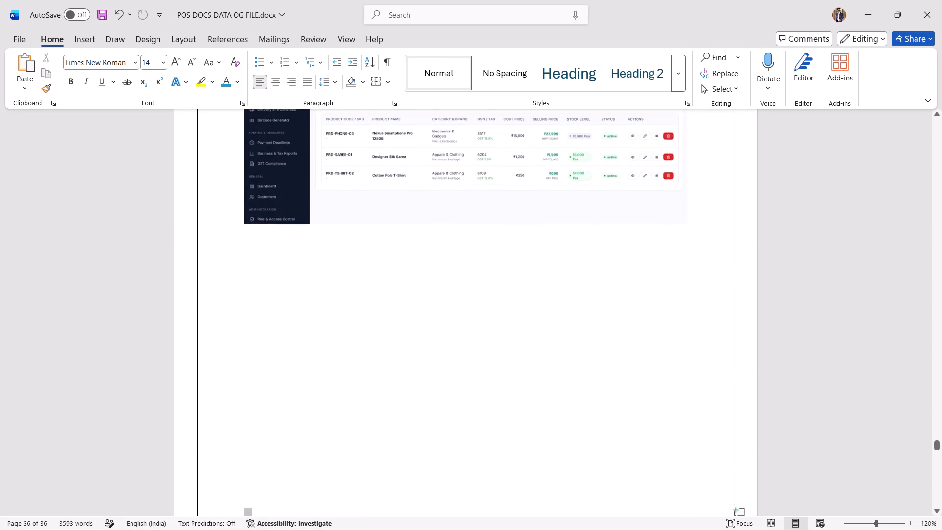
pyautogui.moveTo(288, 529); pyautogui.dragTo(249, 424)
pyautogui.hotkey('ctrl', 'v')
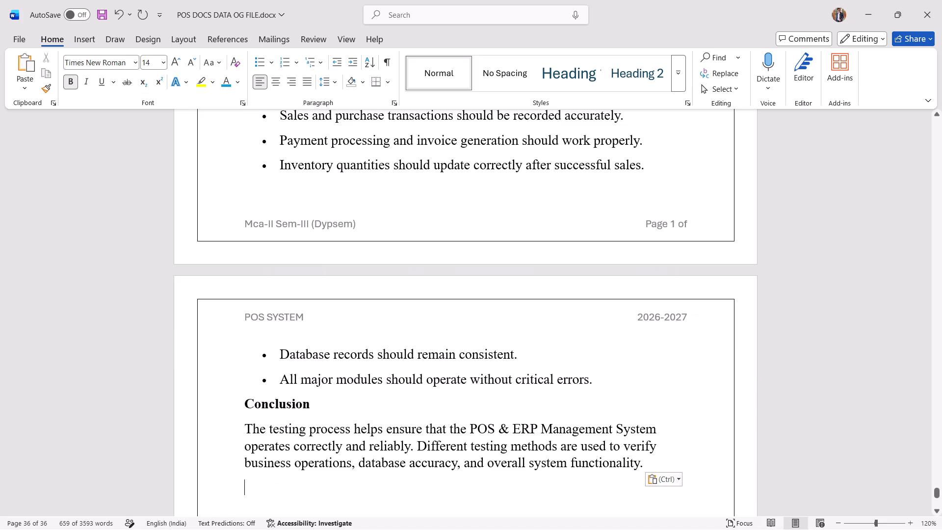
# Look over the pasted compressed Test Strategy from its Conclusion back up to the preceding screenshot page.
pyautogui.scroll(5, 382, 413)
pyautogui.scroll(-9, 384, 413)
pyautogui.scroll(4, 388, 389)
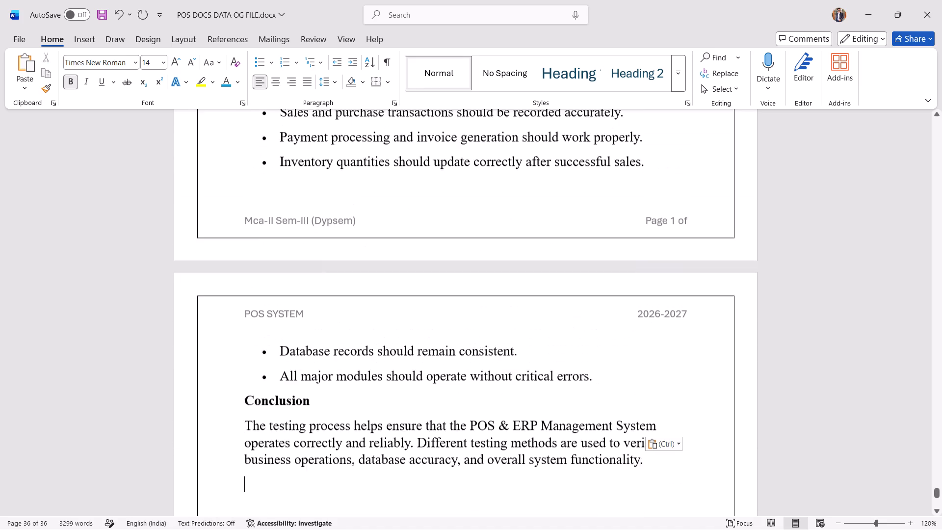
pyautogui.scroll(4, 388, 389)
pyautogui.scroll(20, 388, 389)
pyautogui.scroll(7, 388, 389)
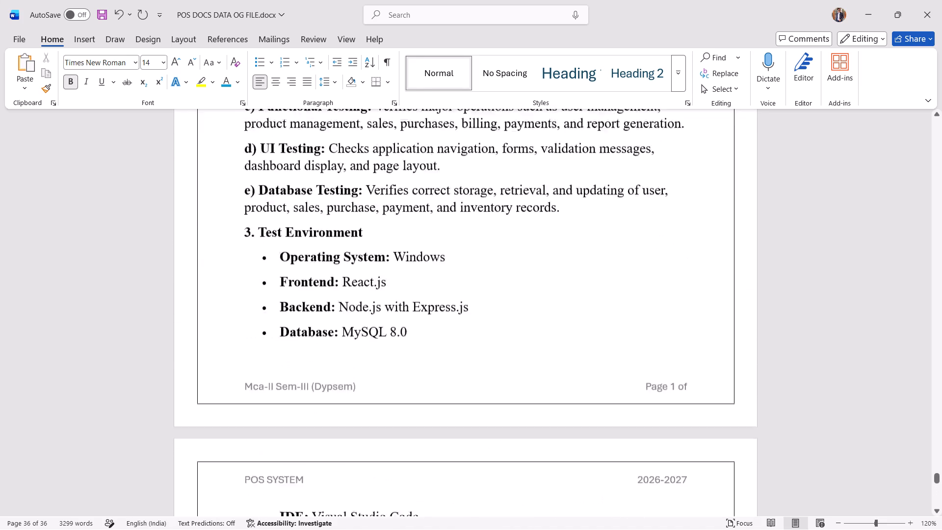
pyautogui.scroll(20, 388, 389)
pyautogui.scroll(2, 388, 389)
pyautogui.scroll(-11, 388, 389)
pyautogui.scroll(7, 389, 390)
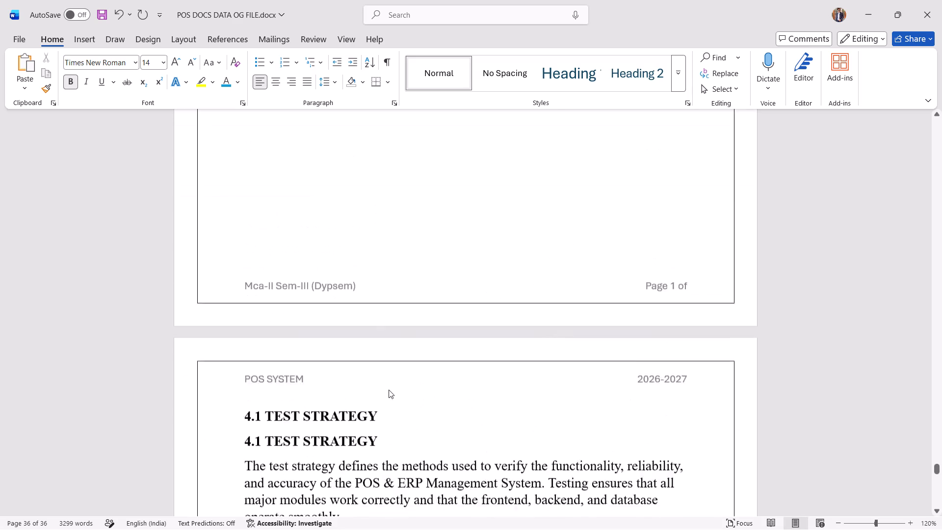
pyautogui.scroll(16, 389, 390)
pyautogui.scroll(7, 389, 390)
# Delete the duplicate "4.1 TEST STRATEGY" heading line directly above the introductory paragraph.
pyautogui.scroll(-10, 389, 390)
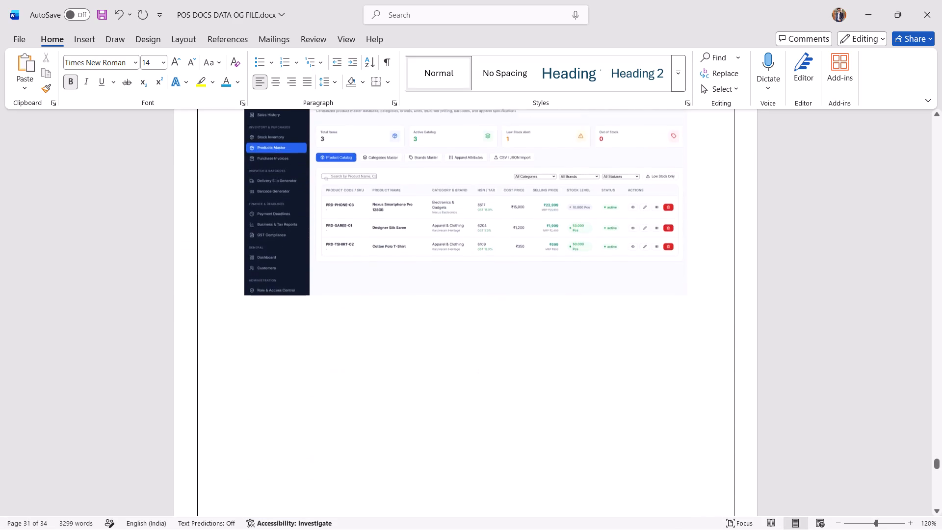
pyautogui.scroll(-20, 389, 393)
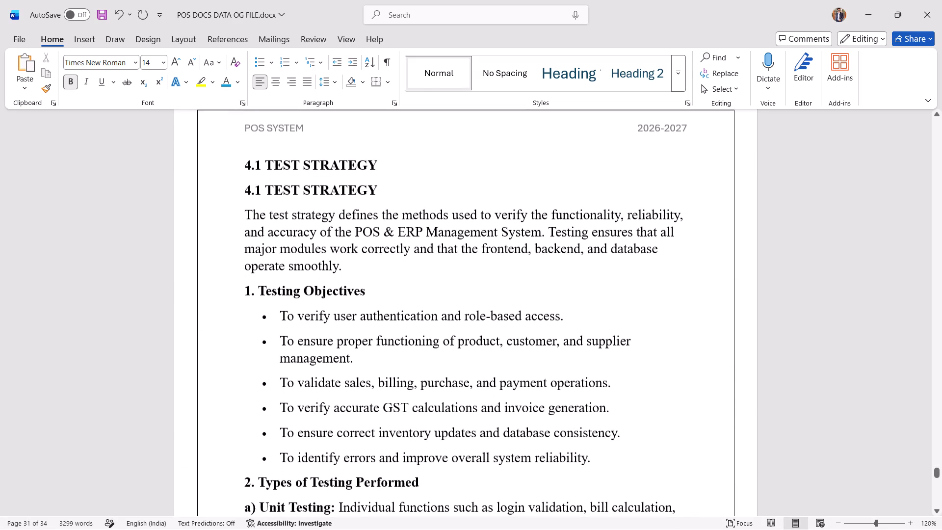
pyautogui.moveTo(392, 187); pyautogui.dragTo(242, 197)
pyautogui.press('BackSpace')
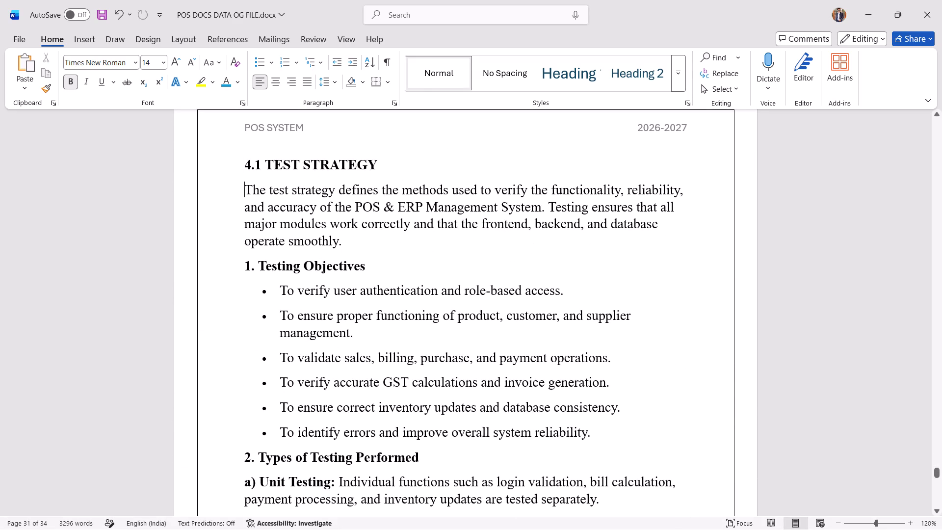
# Zoom out to a multi-page view and review the layout of the earlier sections back to 2.5 System Modules.
pyautogui.scroll(3, 340, 211)
pyautogui.scroll(5, 367, 245)
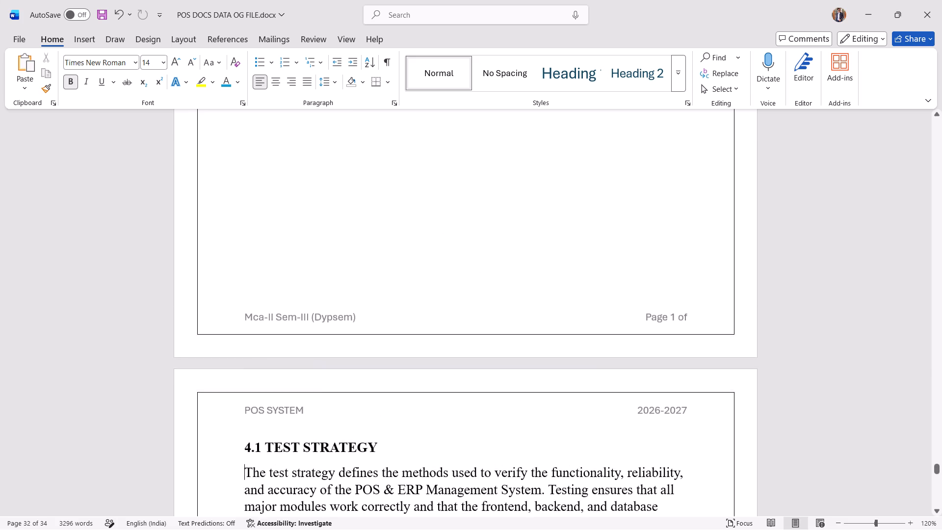
pyautogui.scroll(-3, 378, 267)
pyautogui.scroll(18, 390, 278)
pyautogui.keyDown('ctrl'); pyautogui.scroll(-6, 391, 277); pyautogui.keyUp('ctrl')
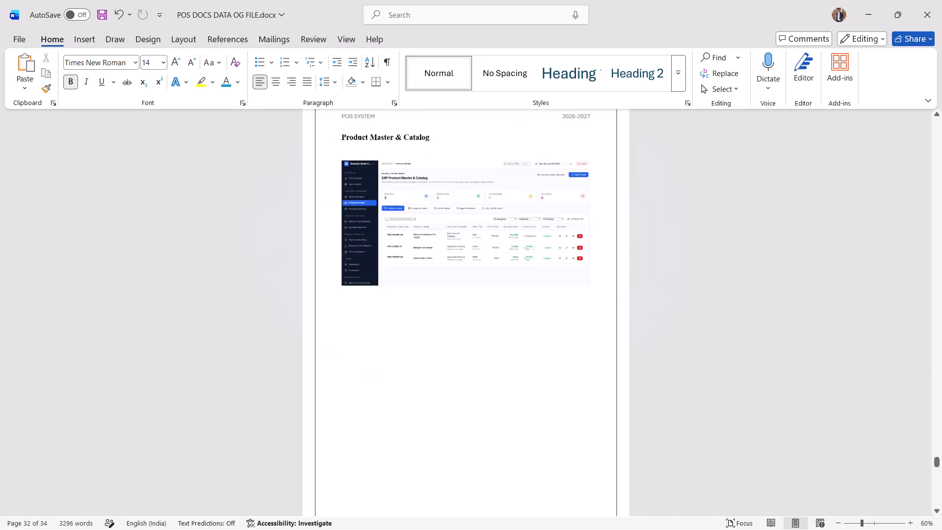
pyautogui.scroll(20, 445, 288)
pyautogui.scroll(8, 445, 288)
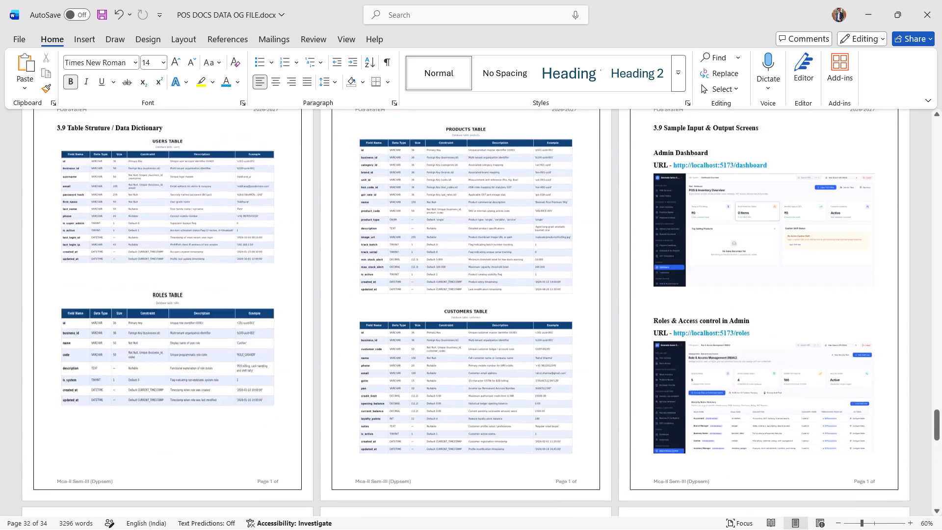
pyautogui.scroll(20, 445, 288)
pyautogui.scroll(8, 445, 288)
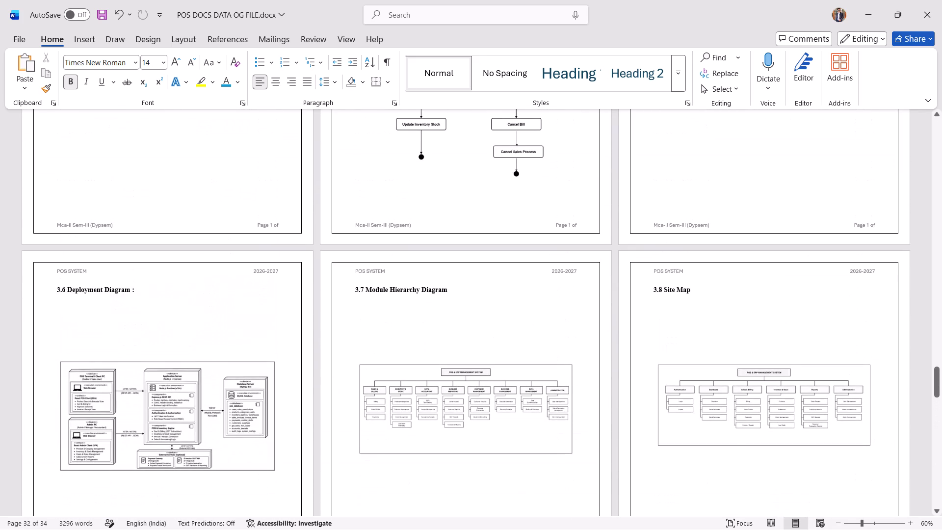
pyautogui.scroll(20, 445, 288)
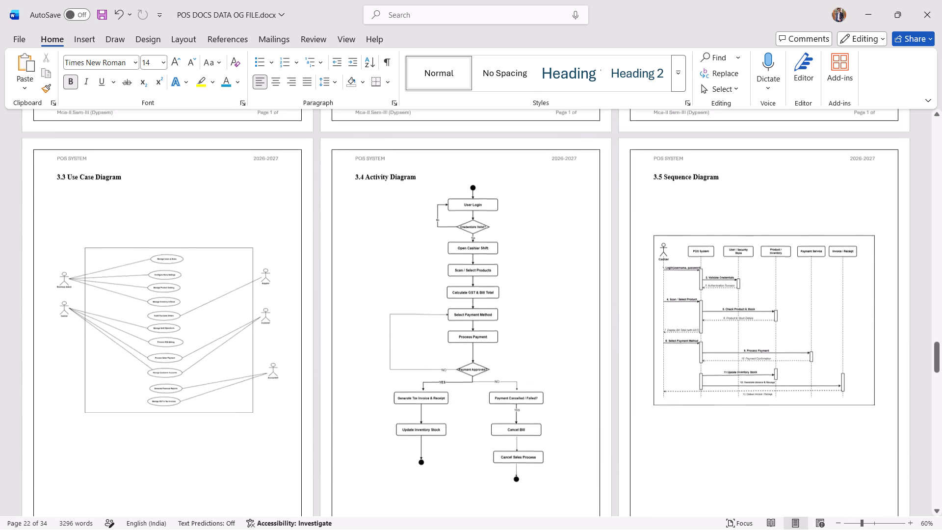
pyautogui.scroll(20, 445, 291)
pyautogui.scroll(16, 445, 291)
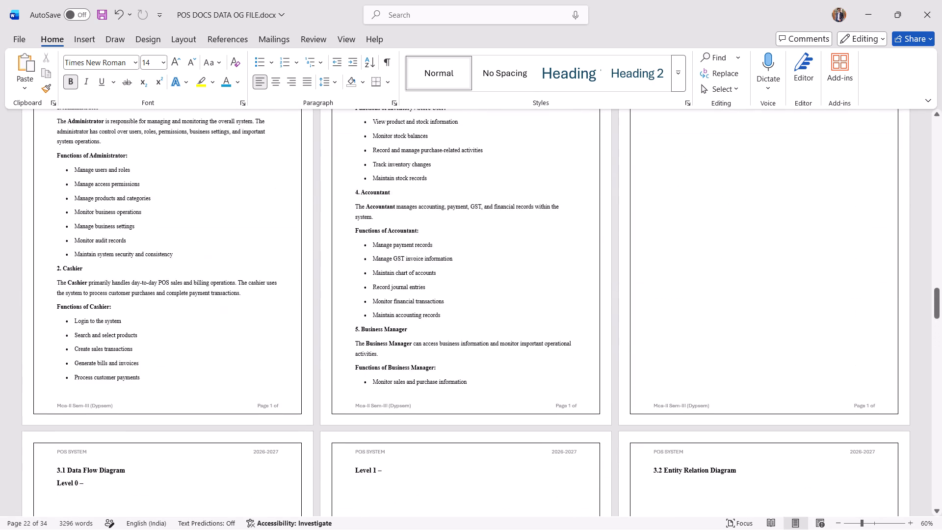
pyautogui.scroll(9, 445, 290)
pyautogui.scroll(5, 396, 252)
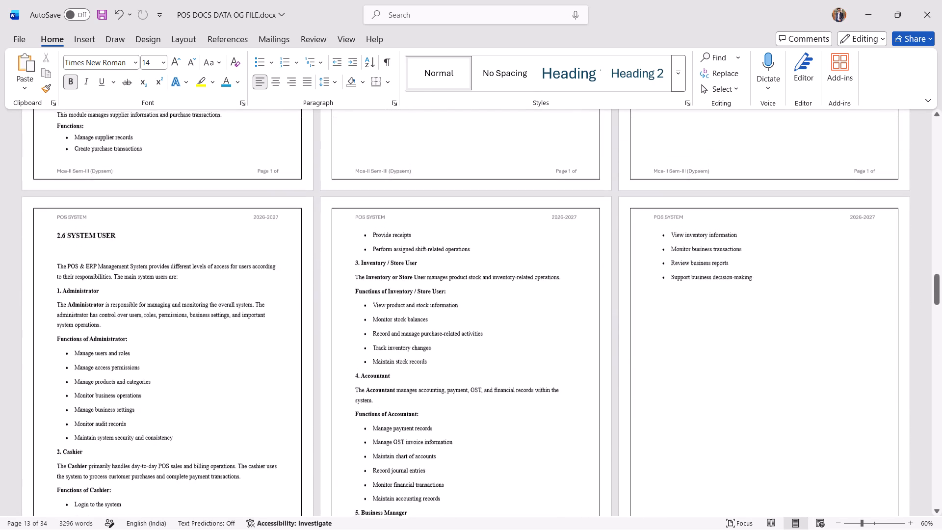
pyautogui.scroll(7, 398, 255)
pyautogui.scroll(10, 250, 292)
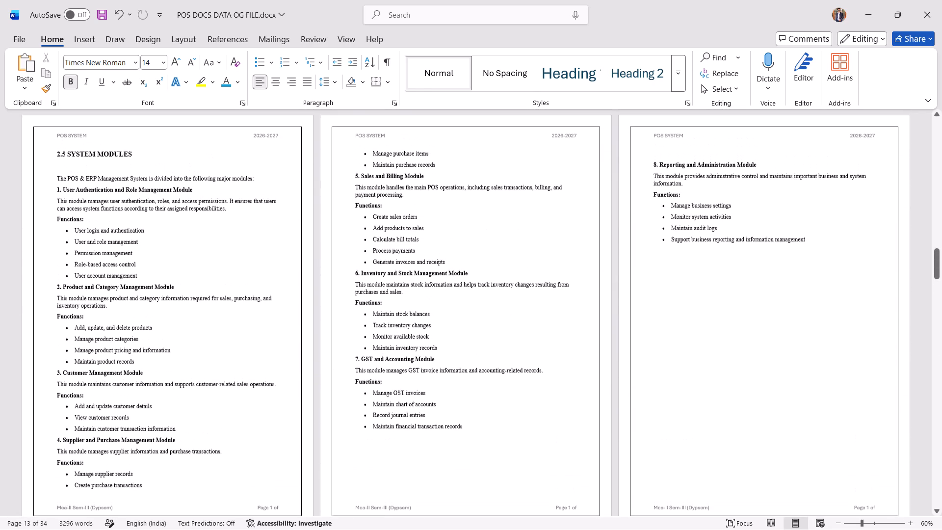
# Remove the blank line between the 2.6 SYSTEM USER heading and its introductory paragraph.
pyautogui.scroll(-2, 297, 254)
pyautogui.scroll(4, 539, 253)
pyautogui.scroll(-2, 539, 254)
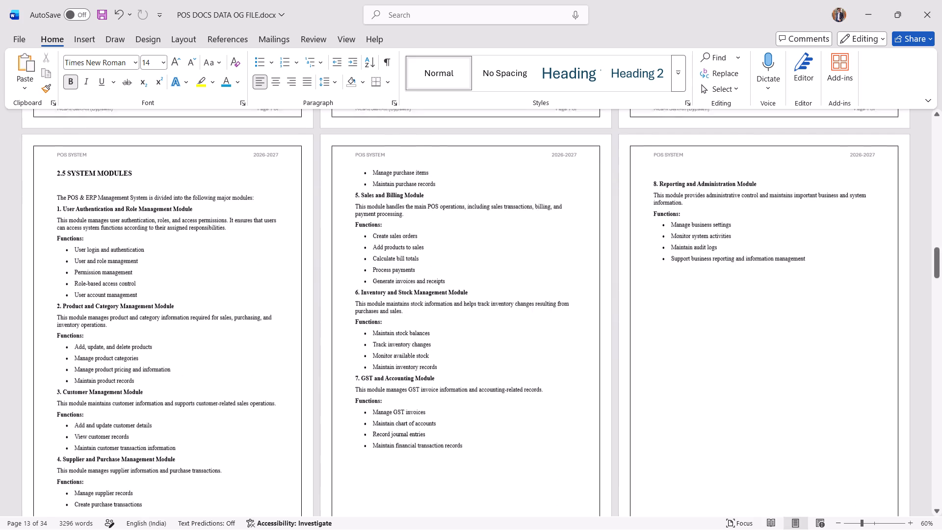
pyautogui.scroll(-10, 539, 254)
pyautogui.scroll(-4, 390, 296)
pyautogui.click(51, 345)
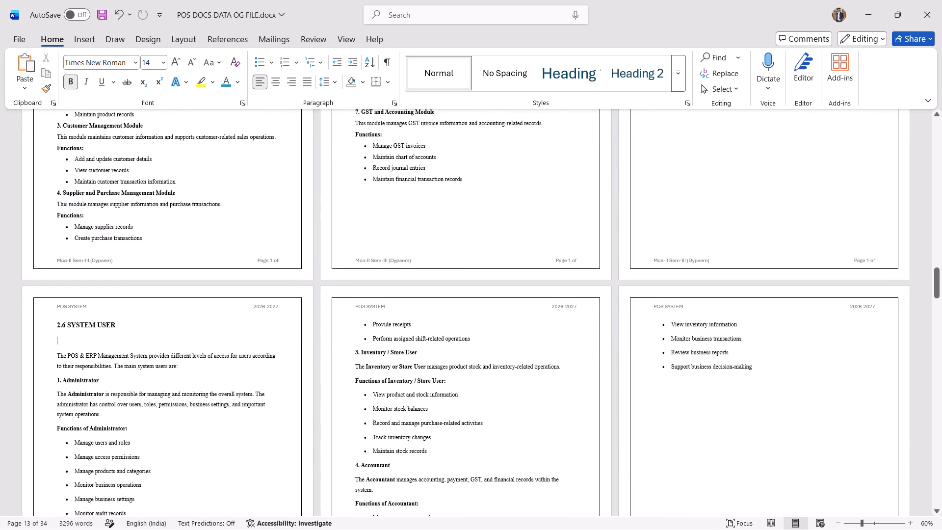
pyautogui.click(56, 358)
pyautogui.press('BackSpace')
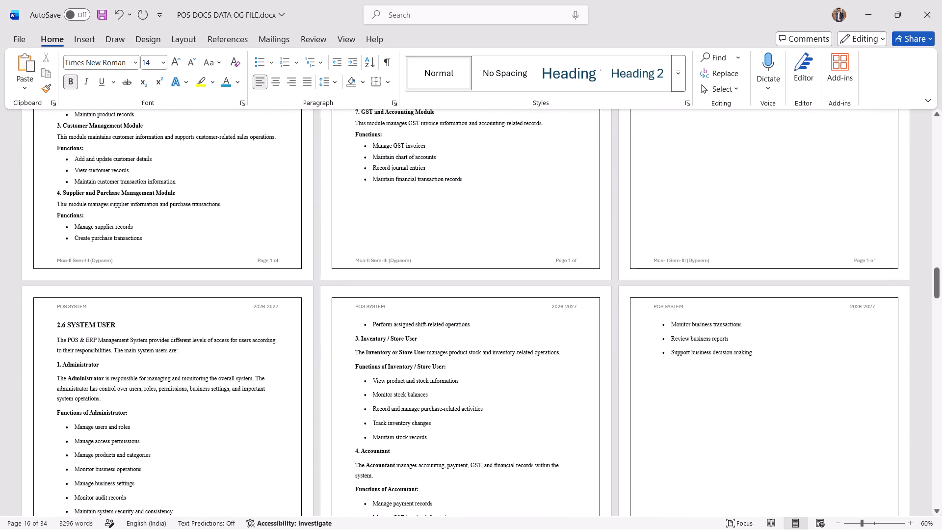
# Remove the blank line between the 2.4 OBJECTIVES OF MODULES heading and its introductory sentence.
pyautogui.scroll(11, 117, 356)
pyautogui.scroll(11, 119, 353)
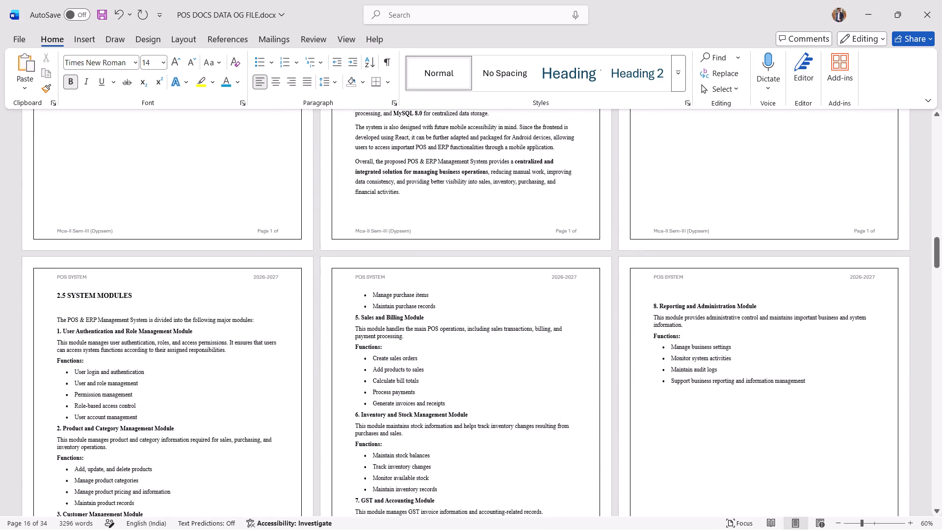
pyautogui.scroll(5, 122, 352)
pyautogui.scroll(13, 239, 331)
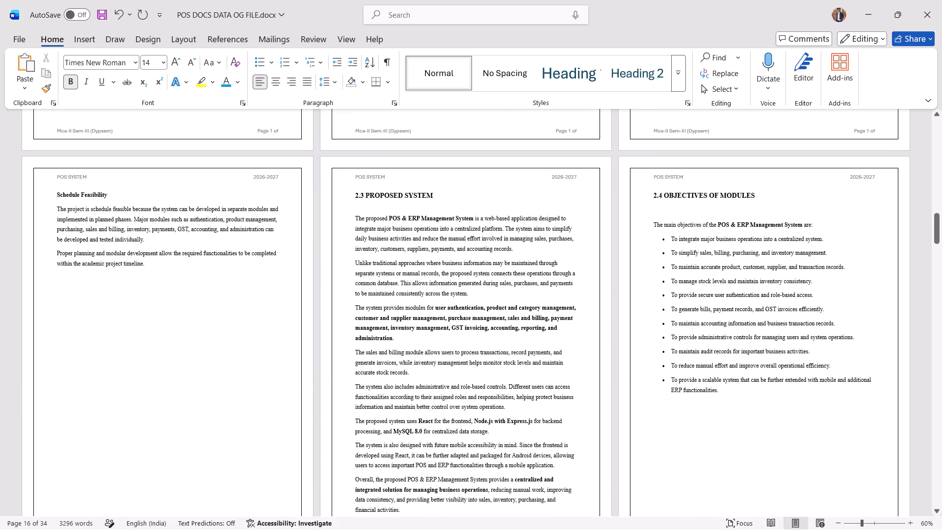
pyautogui.click(650, 225)
pyautogui.press('BackSpace')
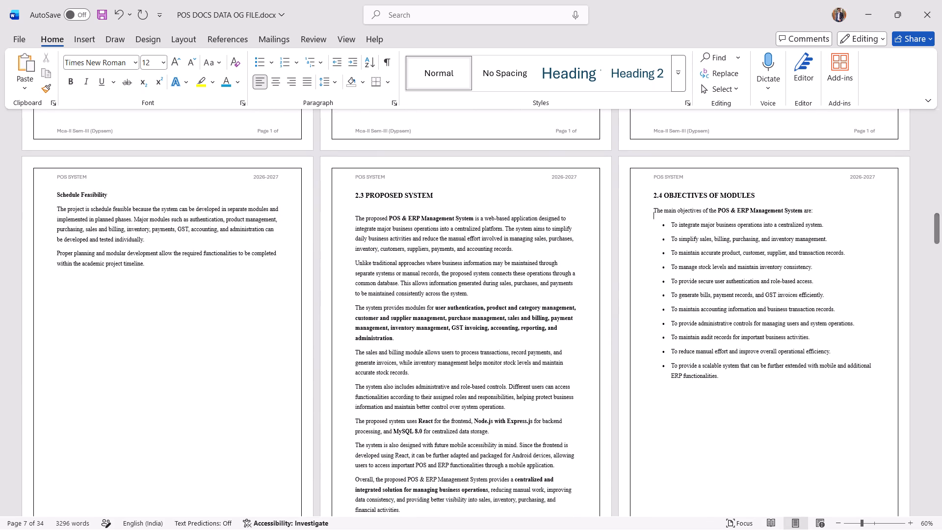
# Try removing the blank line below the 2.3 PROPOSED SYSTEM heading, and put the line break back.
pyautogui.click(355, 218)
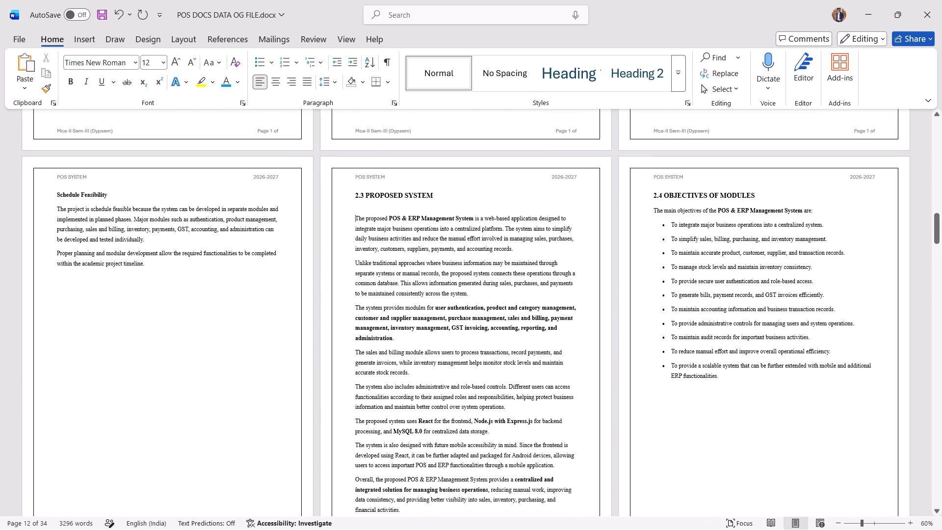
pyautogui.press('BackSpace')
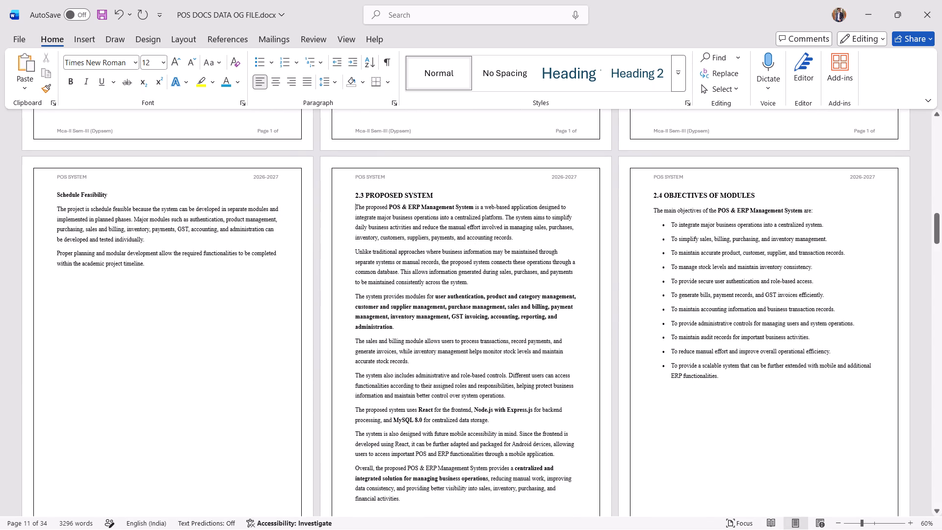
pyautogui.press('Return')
# Compare the spacing below the 2.3 PROPOSED SYSTEM heading with the layout of the 4.1 TEST STRATEGY pages.
pyautogui.scroll(4, 527, 206)
pyautogui.scroll(-3, 527, 207)
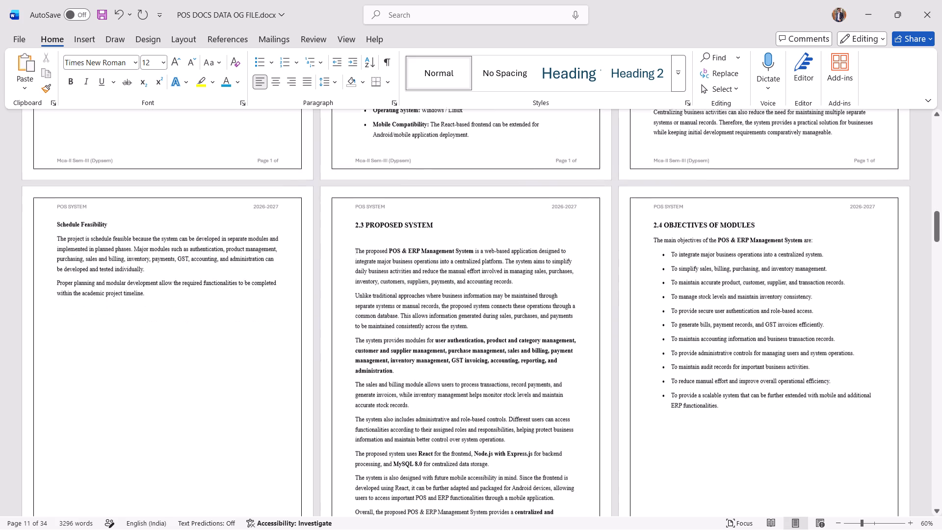
pyautogui.scroll(4, 500, 218)
pyautogui.scroll(-5, 500, 220)
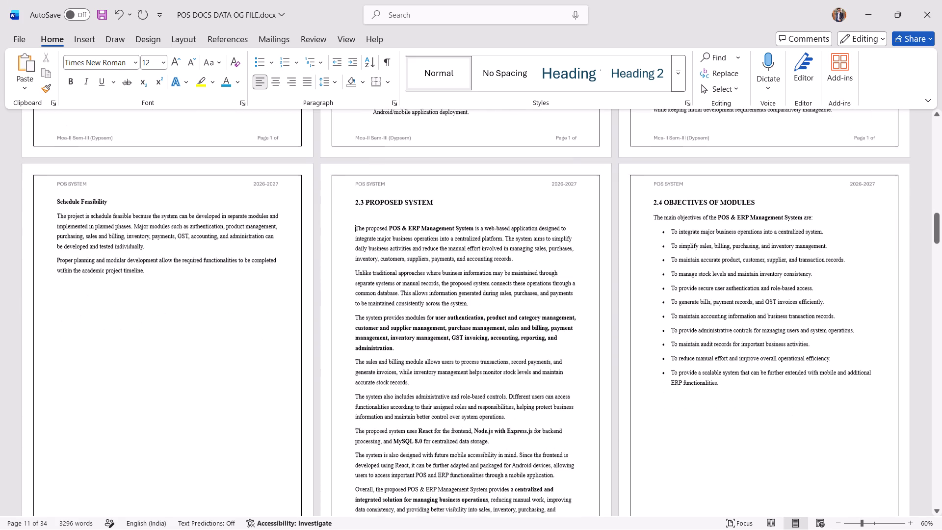
pyautogui.scroll(-5, 500, 219)
pyautogui.moveTo(935, 242); pyautogui.dragTo(941, 288)
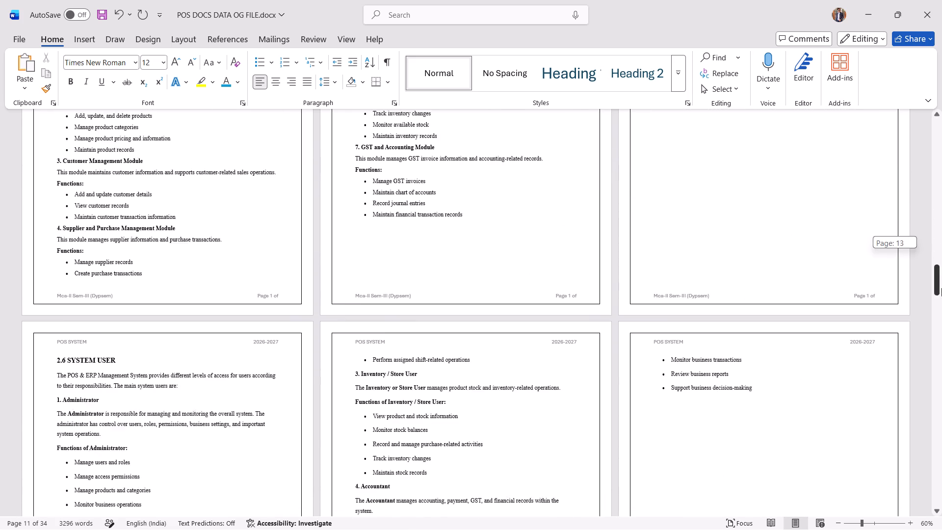
pyautogui.moveTo(941, 288); pyautogui.dragTo(923, 517)
pyautogui.scroll(6, 384, 326)
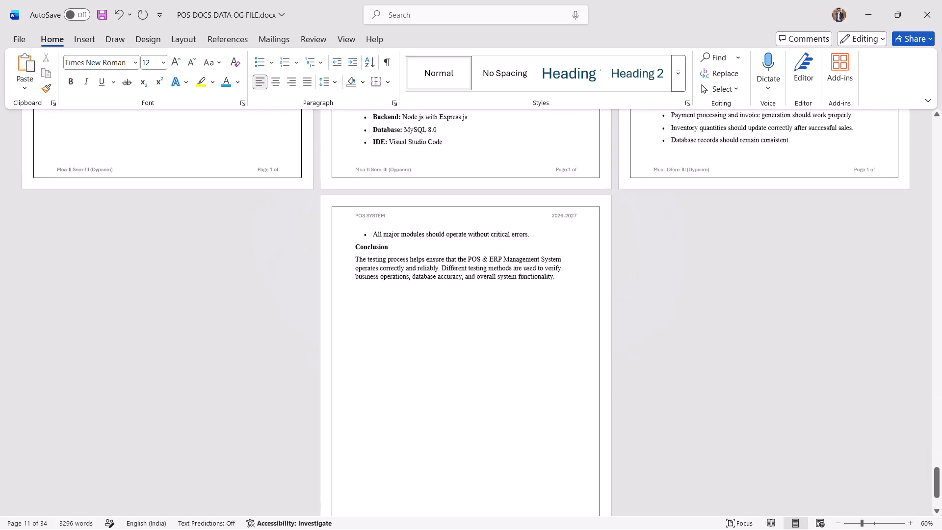
pyautogui.click(457, 310)
pyautogui.scroll(20, 500, 303)
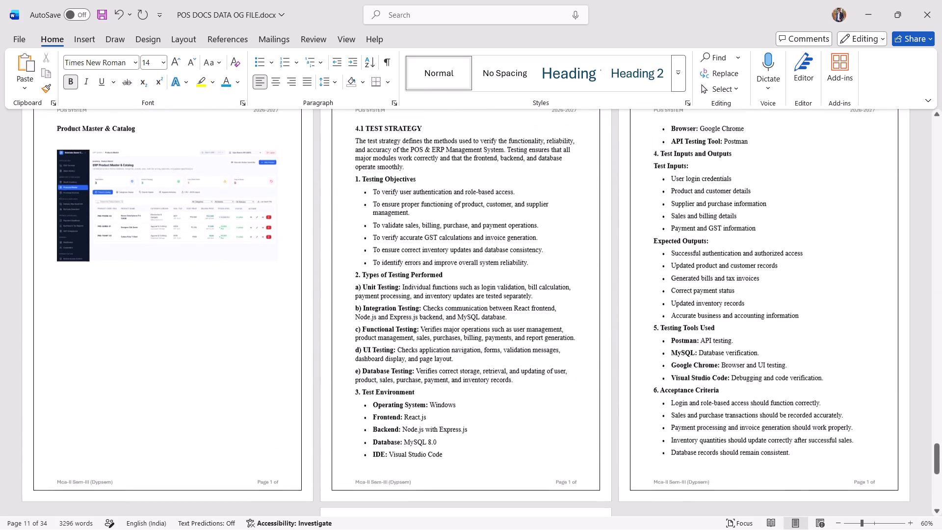
pyautogui.scroll(5, 500, 303)
pyautogui.scroll(-9, 500, 303)
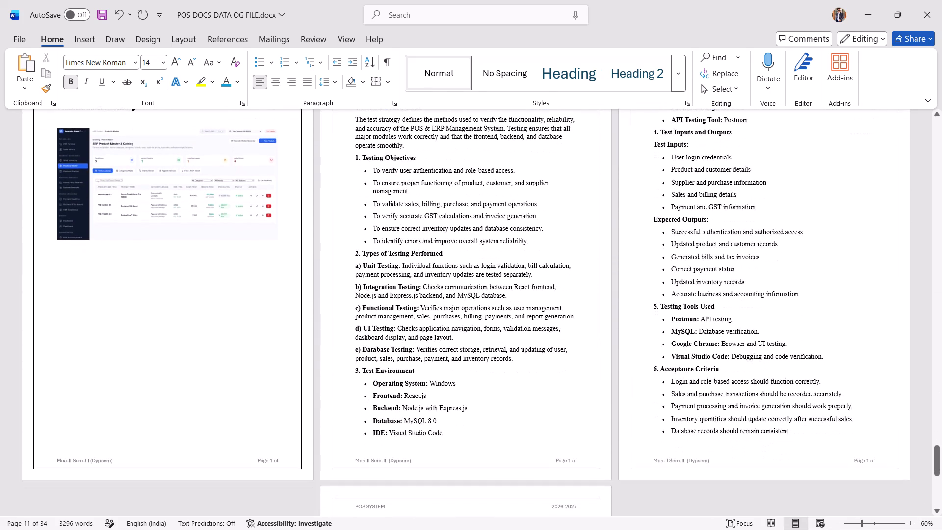
pyautogui.scroll(3, 354, 140)
pyautogui.click(353, 166)
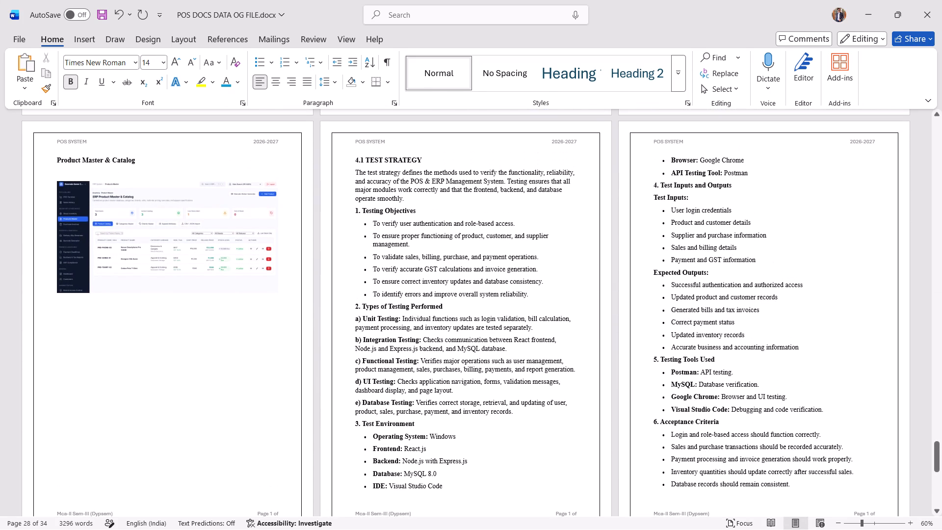
pyautogui.doubleClick(353, 175)
pyautogui.click(354, 176)
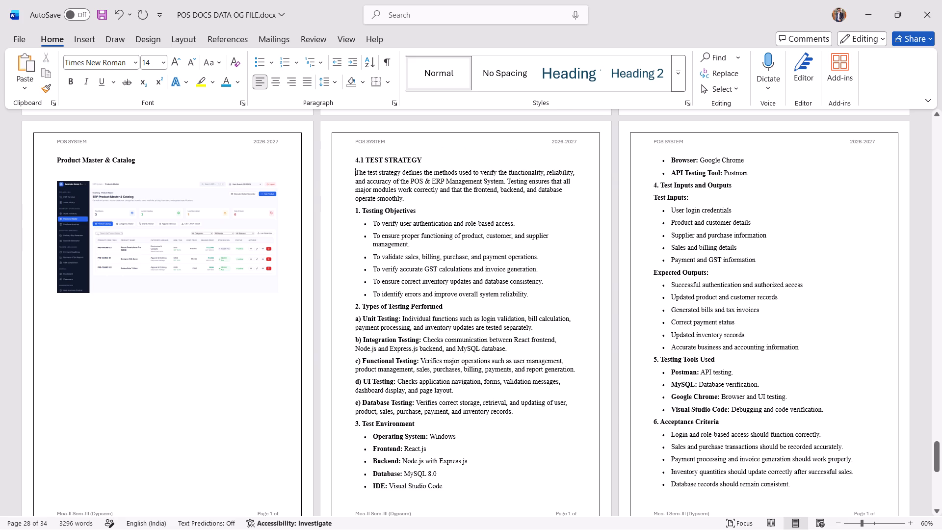
pyautogui.click(354, 178)
# Add an unbulleted blank line between the last testing objective and the 2. Types of Testing Performed heading.
pyautogui.click(536, 292)
pyautogui.press('Return')
pyautogui.scroll(-2, 535, 293)
pyautogui.press('BackSpace')
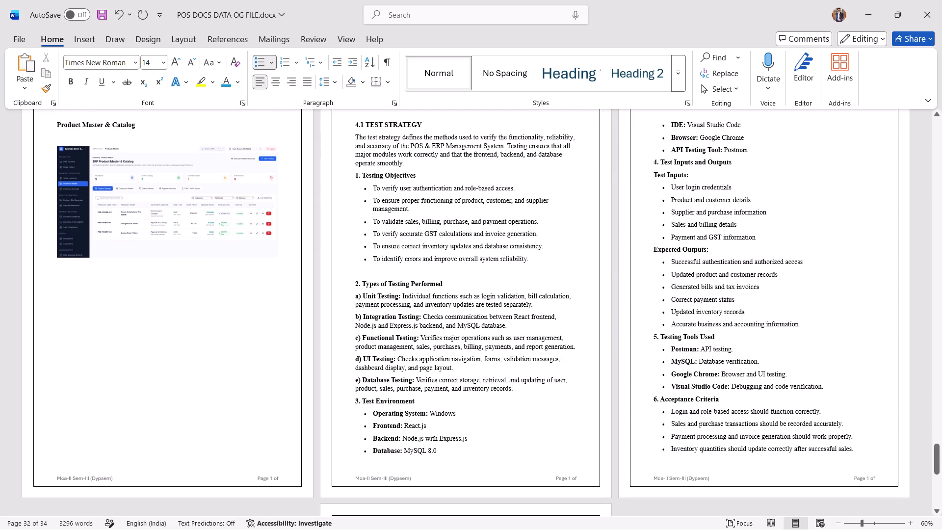
pyautogui.press('BackSpace')
pyautogui.scroll(-2, 509, 358)
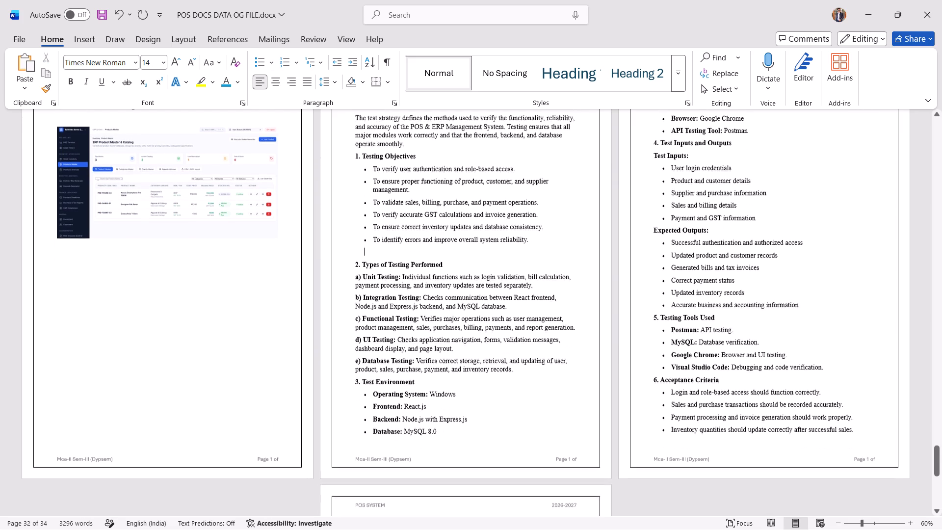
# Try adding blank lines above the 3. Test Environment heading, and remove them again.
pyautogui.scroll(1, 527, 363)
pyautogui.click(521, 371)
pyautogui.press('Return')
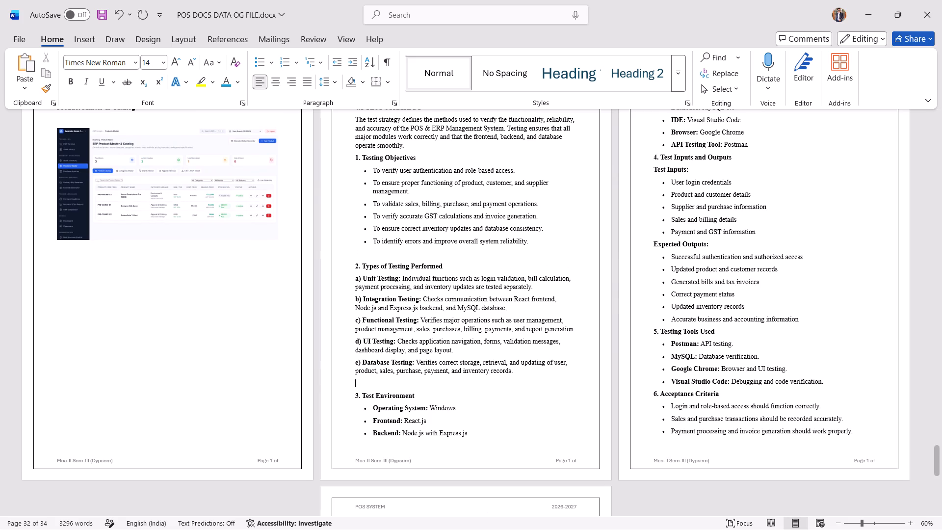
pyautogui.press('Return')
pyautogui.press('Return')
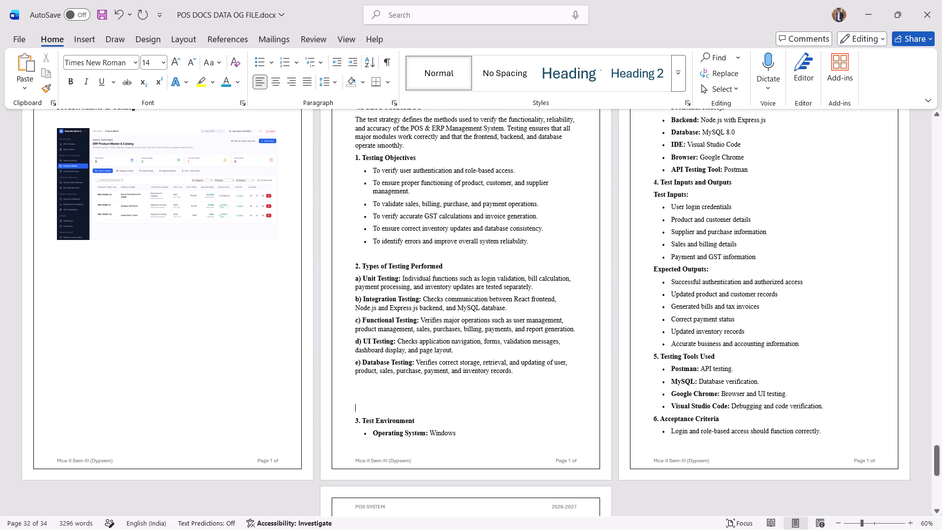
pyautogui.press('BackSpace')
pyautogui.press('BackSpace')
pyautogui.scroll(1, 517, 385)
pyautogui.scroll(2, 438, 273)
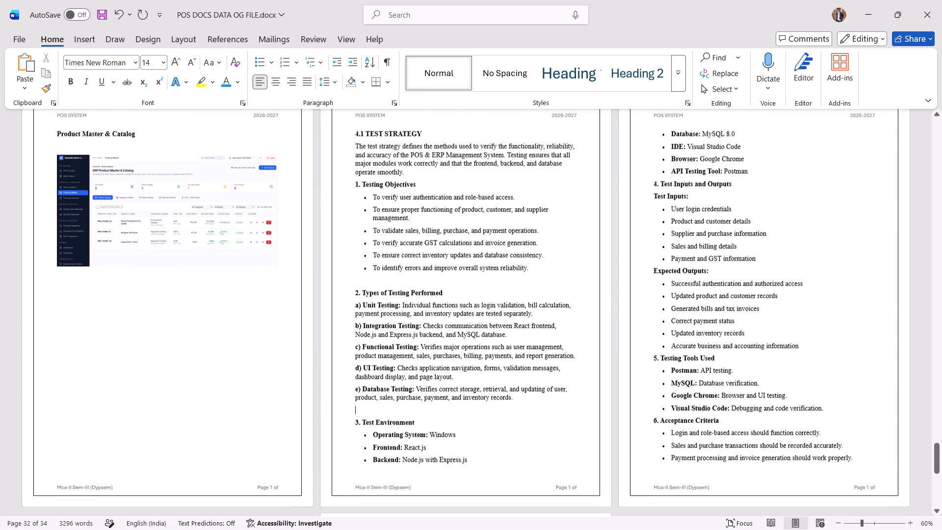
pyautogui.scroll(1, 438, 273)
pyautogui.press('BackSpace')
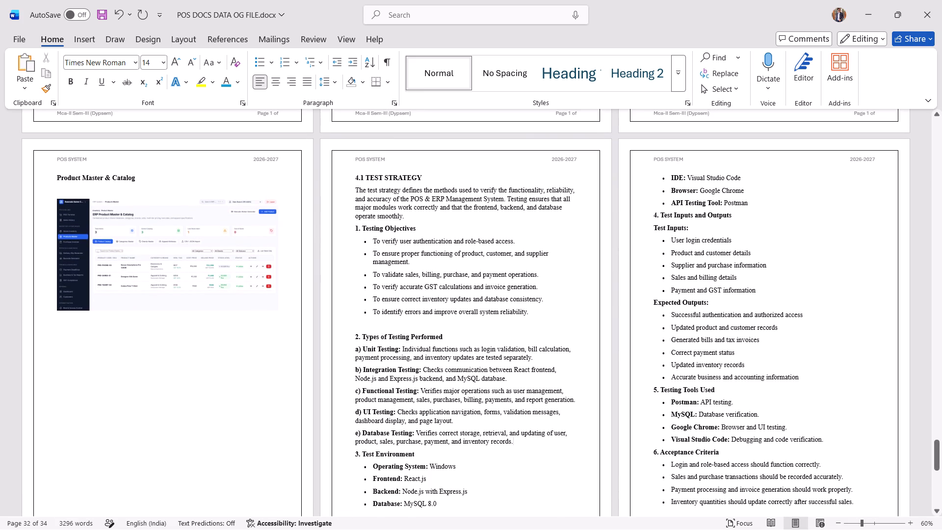
# Apply 1.5 line spacing to the 4.1 text from 1. Testing Objectives through the end of the Conclusion.
pyautogui.moveTo(351, 229); pyautogui.dragTo(461, 529)
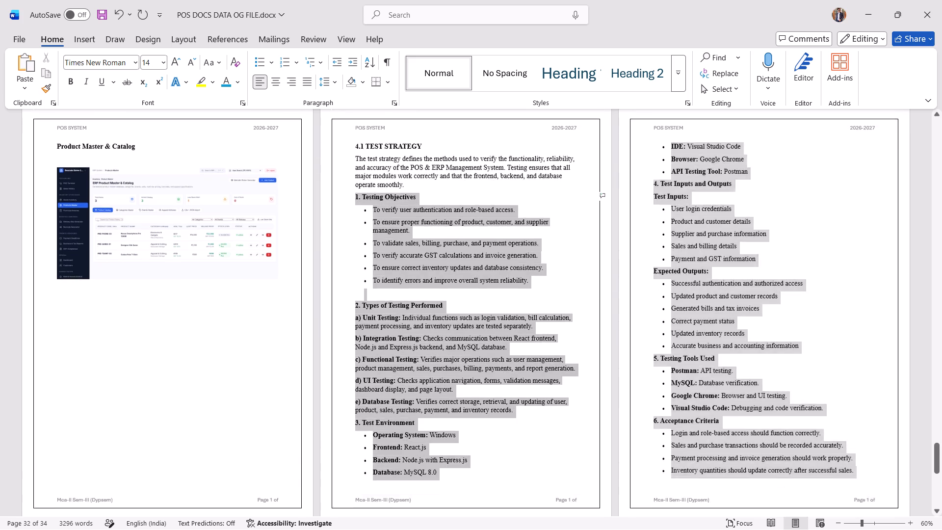
pyautogui.moveTo(461, 529); pyautogui.dragTo(559, 356)
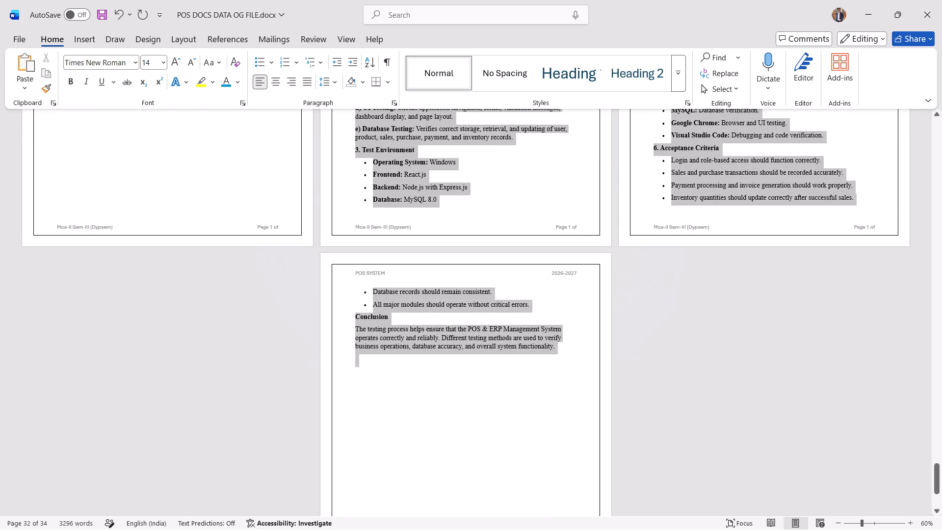
pyautogui.moveTo(559, 356); pyautogui.dragTo(559, 349)
pyautogui.click(335, 87)
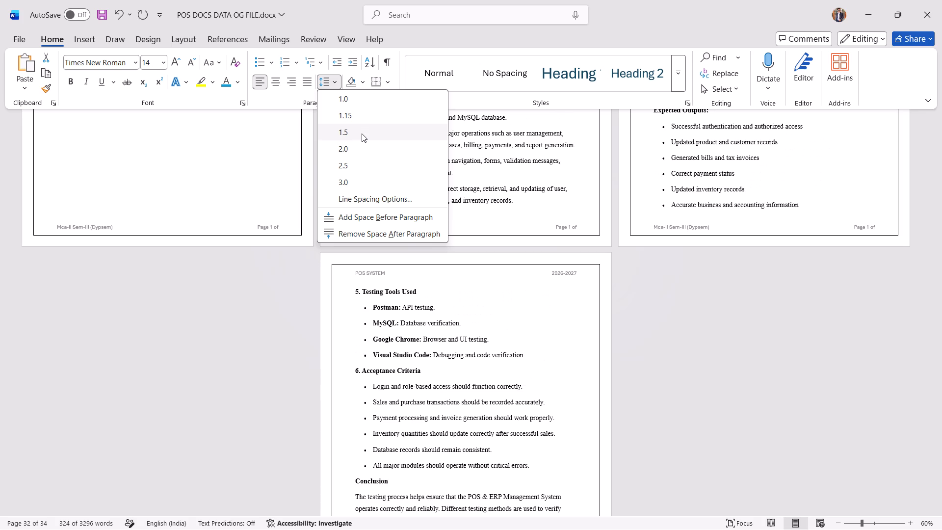
pyautogui.click(362, 133)
pyautogui.scroll(6, 446, 223)
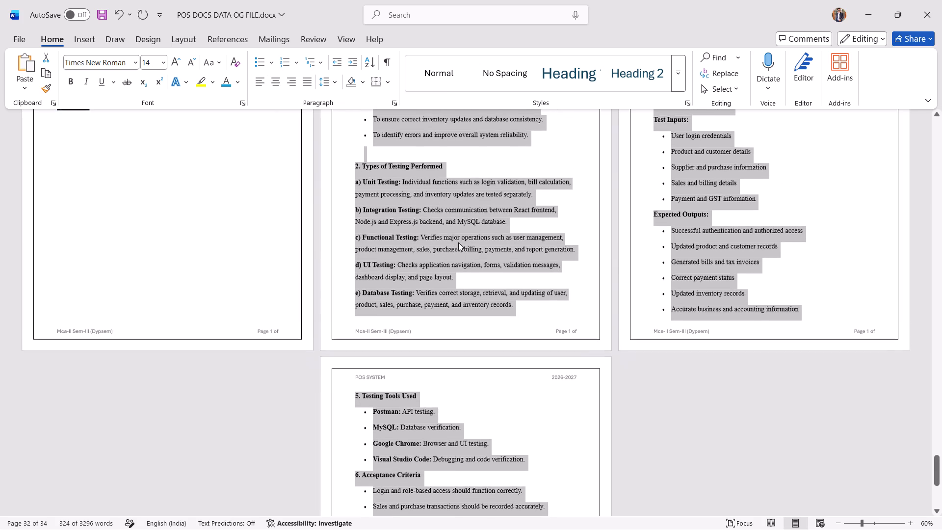
pyautogui.scroll(1, 458, 242)
pyautogui.scroll(10, 502, 217)
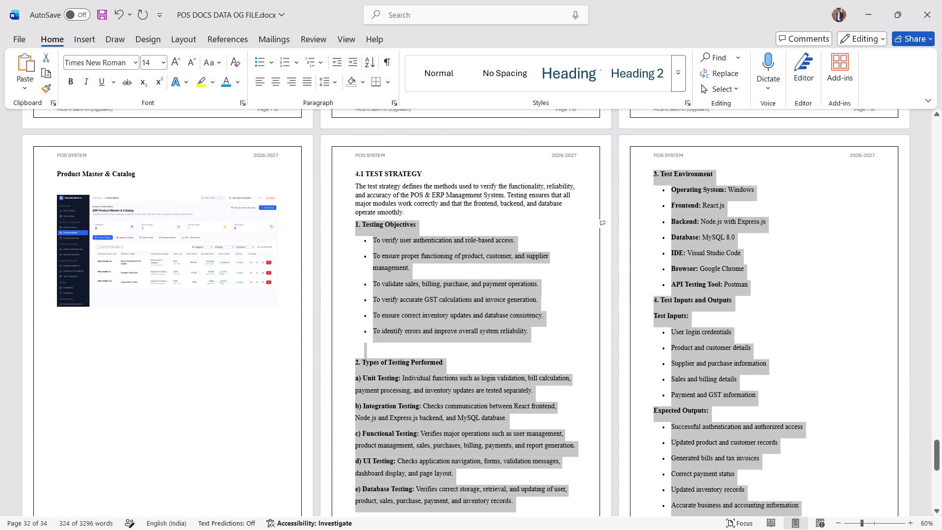
pyautogui.scroll(-20, 502, 217)
pyautogui.click(495, 279)
# Insert a page break after the Conclusion paragraph of 4.1 to start a new page.
pyautogui.scroll(-5, 495, 281)
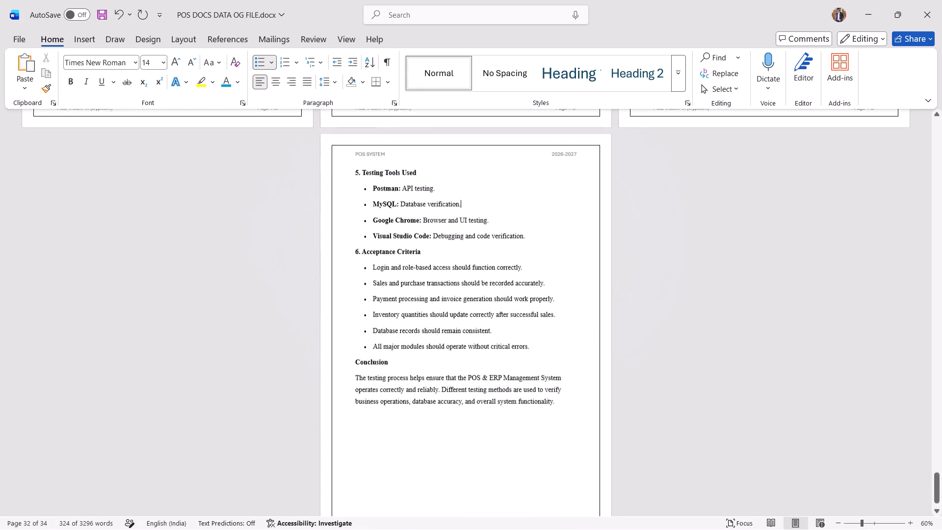
pyautogui.scroll(-4, 495, 281)
pyautogui.scroll(5, 495, 282)
pyautogui.scroll(-7, 495, 282)
pyautogui.click(561, 403)
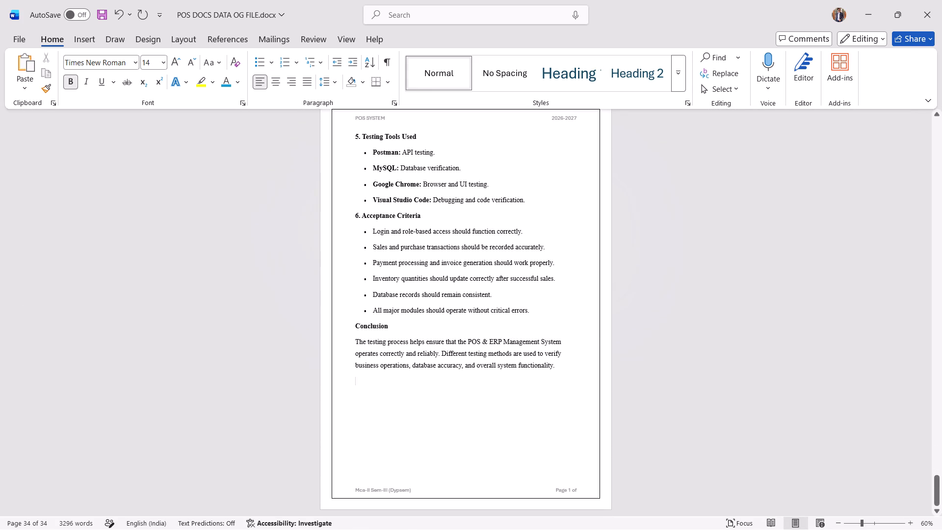
pyautogui.click(93, 32)
pyautogui.click(47, 90)
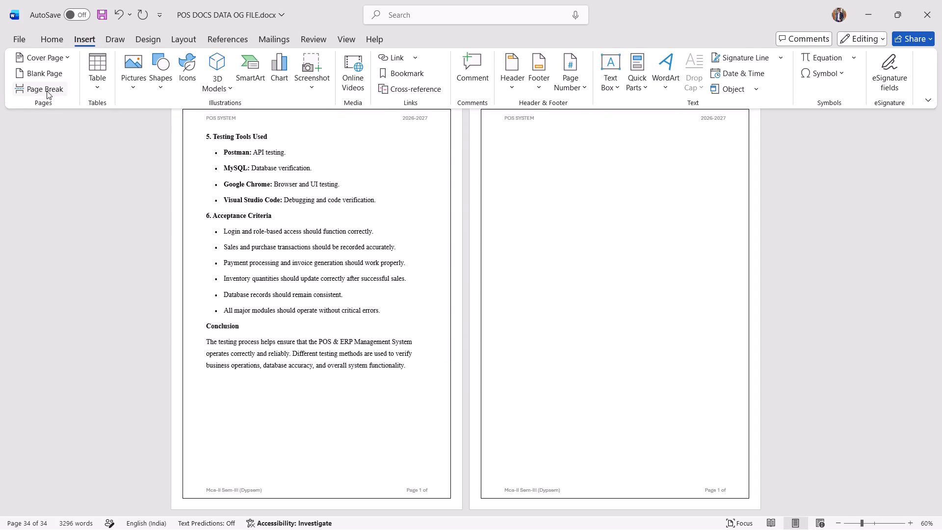
pyautogui.scroll(5, 507, 225)
pyautogui.scroll(-3, 501, 224)
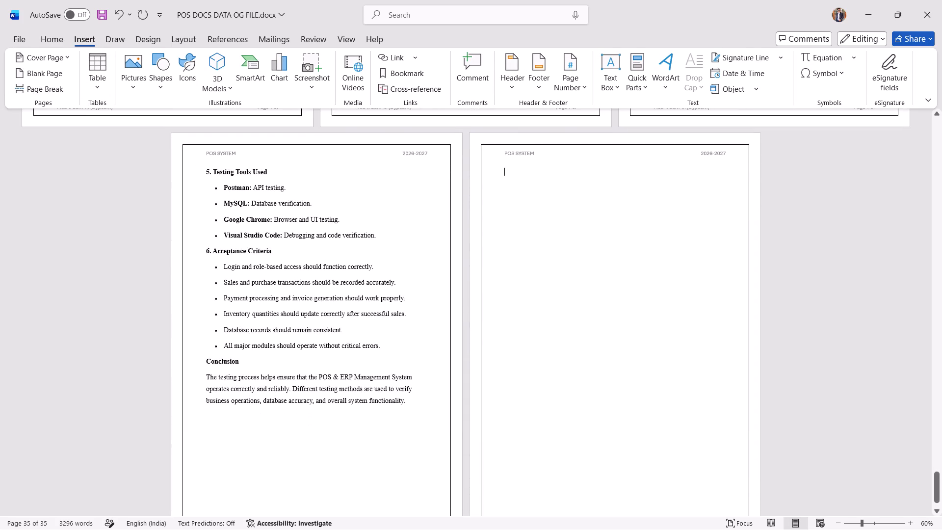
# Check the report's index image, and open the workbook Test case excel - ADMIN PAGE.xlsx from the POS DOCS folder.
pyautogui.hotkey('alt', 'Tab')
pyautogui.keyDown('alt'); pyautogui.click(678, 227); pyautogui.keyUp('alt')
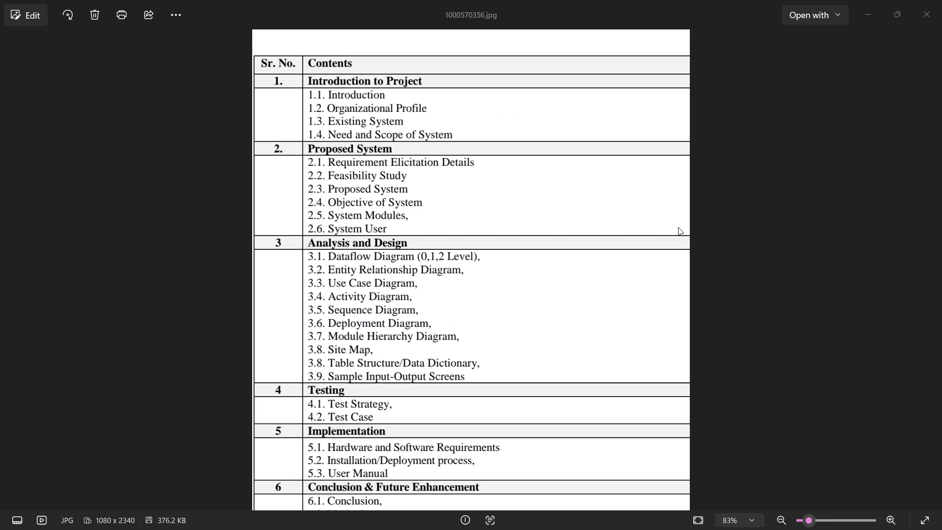
pyautogui.scroll(-2, 419, 246)
pyautogui.hotkey('alt', 'Tab')
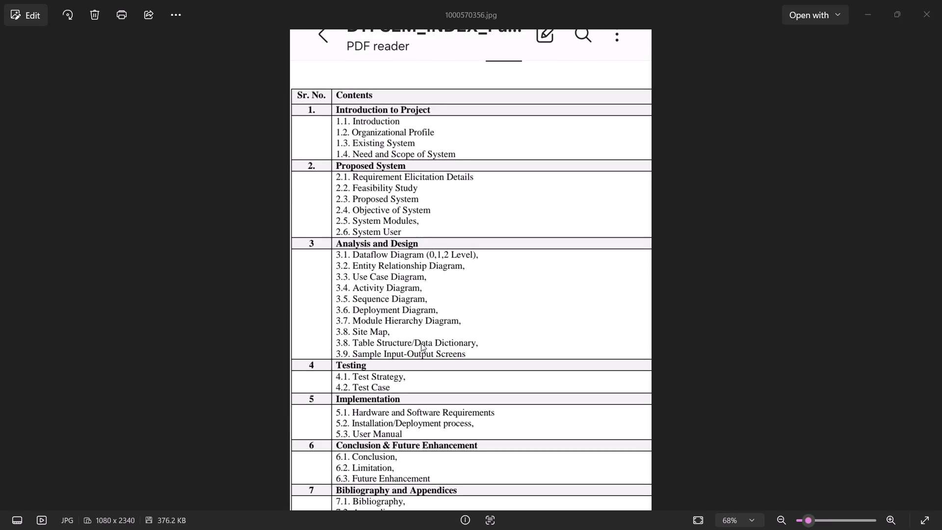
pyautogui.hotkey('alt', 'Tab')
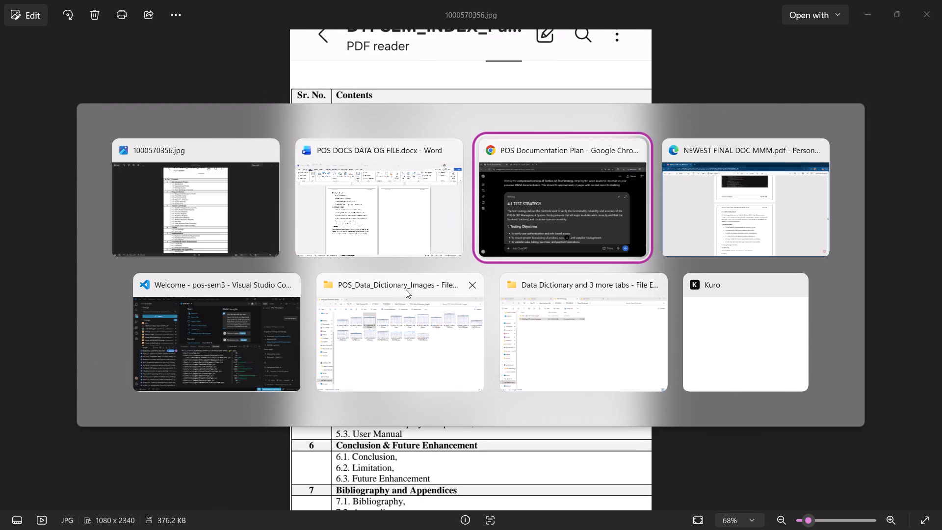
pyautogui.keyDown('alt'); pyautogui.click(392, 312); pyautogui.keyUp('alt')
pyautogui.hotkey('alt', 'Tab')
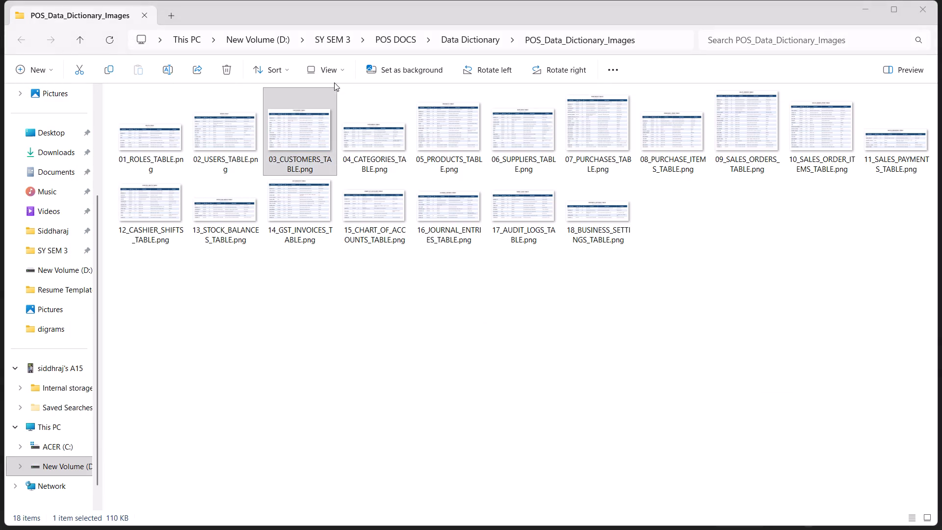
pyautogui.hotkey('alt', 'Tab')
pyautogui.keyDown('alt'); pyautogui.click(602, 365); pyautogui.keyUp('alt')
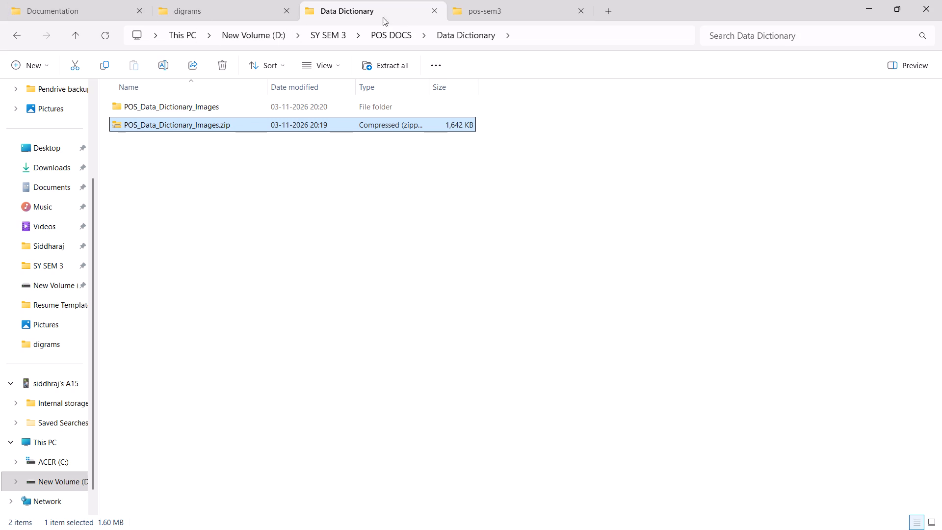
pyautogui.click(234, 19)
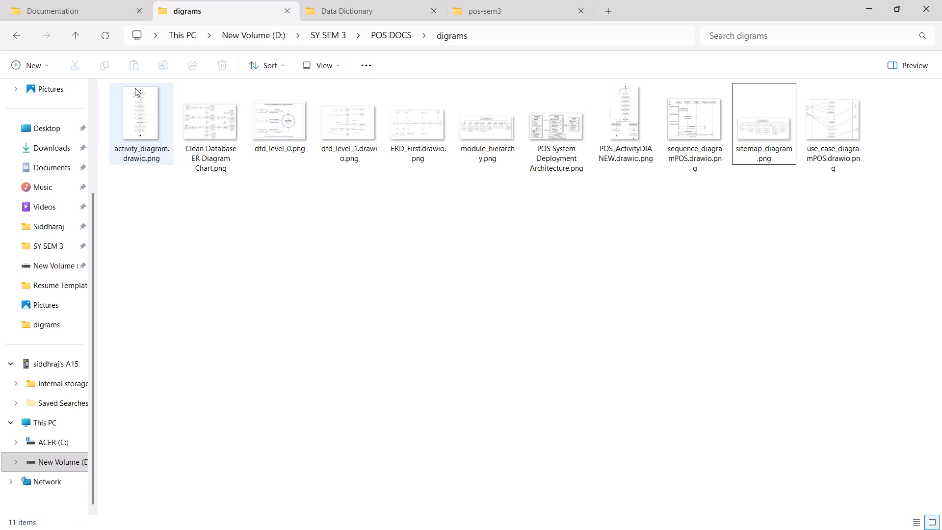
pyautogui.click(14, 38)
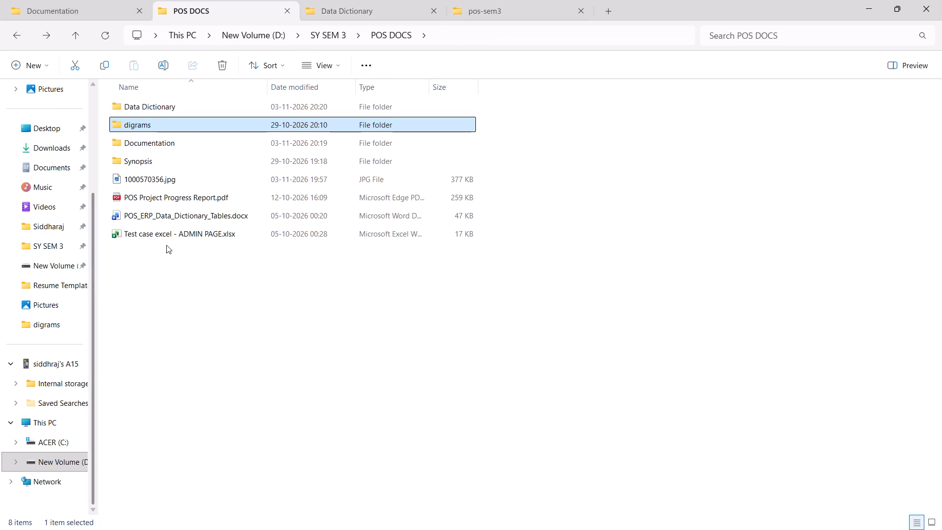
pyautogui.doubleClick(166, 236)
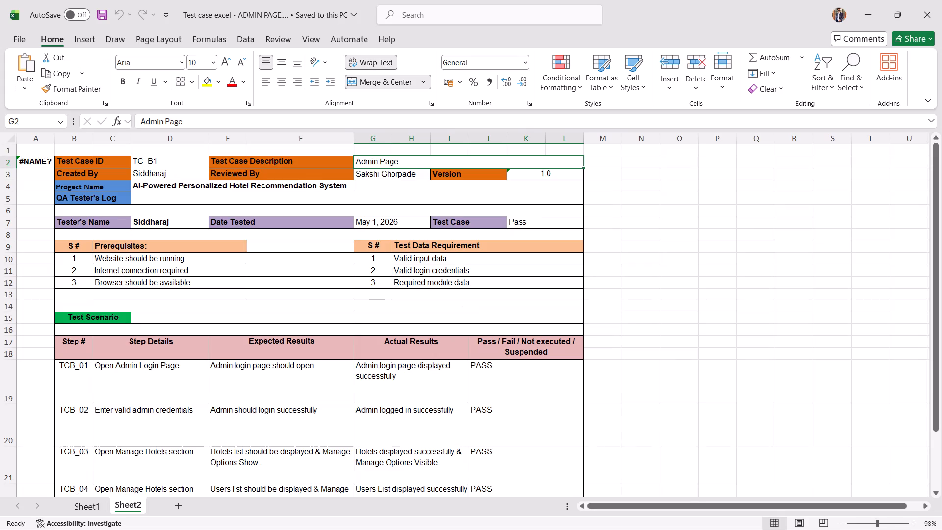
# Examine the Admin Page test case layout on Sheet2, including its project name entry.
pyautogui.scroll(-6, 470, 294)
pyautogui.scroll(10, 473, 304)
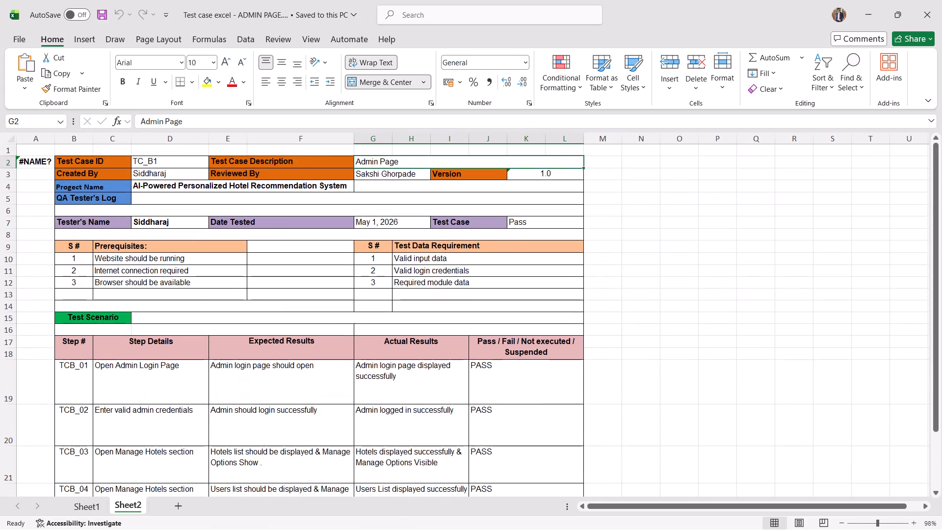
pyautogui.keyDown('ctrl'); pyautogui.scroll(-3, 473, 304); pyautogui.keyUp('ctrl')
pyautogui.keyDown('ctrl'); pyautogui.scroll(2, 280, 290); pyautogui.keyUp('ctrl')
pyautogui.scroll(1, 289, 291)
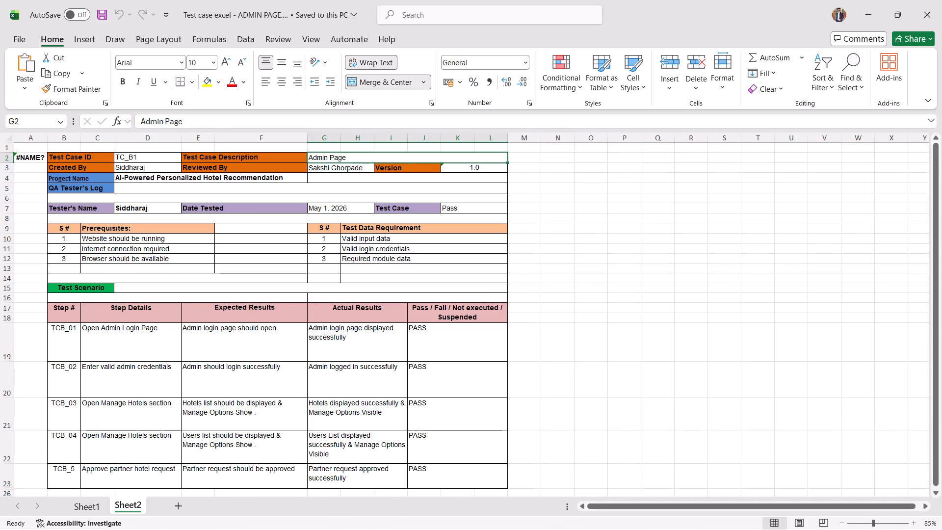
pyautogui.click(290, 180)
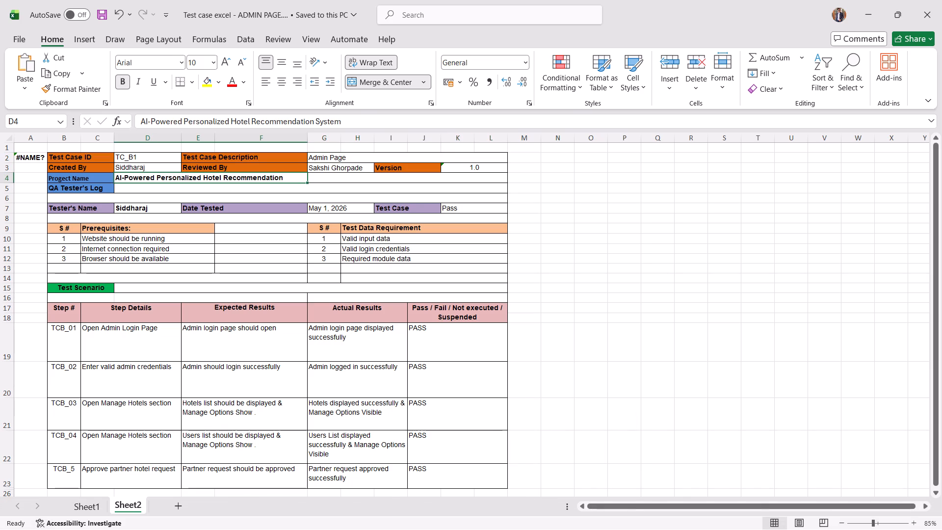
# Capture a screen snip of the whole Admin Page test case table on Sheet2, from Test Case ID through TCB_5.
pyautogui.press('Print')
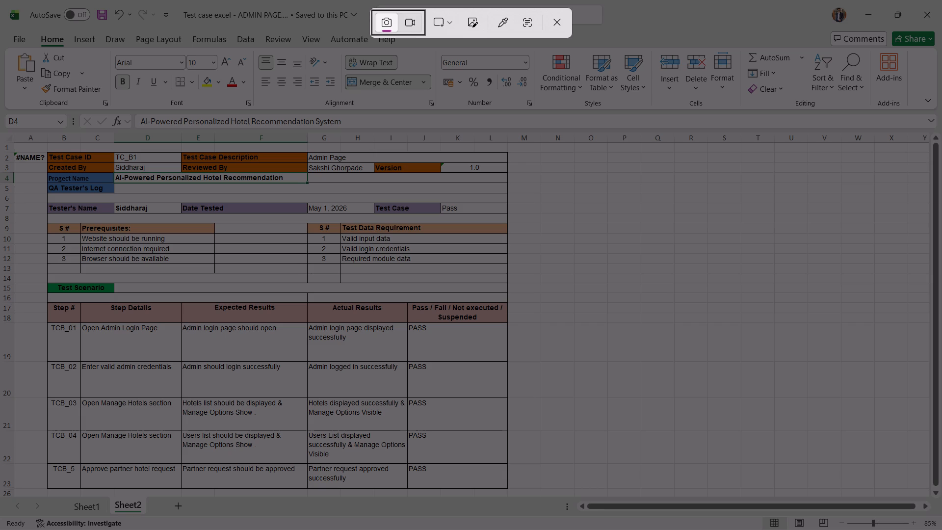
pyautogui.moveTo(44, 149); pyautogui.dragTo(503, 409)
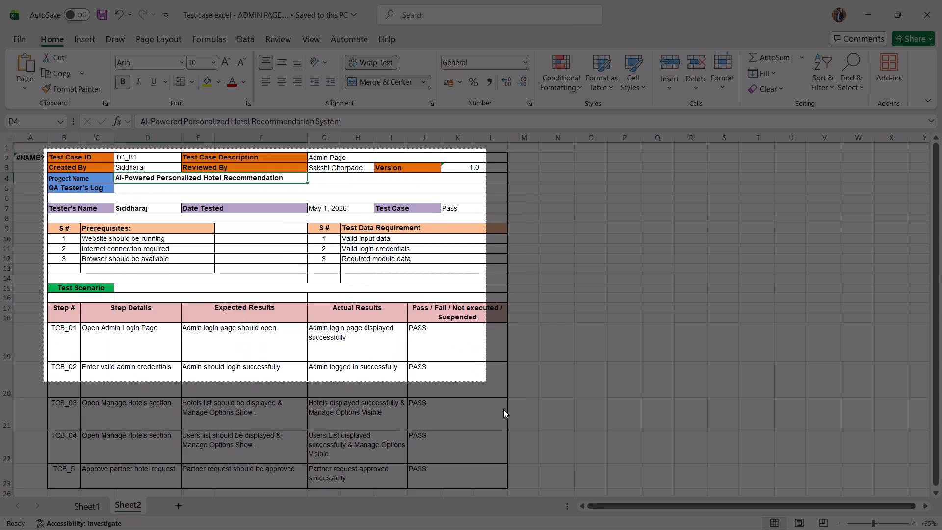